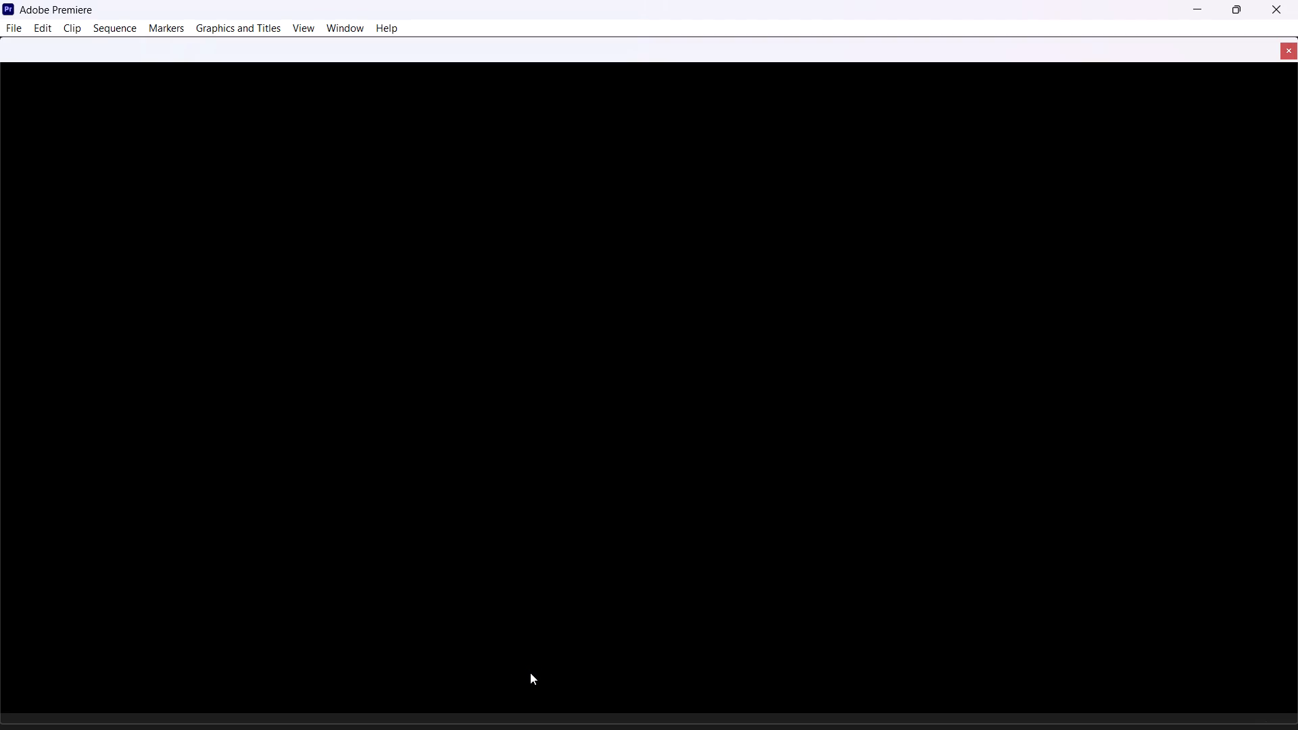
# Open the recent project 25 sun octt.
pyautogui.moveTo(494, 677); pyautogui.dragTo(478, 679)
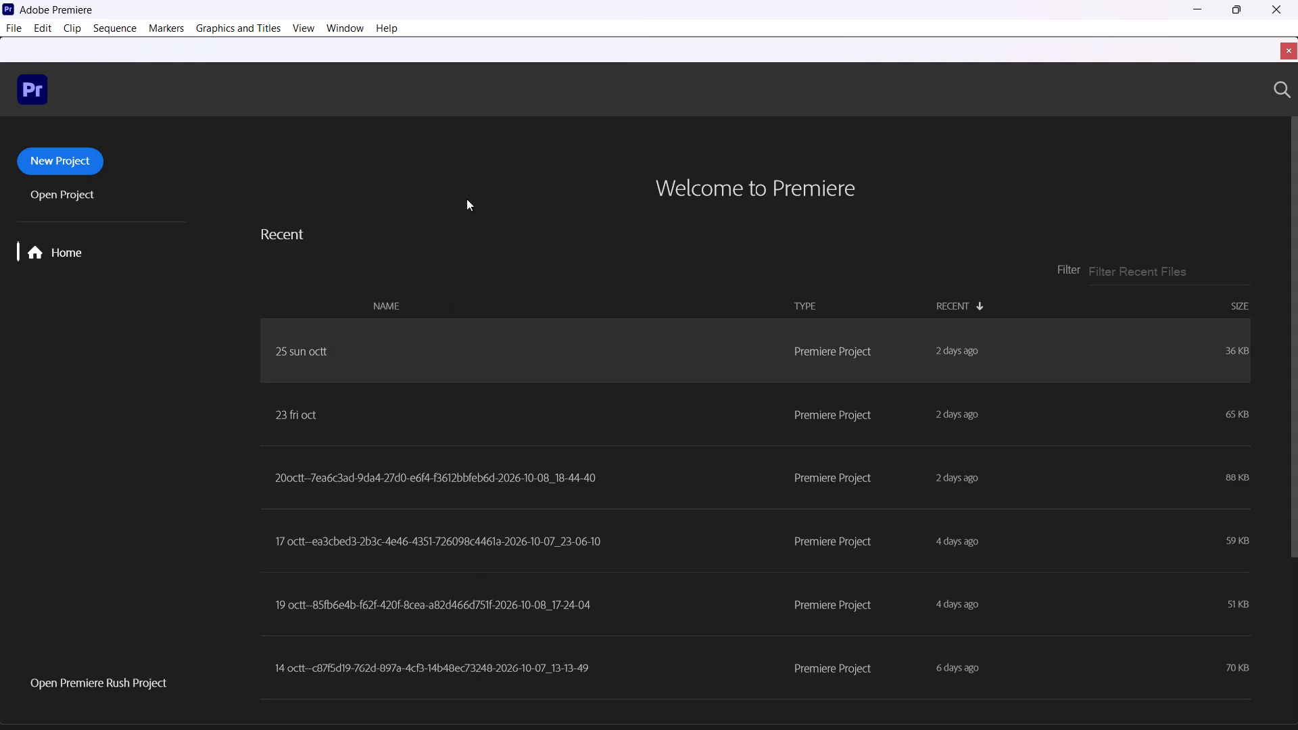
pyautogui.click(320, 348)
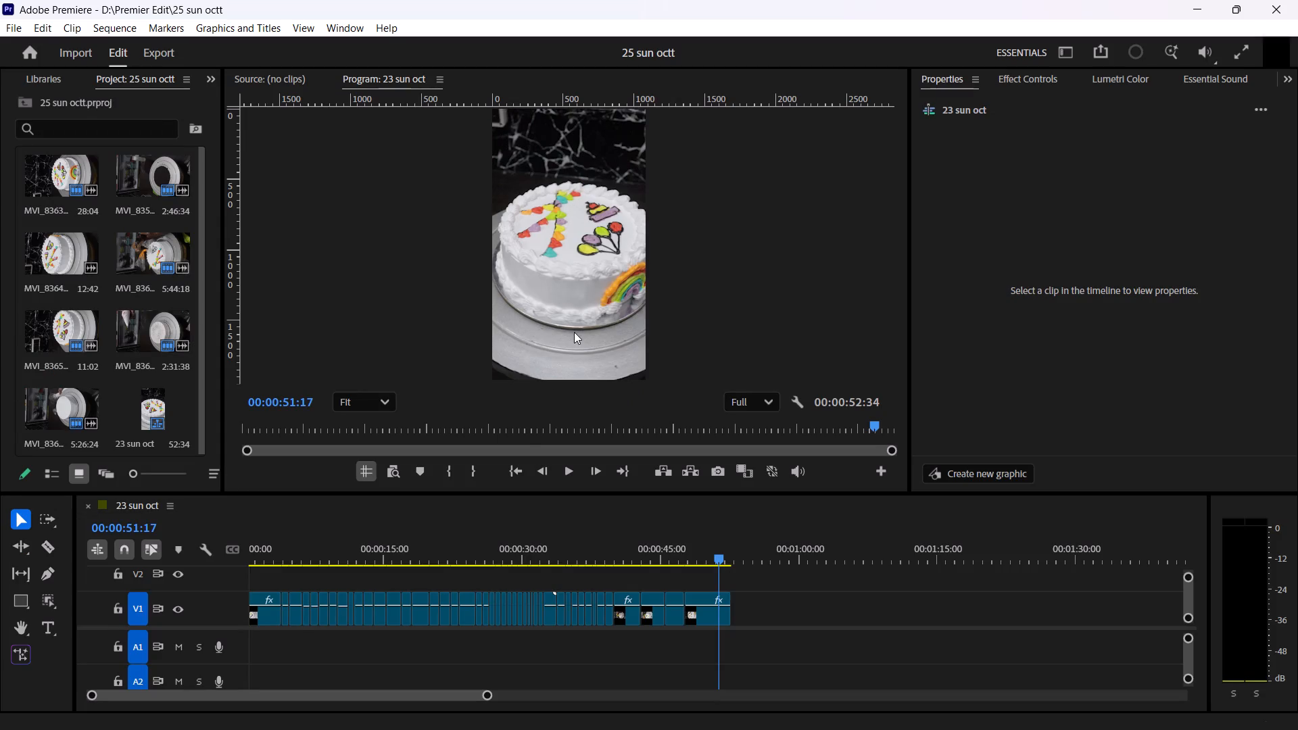
# Return the playhead to the sequence start and import the voice-over file WhatsApp Audio 2026-10-25 at 2.02.45 PM-enhanced-v2.wav.
pyautogui.moveTo(314, 547); pyautogui.dragTo(110, 571)
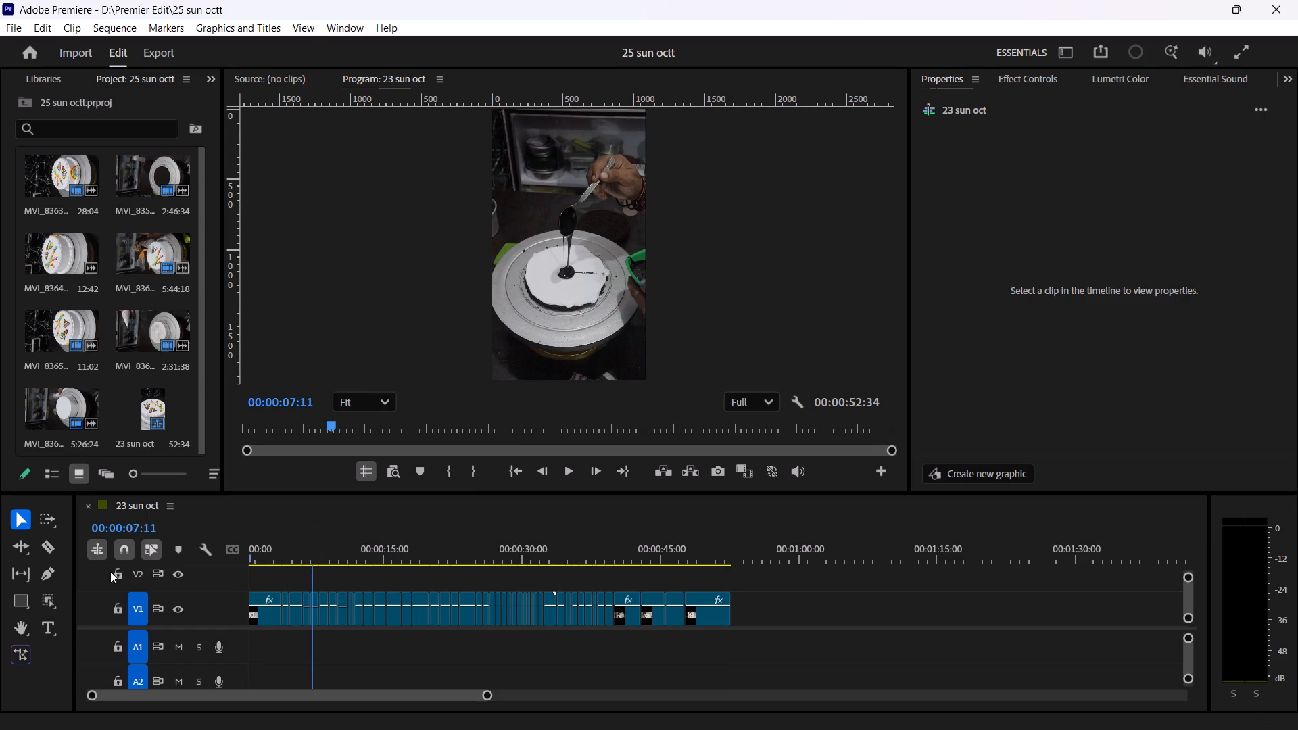
pyautogui.moveTo(110, 571); pyautogui.dragTo(736, 546)
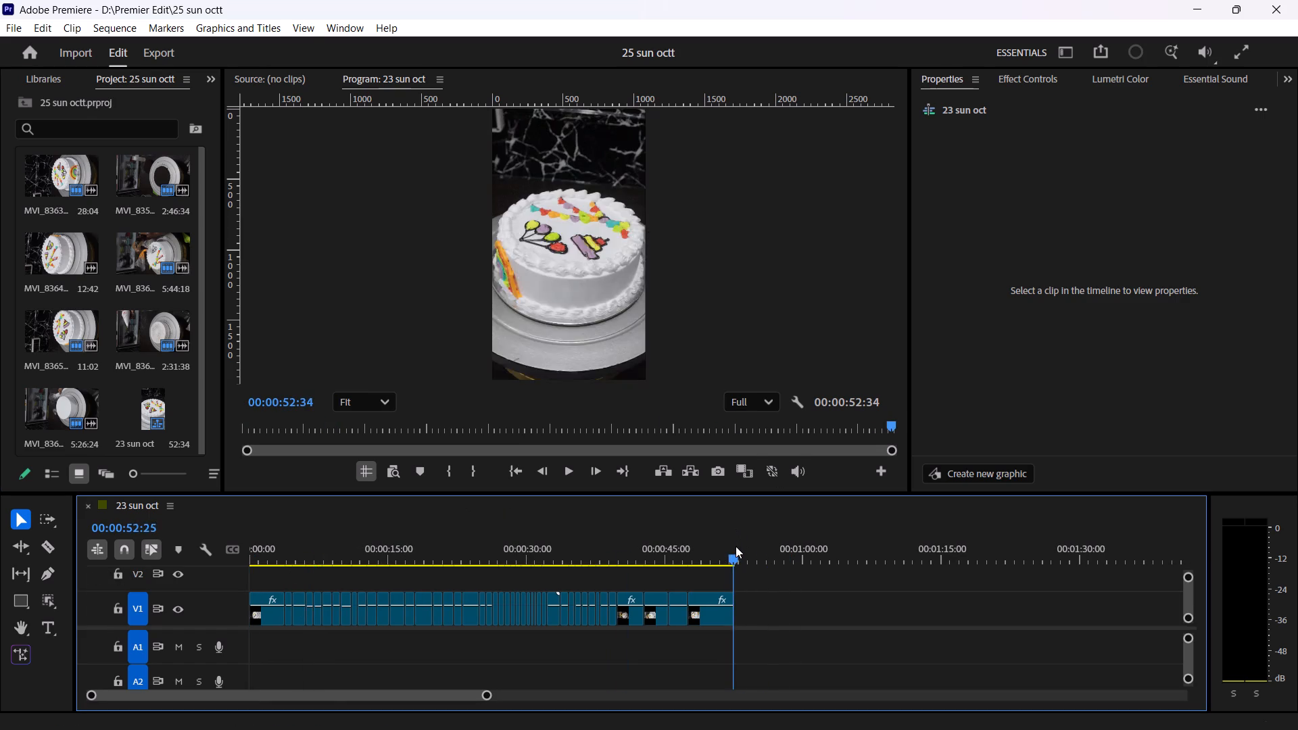
pyautogui.moveTo(736, 546); pyautogui.dragTo(0, 575)
pyautogui.scroll(-6, 102, 202)
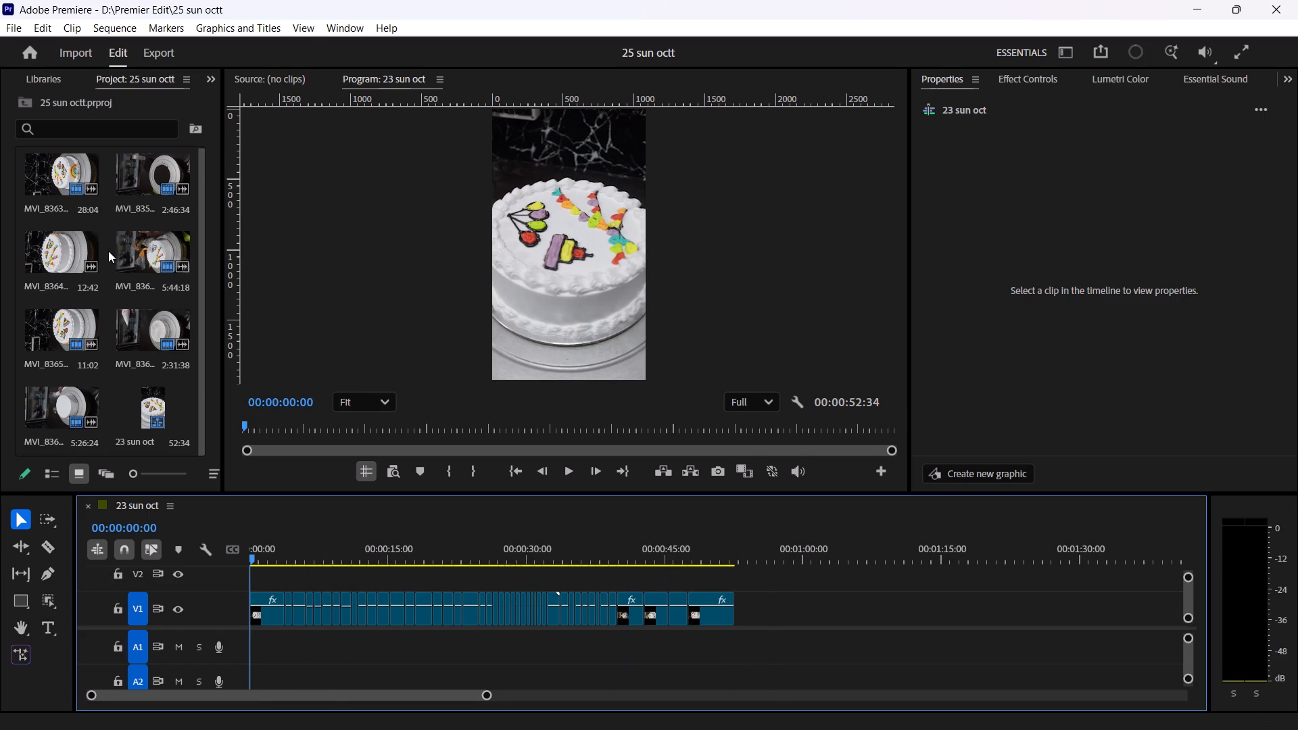
pyautogui.scroll(-5, 116, 331)
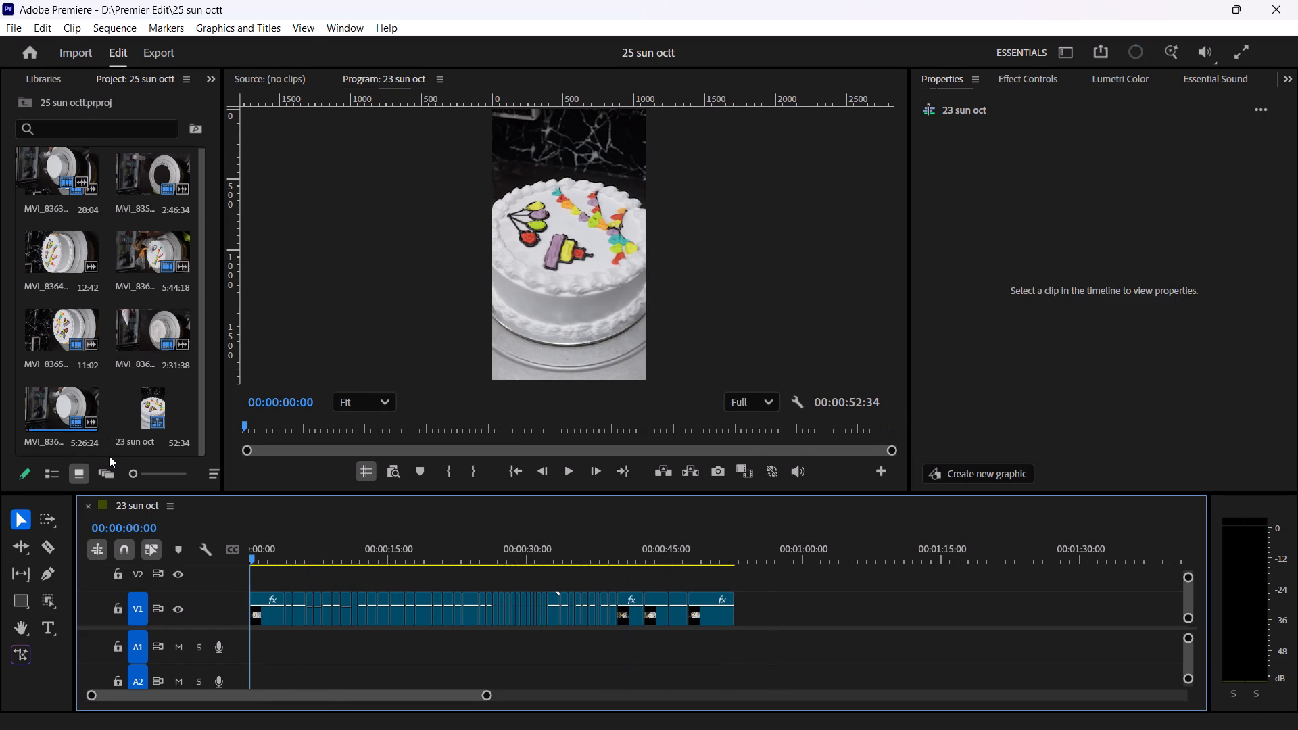
pyautogui.doubleClick(107, 455)
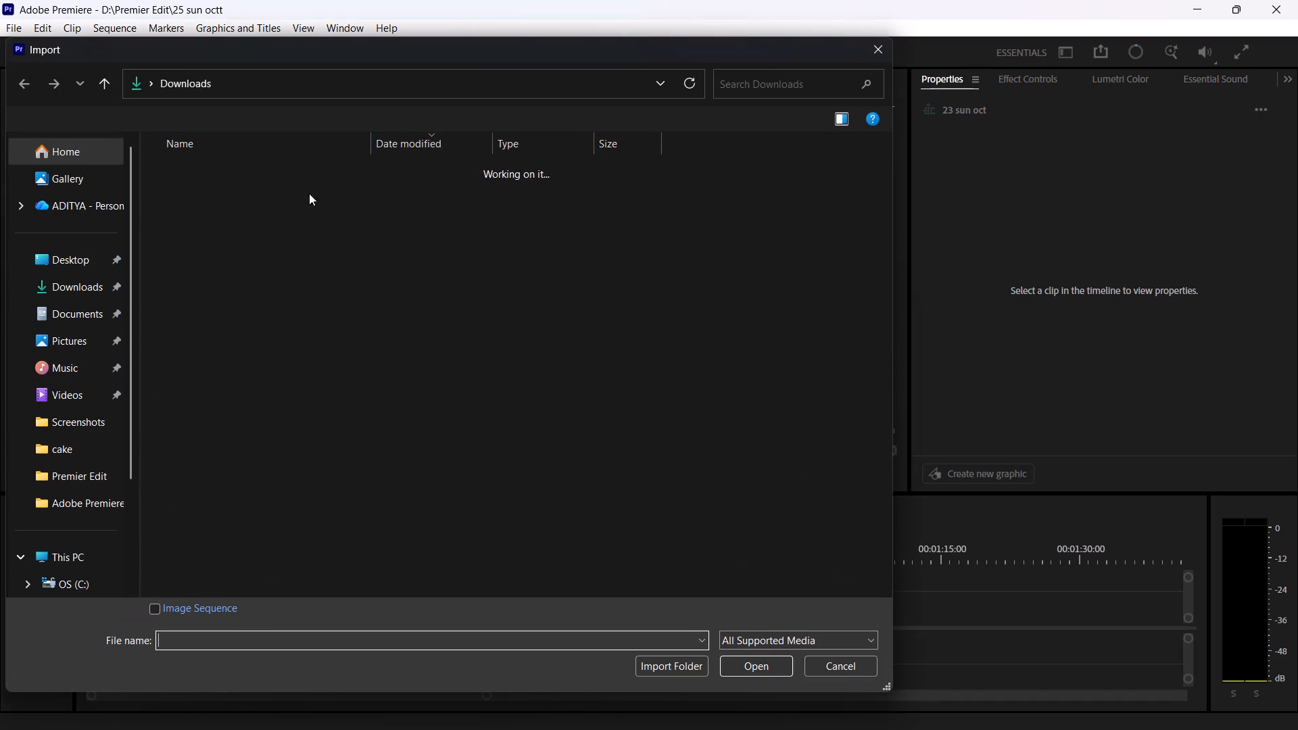
# Import WhatsApp Audio 2026-10-25 at 2.02.45 PM-enhanced-v2.wav and place it on audio track A1 at the sequence start.
pyautogui.click(254, 202)
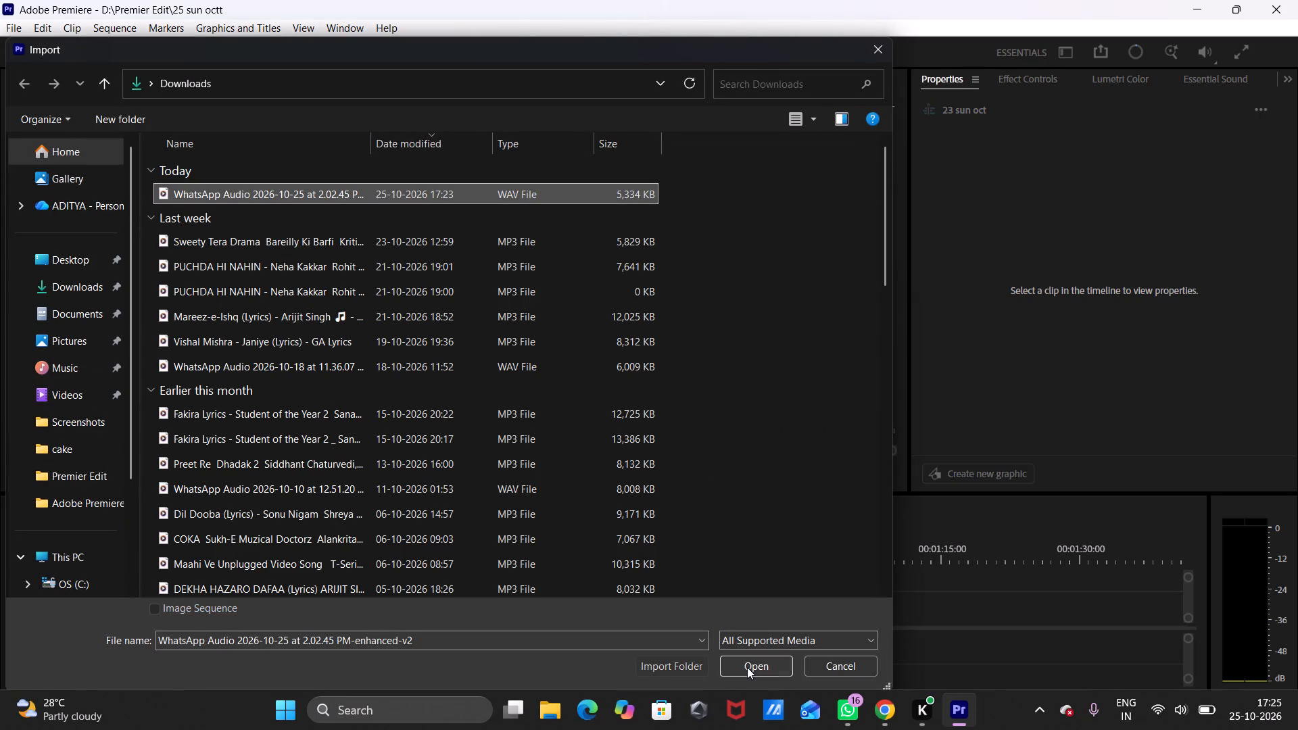
pyautogui.click(747, 667)
pyautogui.moveTo(47, 420); pyautogui.dragTo(156, 493)
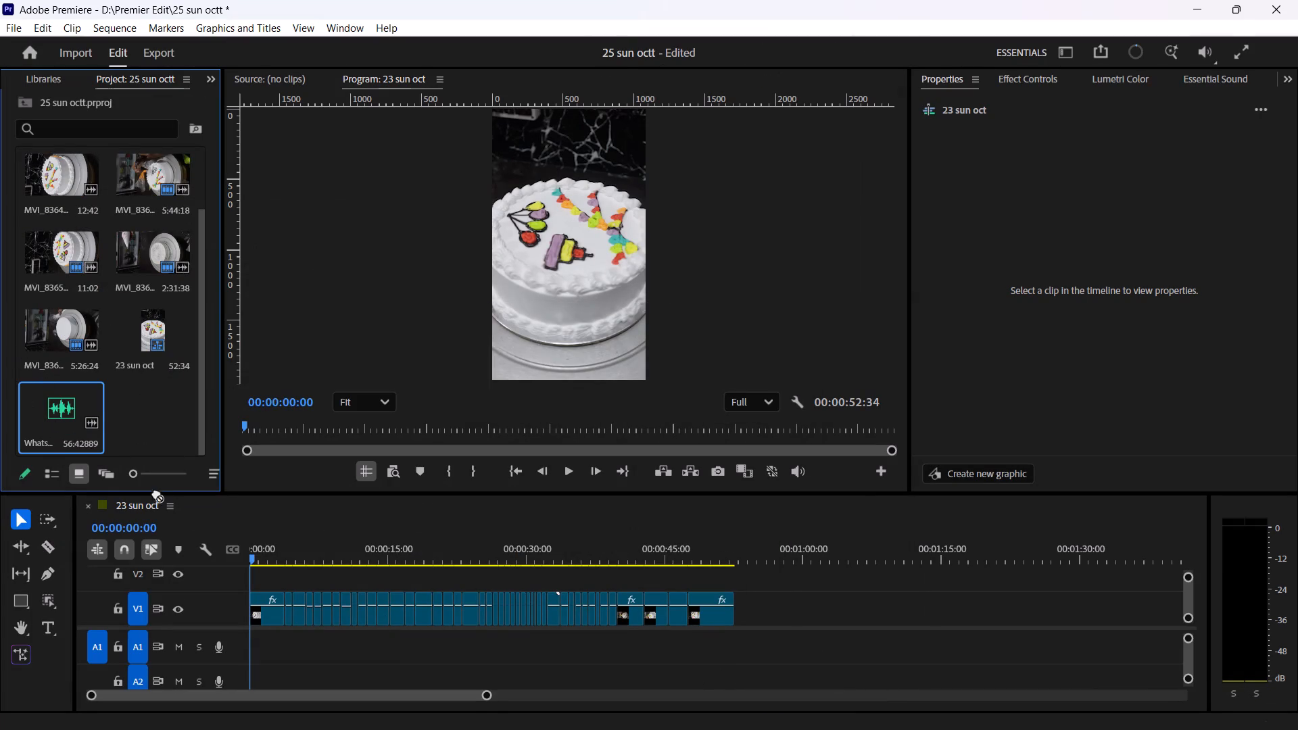
pyautogui.moveTo(156, 493); pyautogui.dragTo(239, 641)
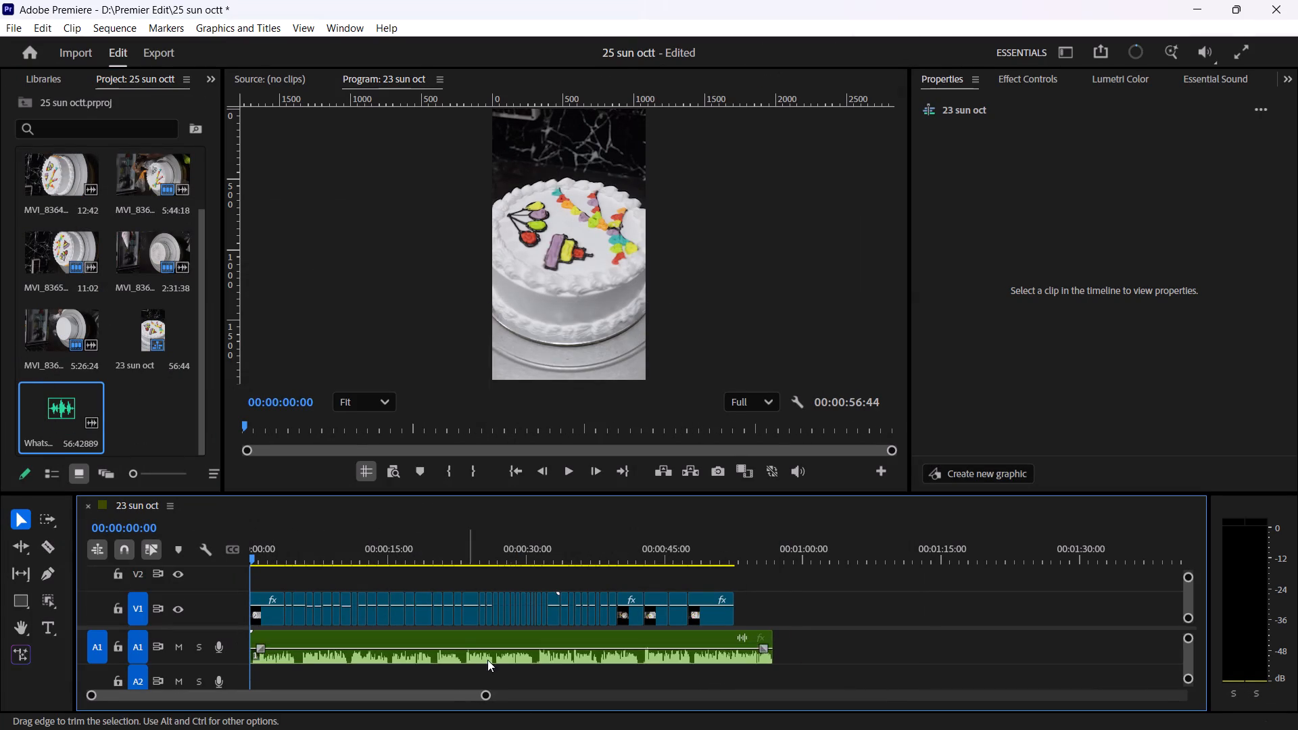
# Trim about 18 frames of silence off the voice-over's beginning on A1 and move the clip back to the sequence start.
pyautogui.moveTo(486, 695); pyautogui.dragTo(424, 700)
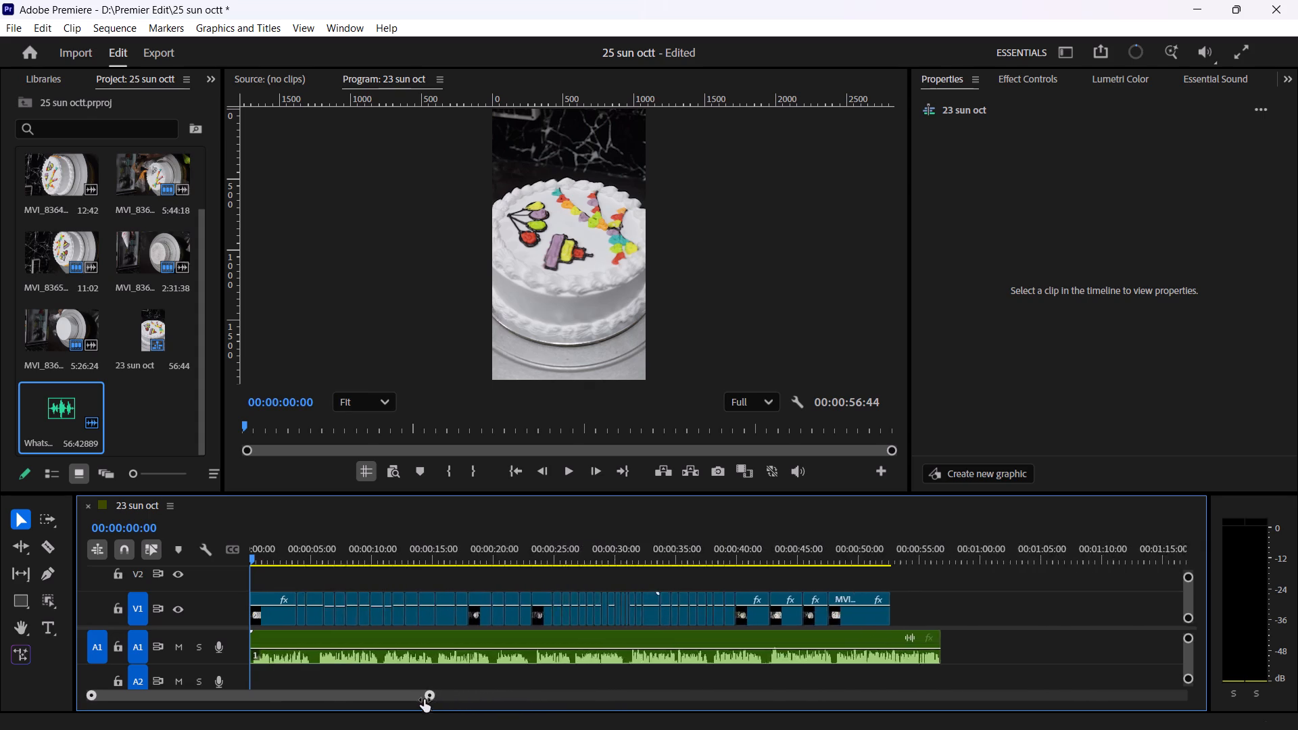
pyautogui.moveTo(424, 700); pyautogui.dragTo(296, 714)
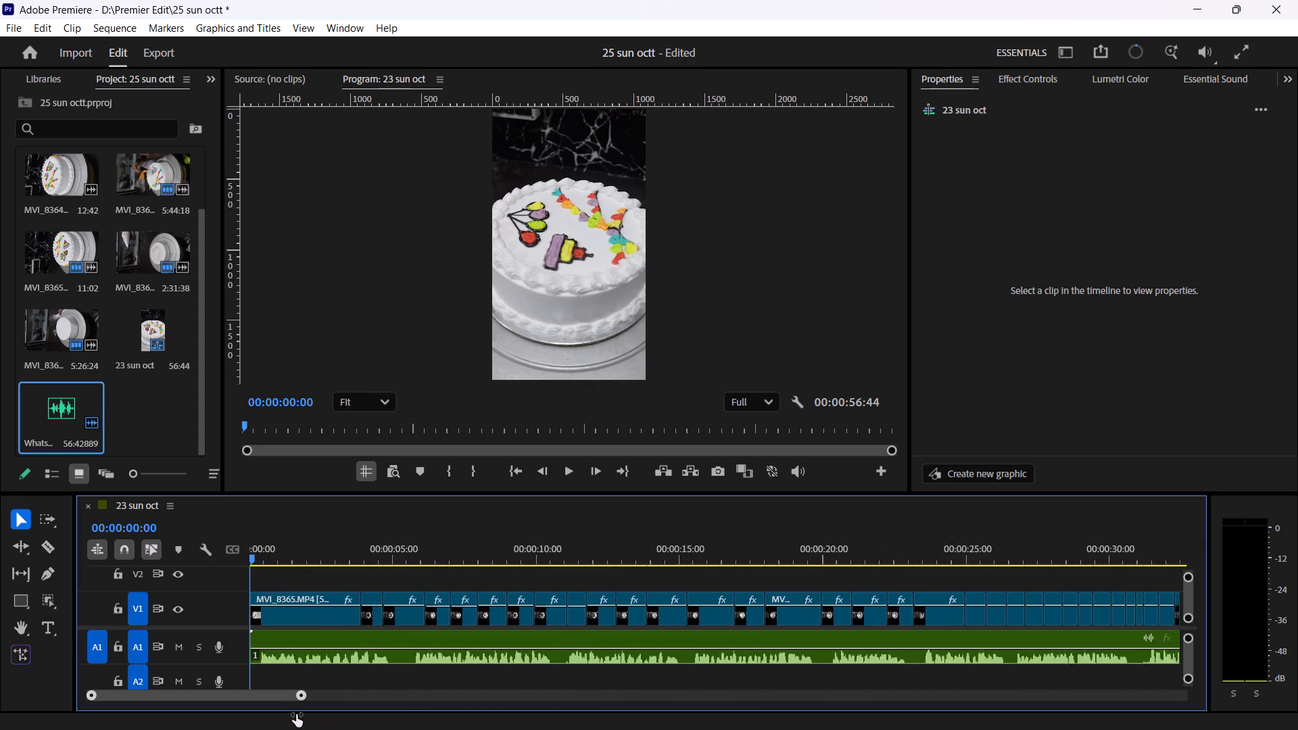
pyautogui.moveTo(296, 714); pyautogui.dragTo(204, 723)
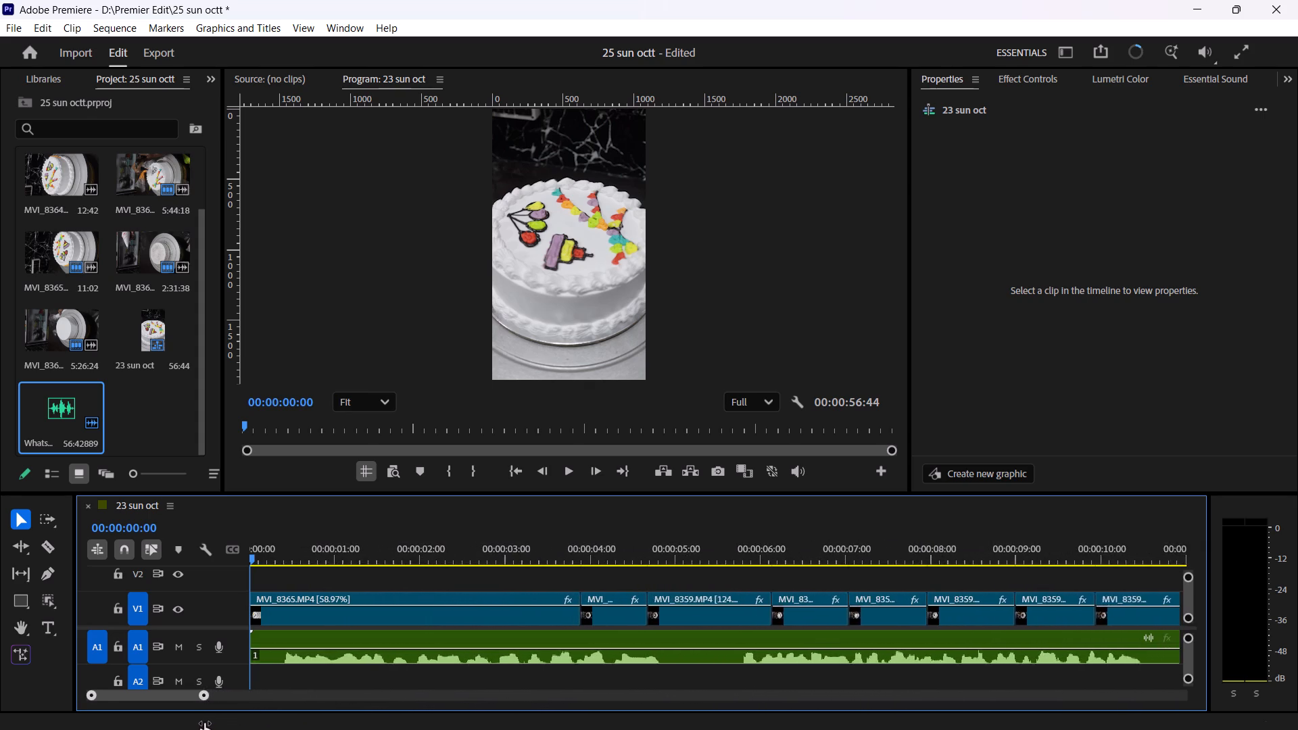
pyautogui.moveTo(204, 723); pyautogui.dragTo(189, 729)
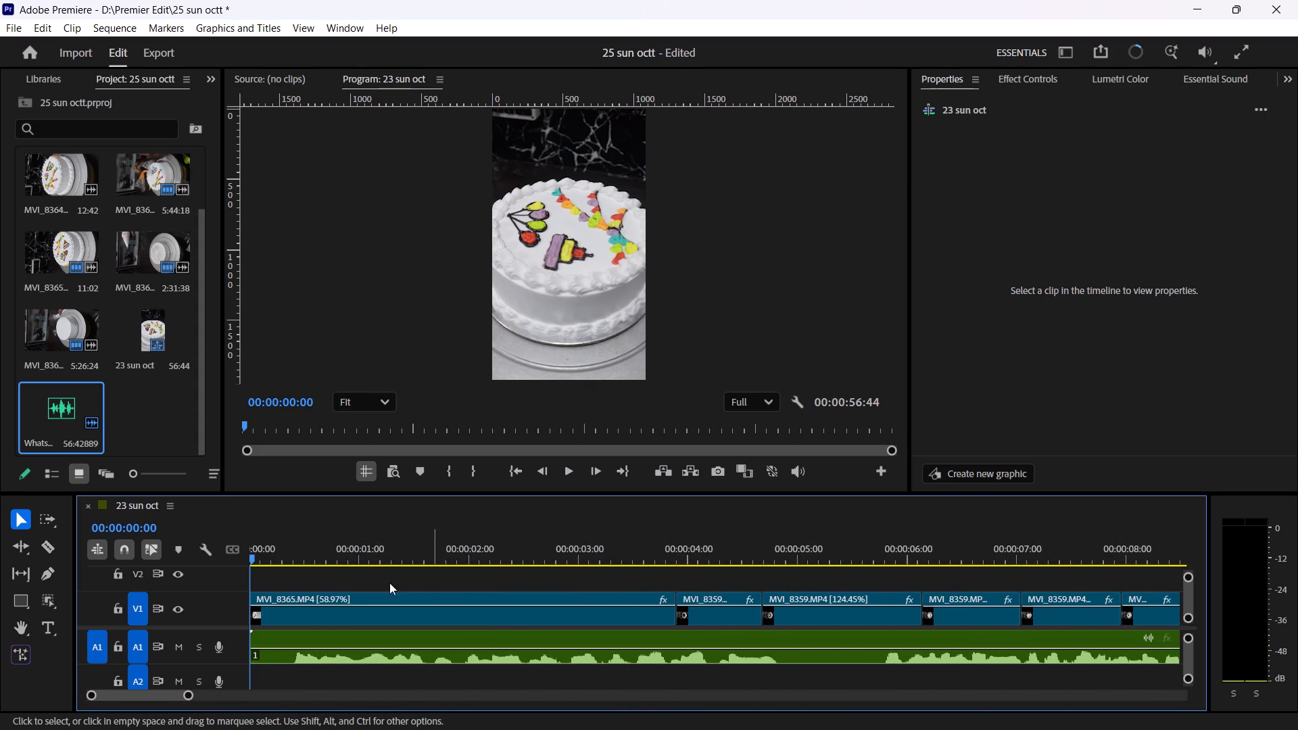
pyautogui.click(290, 634)
pyautogui.moveTo(256, 638); pyautogui.dragTo(278, 639)
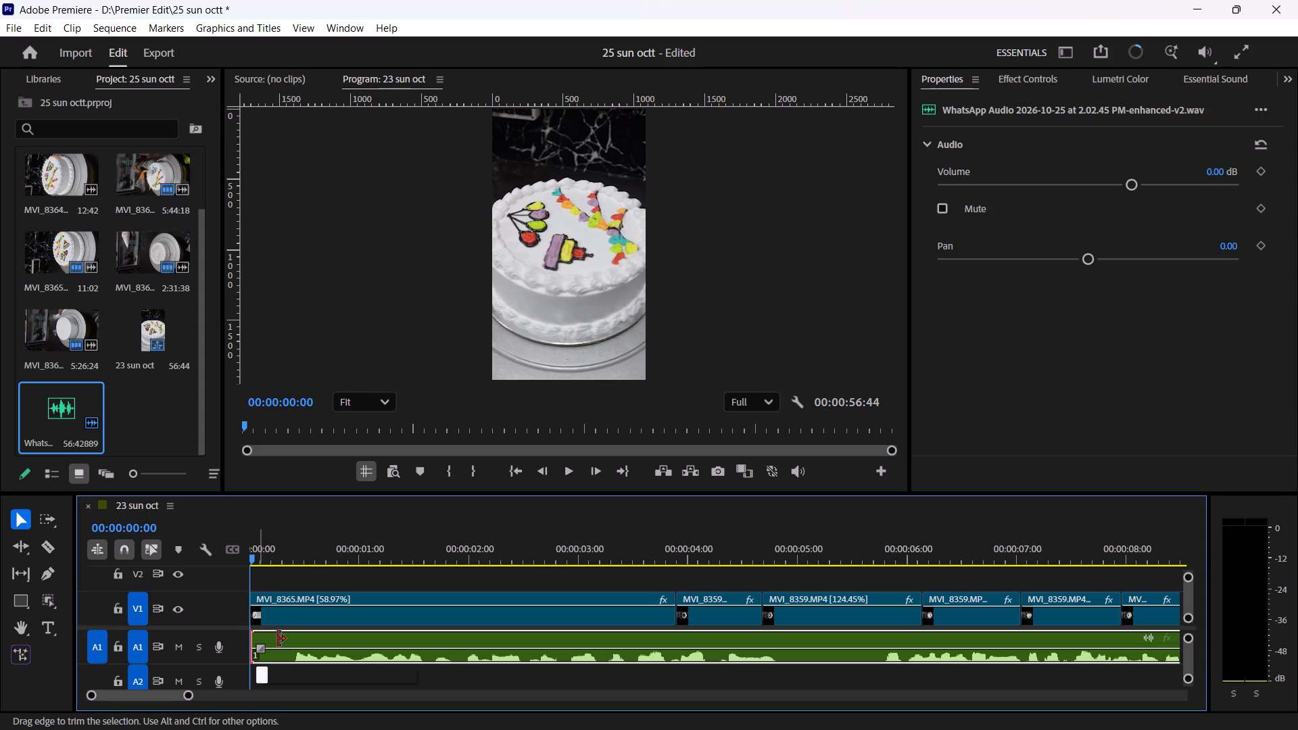
pyautogui.moveTo(278, 639); pyautogui.dragTo(295, 639)
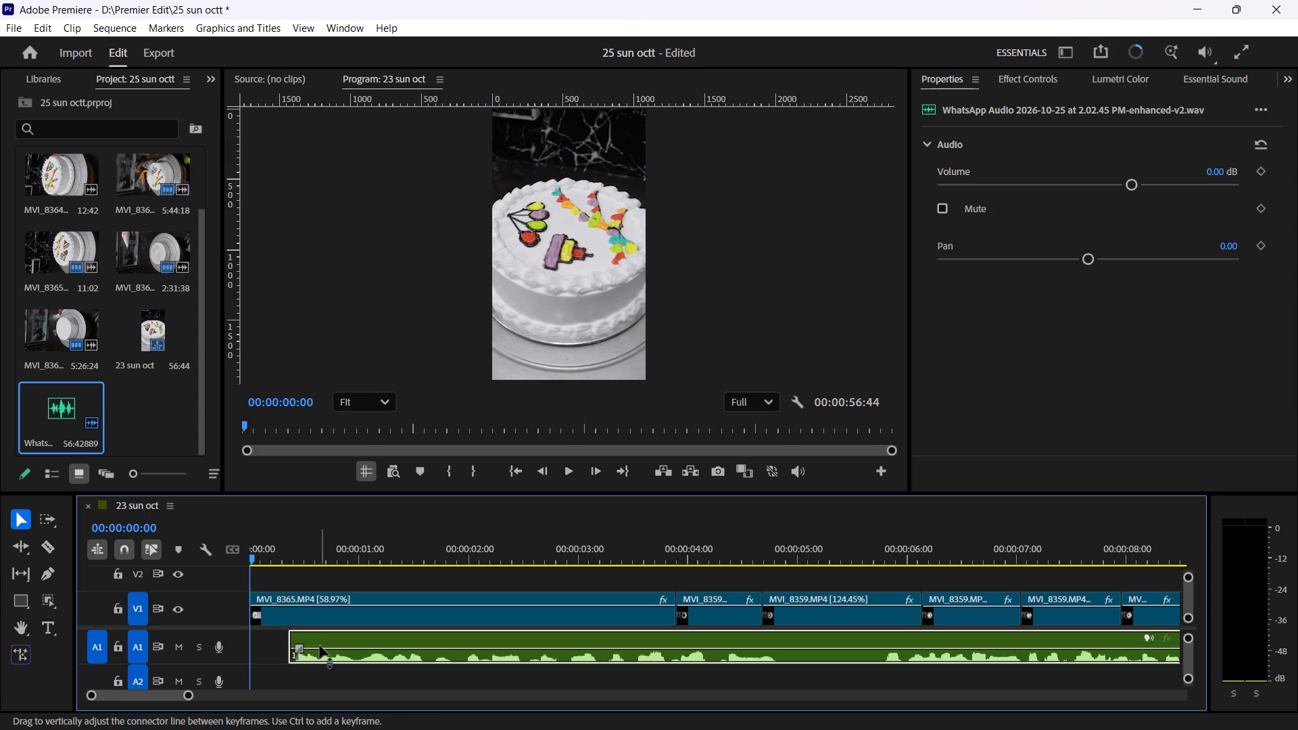
pyautogui.moveTo(309, 639); pyautogui.dragTo(259, 637)
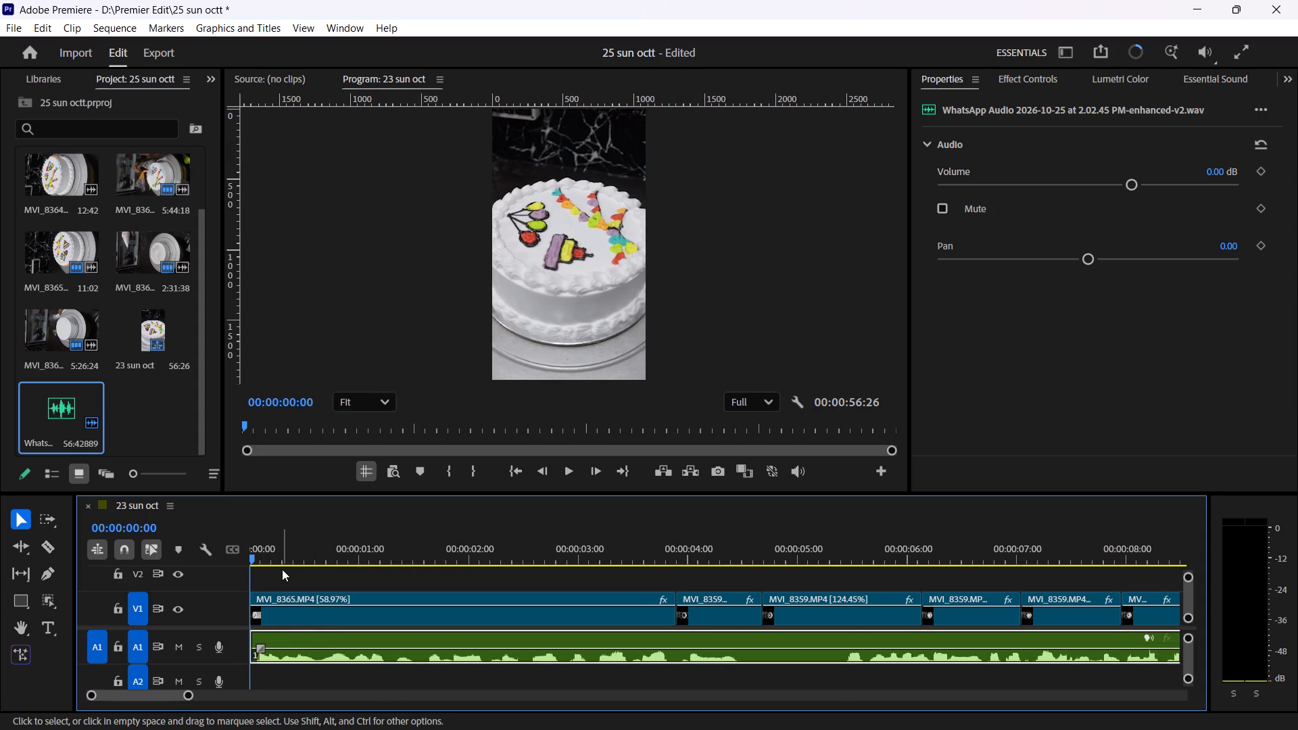
# Split the voice-over clip on A1 with the Razor tool at 00:00:04:23, where the first long pause begins.
pyautogui.moveTo(275, 556); pyautogui.dragTo(704, 591)
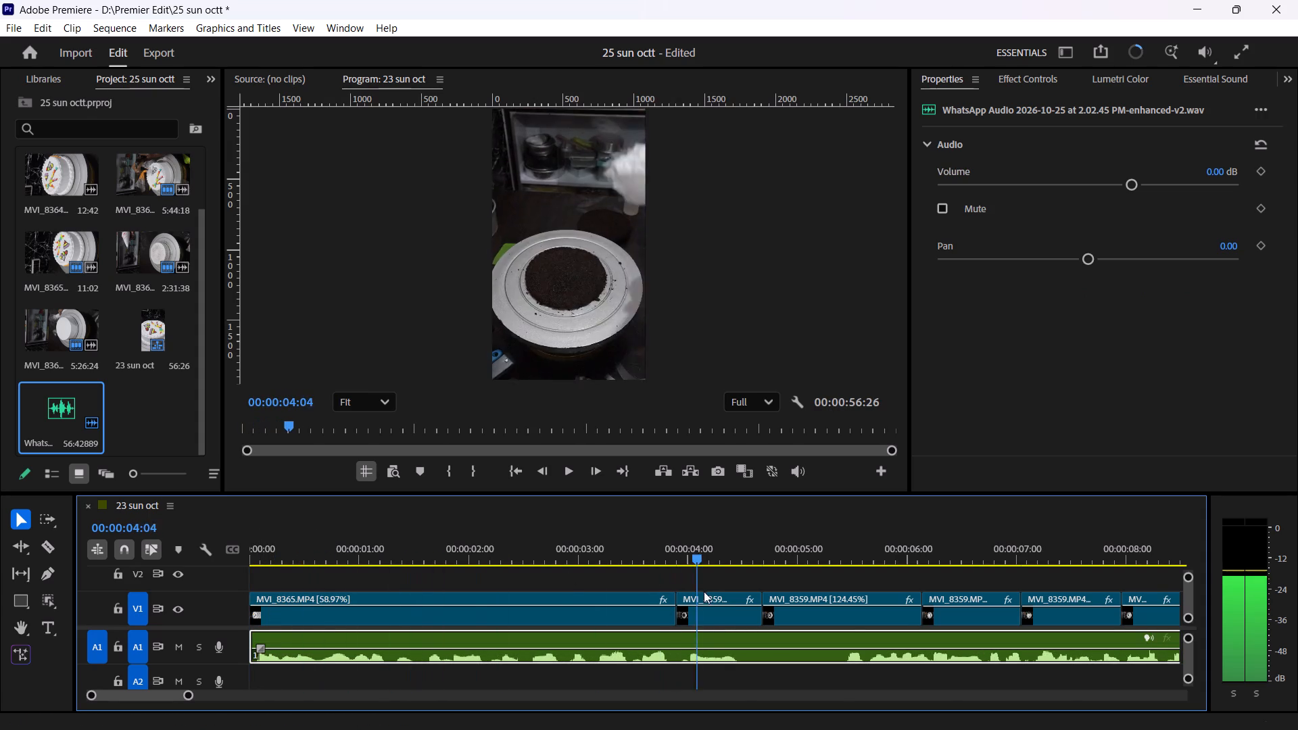
pyautogui.moveTo(704, 591); pyautogui.dragTo(738, 628)
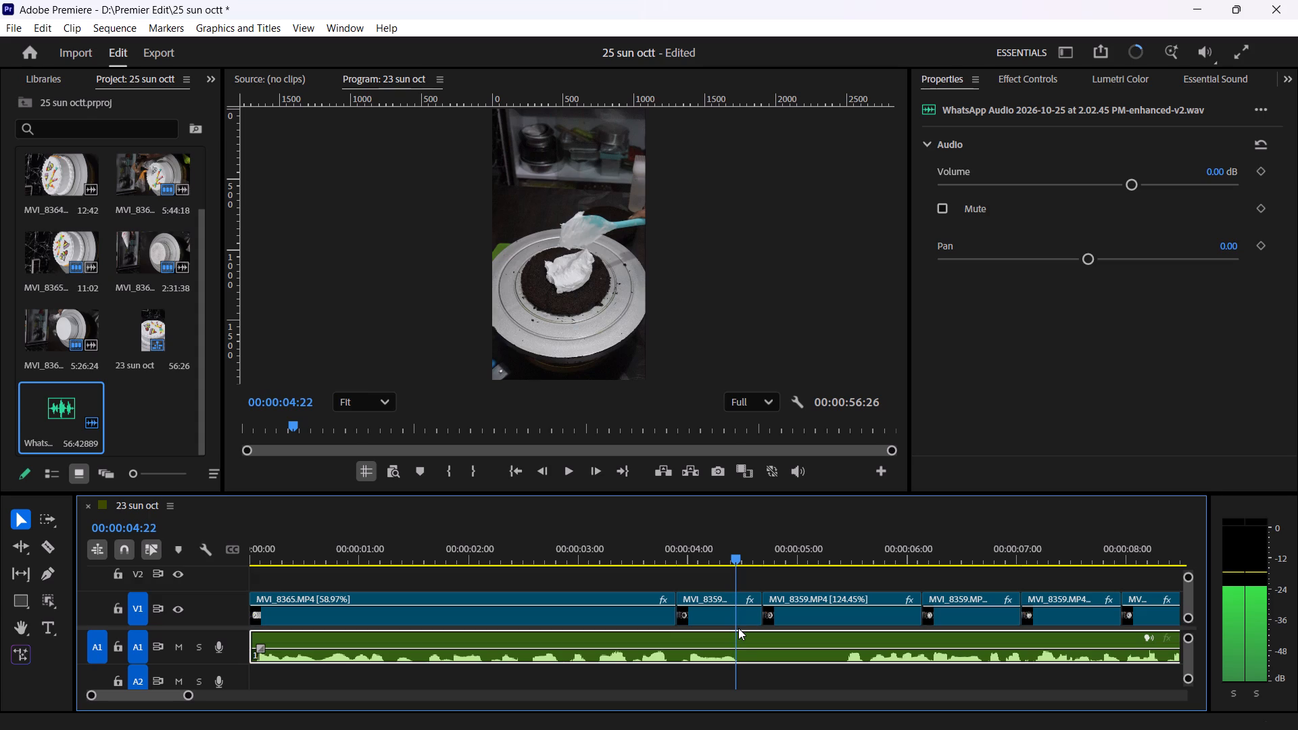
pyautogui.moveTo(738, 628); pyautogui.dragTo(740, 631)
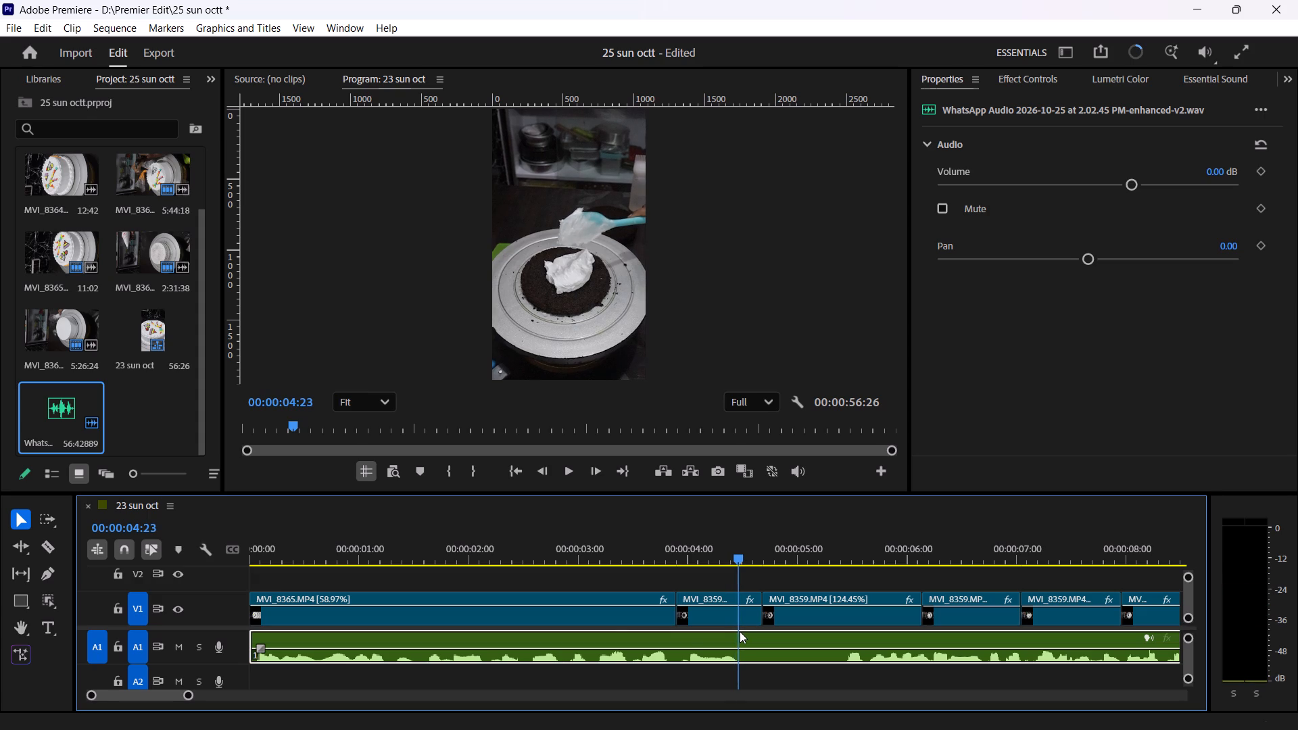
pyautogui.click(49, 551)
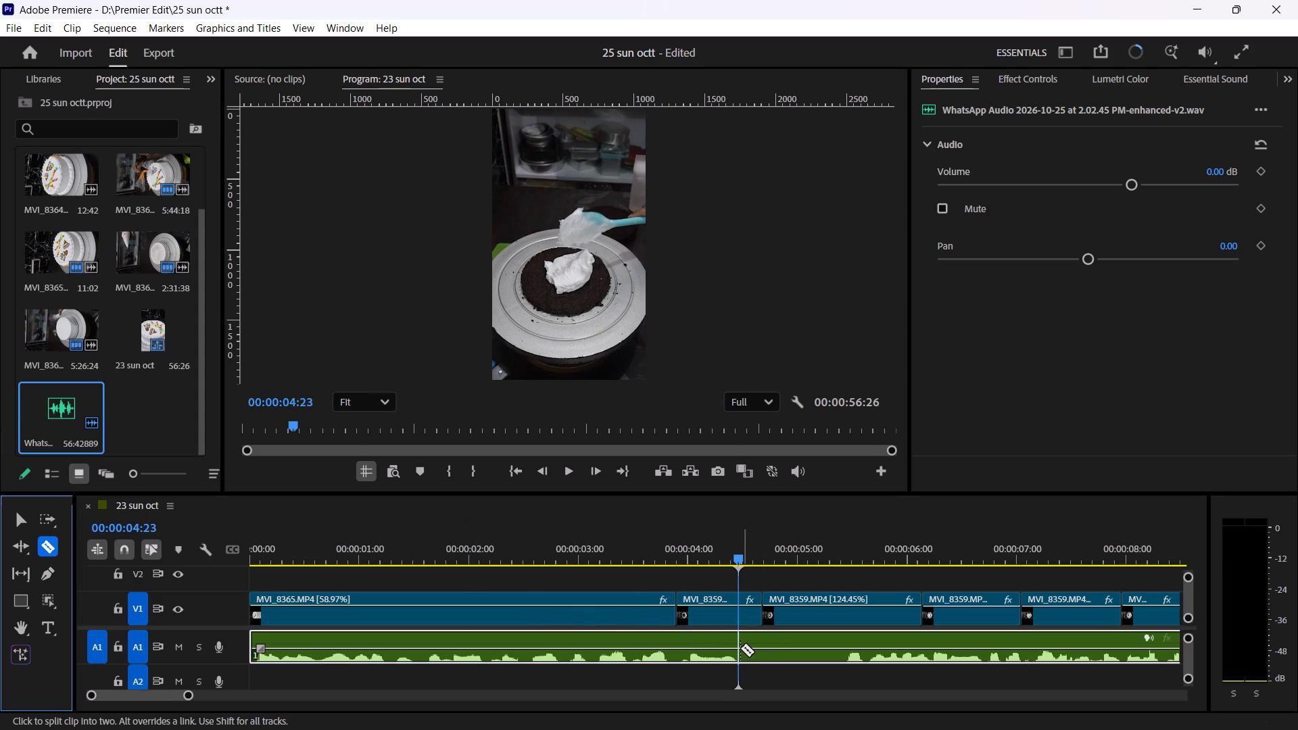
# Split the A1 voice-over at 00:00:04:23, trim the silence off the second piece's start and move it against the first piece.
pyautogui.click(738, 648)
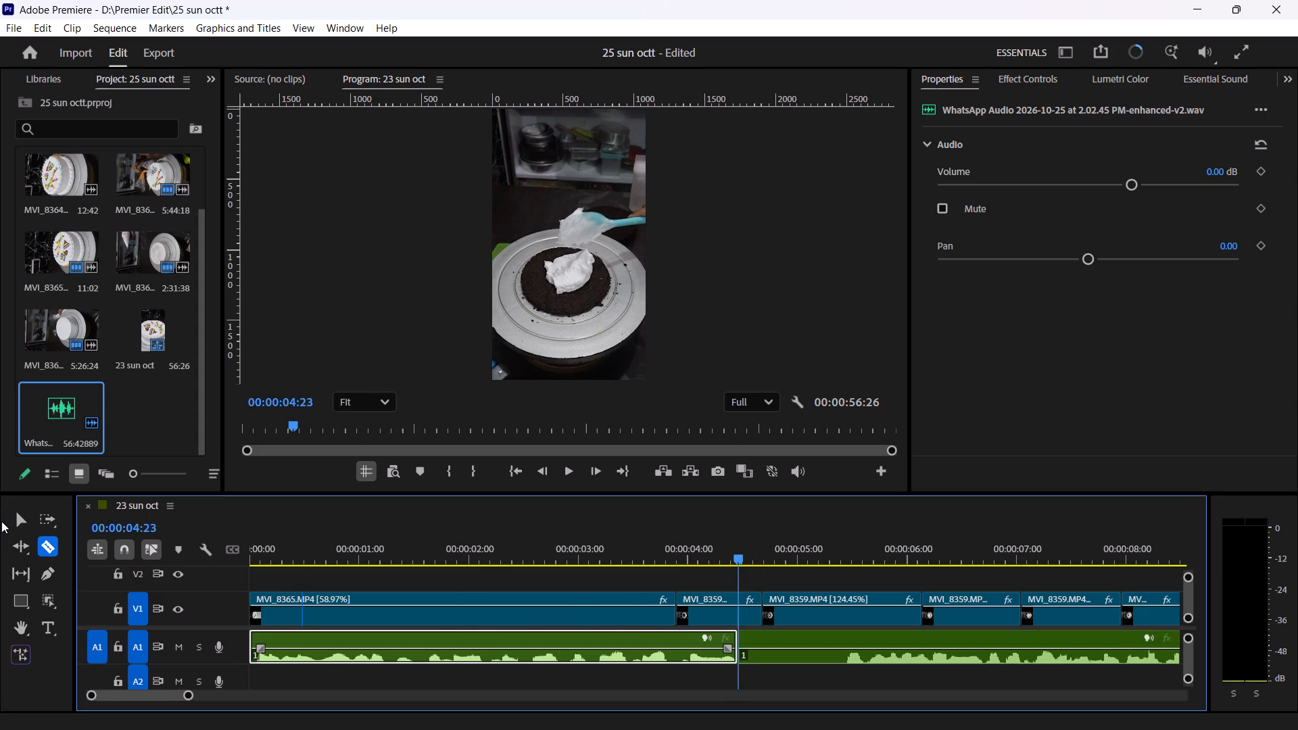
pyautogui.click(22, 521)
pyautogui.click(763, 637)
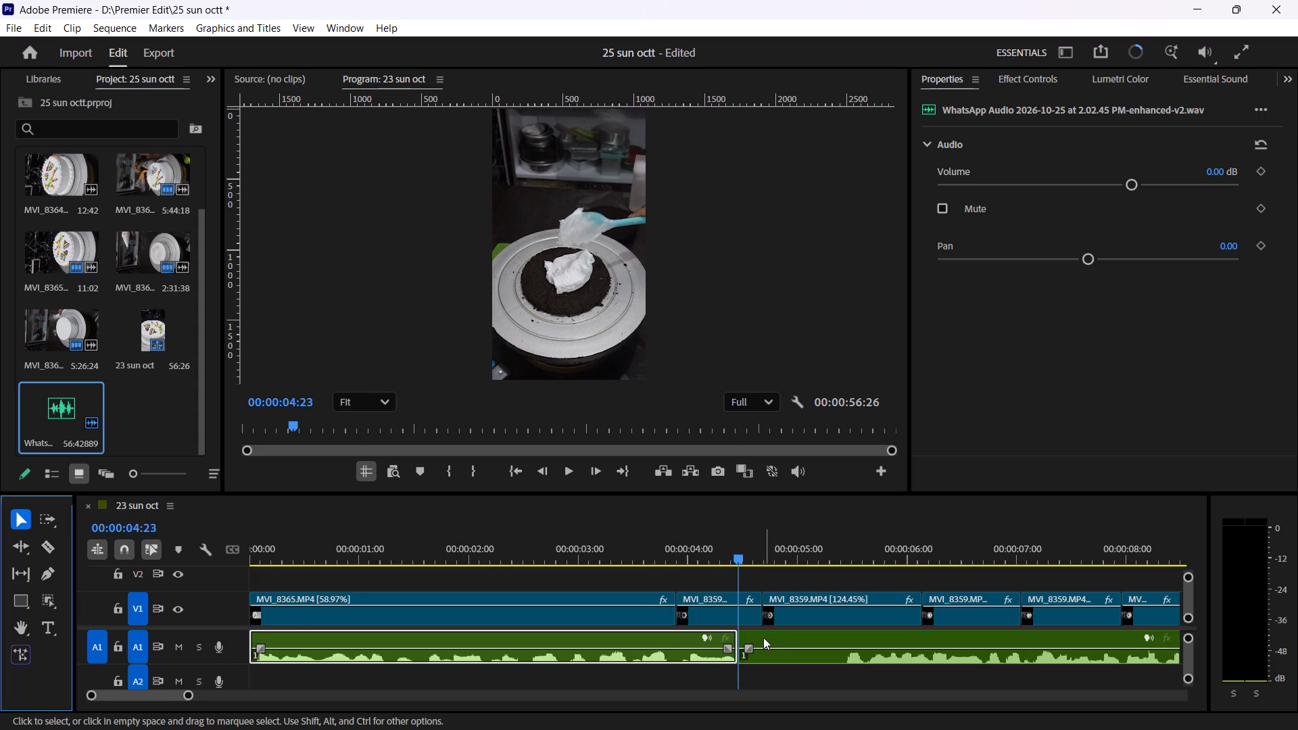
pyautogui.moveTo(746, 631); pyautogui.dragTo(837, 673)
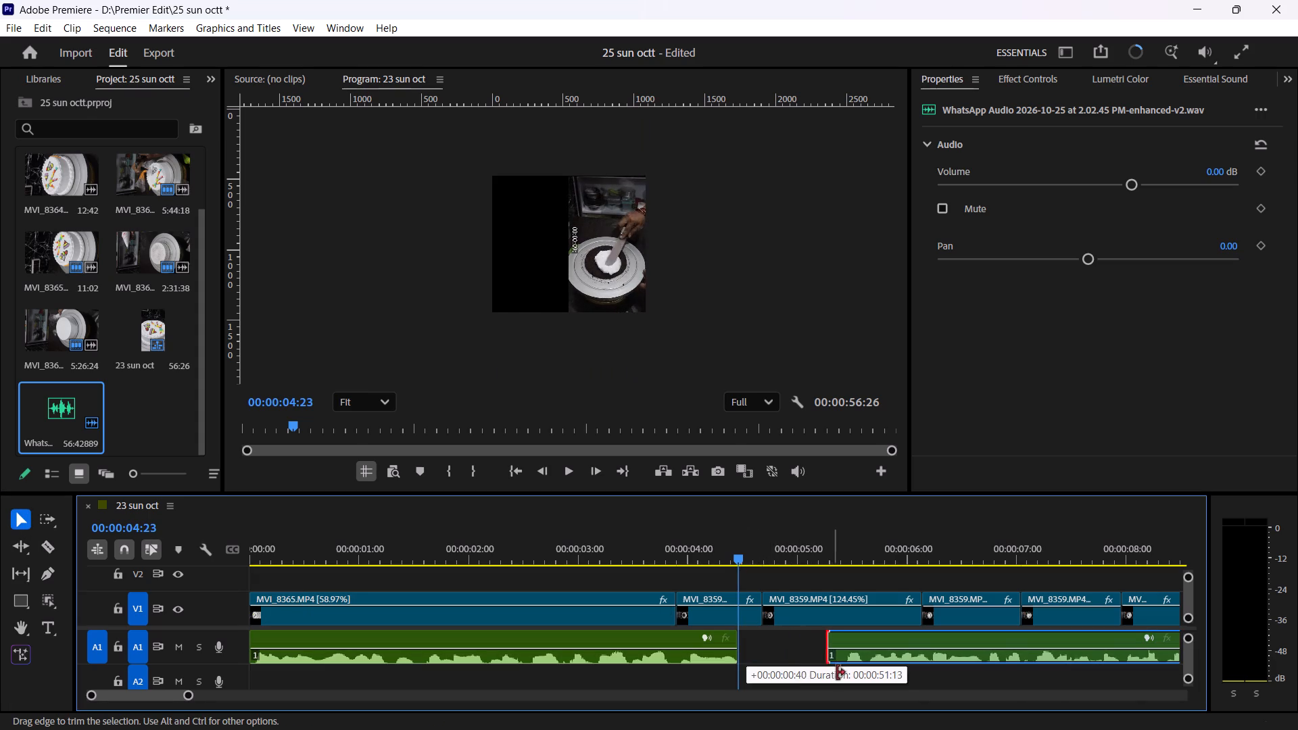
pyautogui.moveTo(837, 673); pyautogui.dragTo(848, 669)
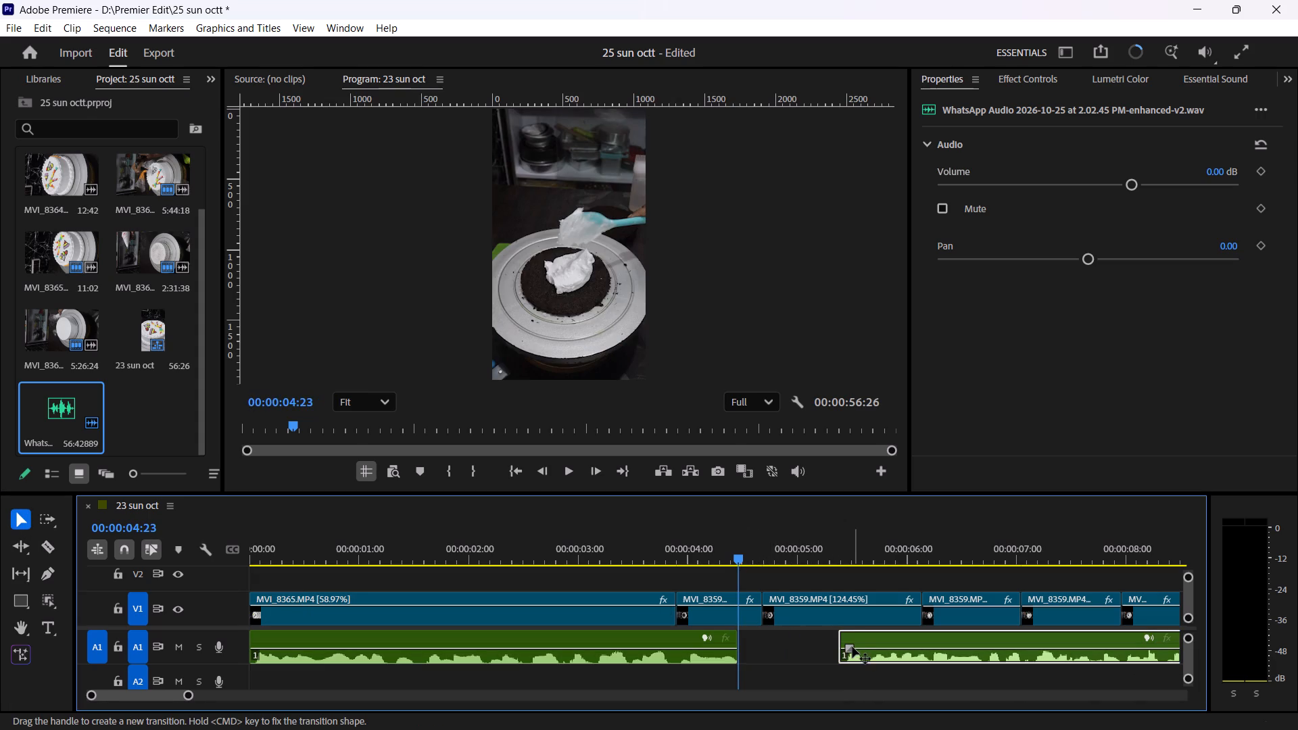
pyautogui.click(850, 634)
pyautogui.moveTo(871, 636); pyautogui.dragTo(828, 635)
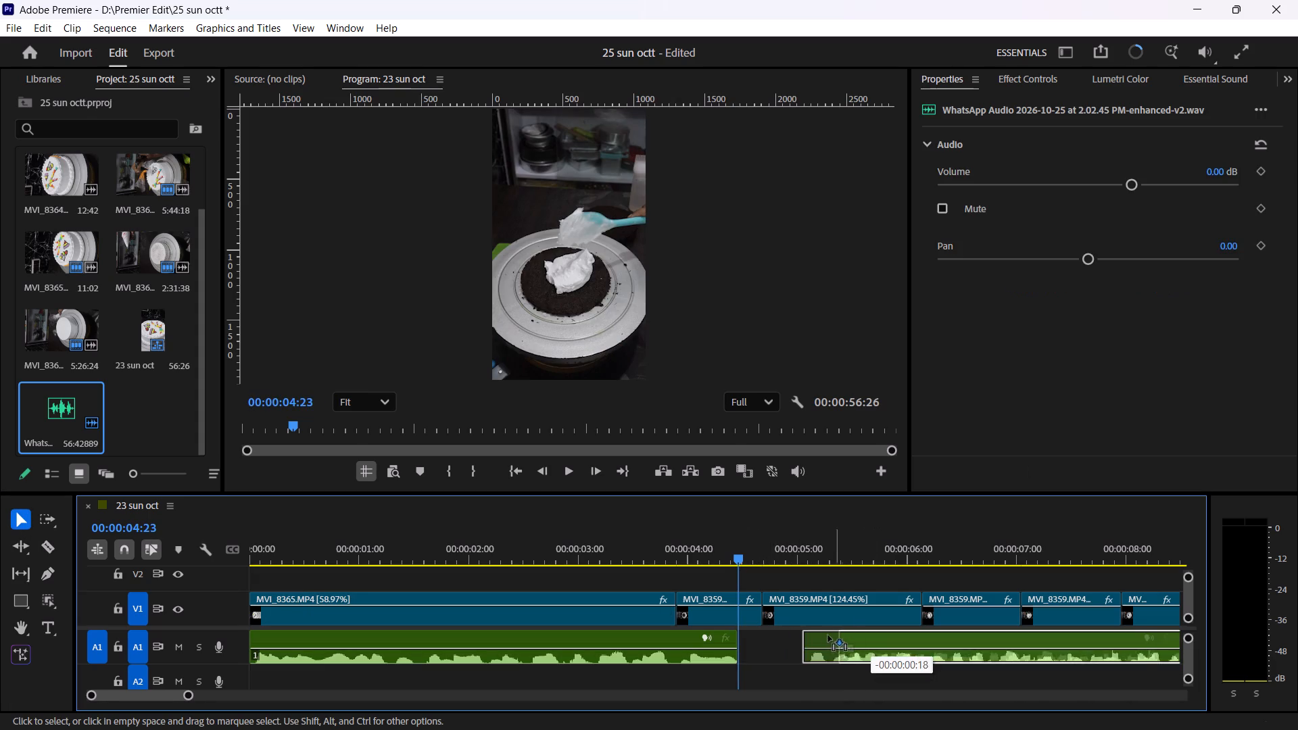
pyautogui.moveTo(828, 635); pyautogui.dragTo(775, 641)
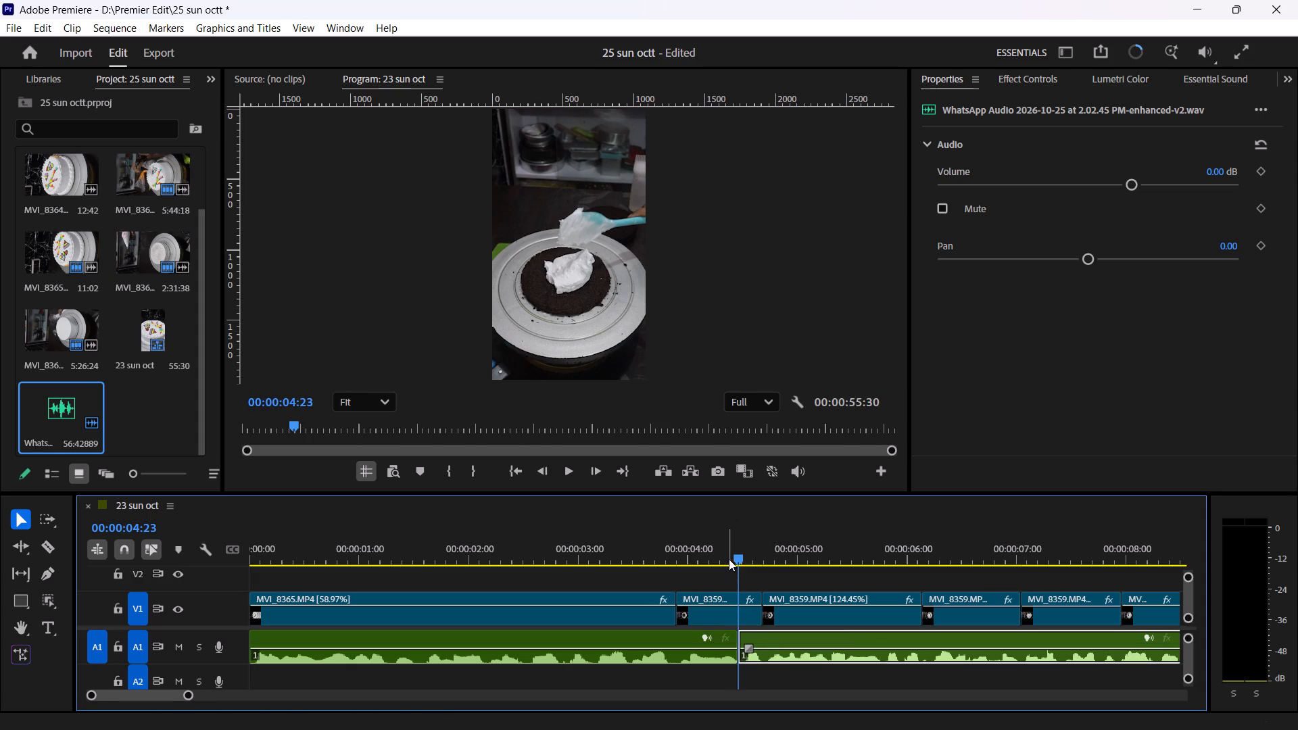
# Place the playhead at the start of the voice-over pause at 00:00:09:09 and ready the Razor tool for a cut.
pyautogui.moveTo(730, 558); pyautogui.dragTo(1273, 629)
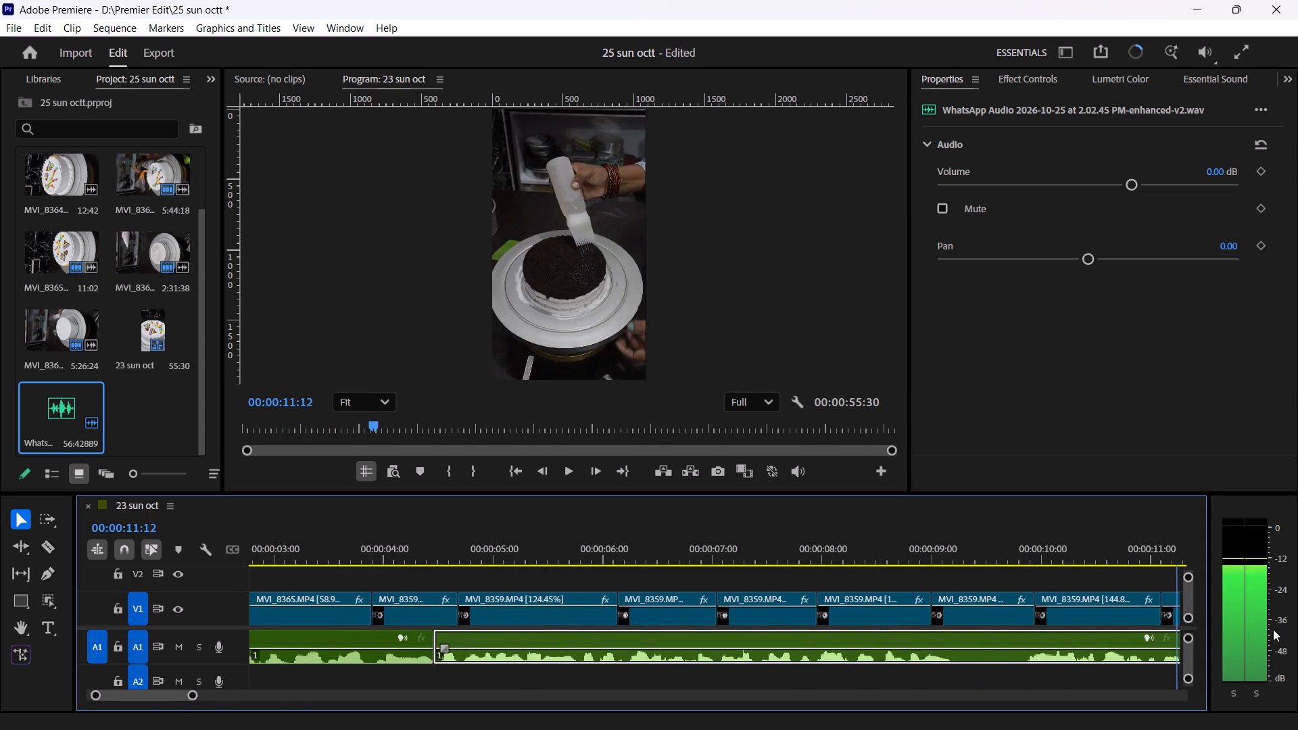
pyautogui.moveTo(1273, 629); pyautogui.dragTo(847, 660)
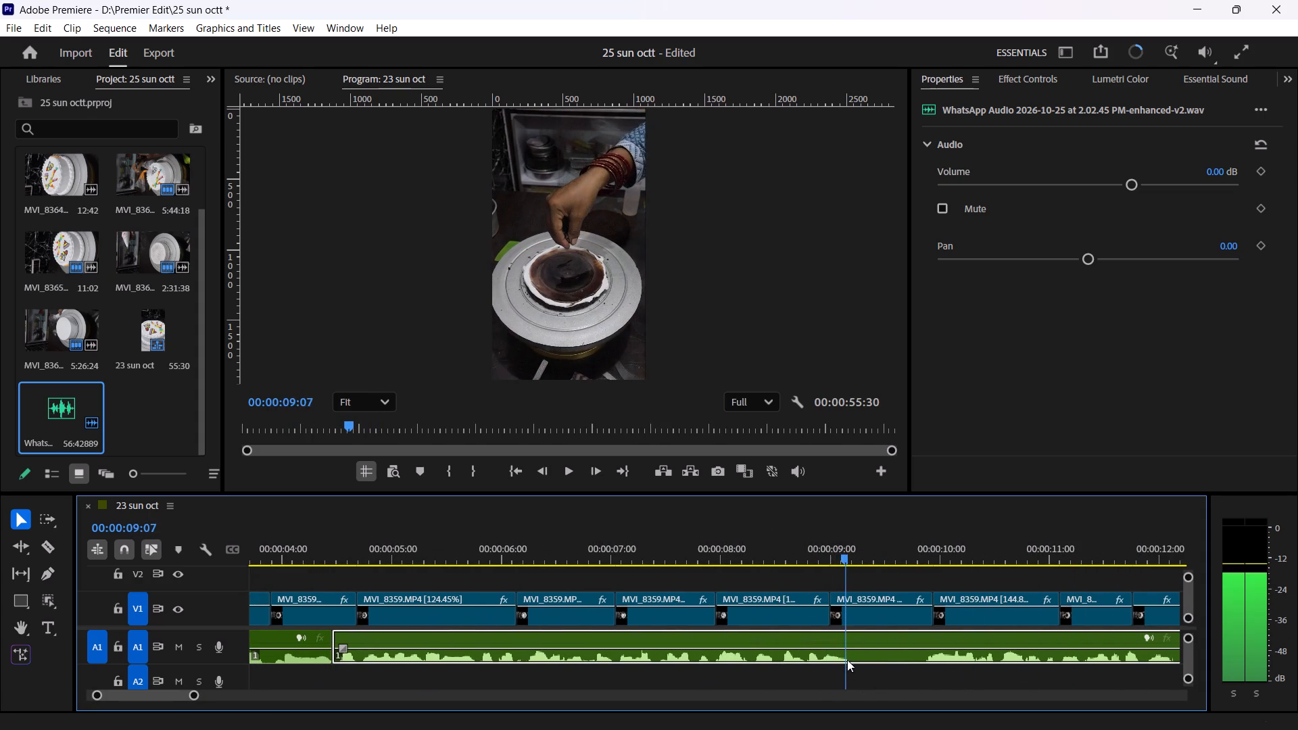
pyautogui.moveTo(847, 660); pyautogui.dragTo(850, 667)
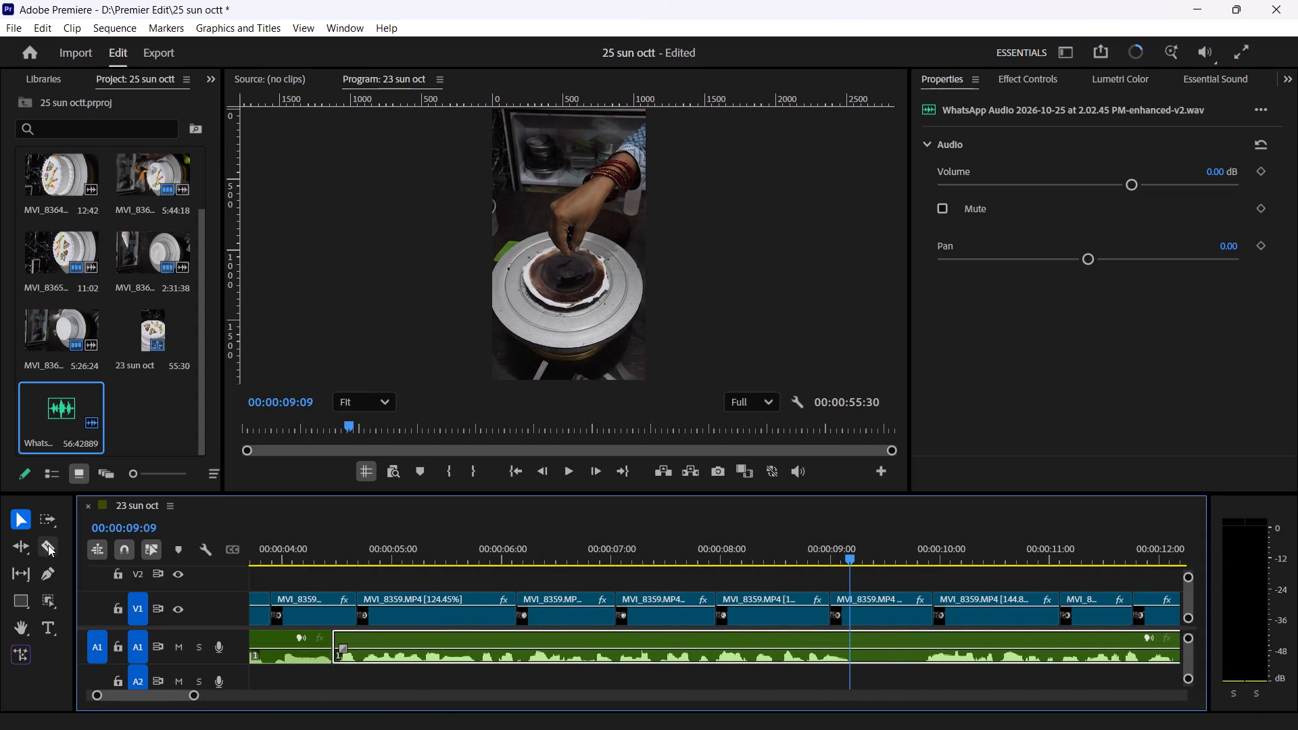
pyautogui.click(48, 545)
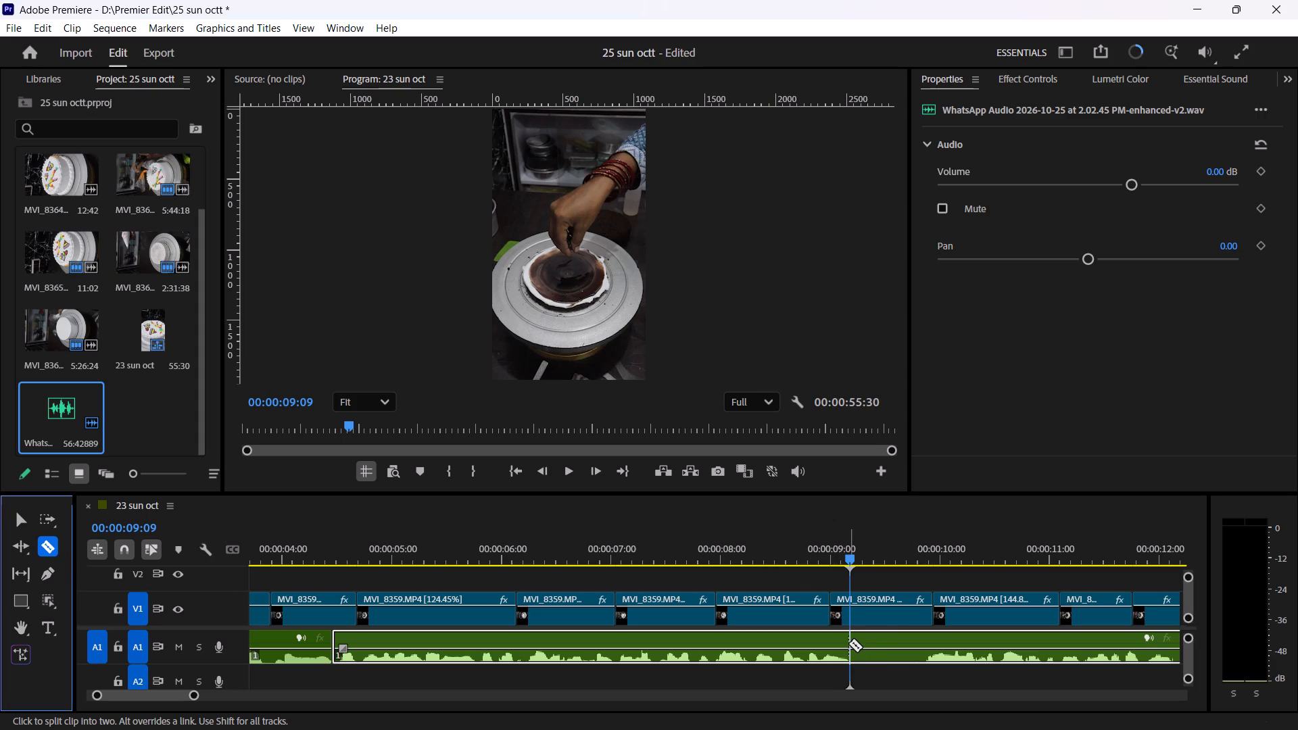
# Split the A1 voice-over at 00:00:09:09, trim the silence off the new piece's start and move it against the preceding piece.
pyautogui.click(851, 639)
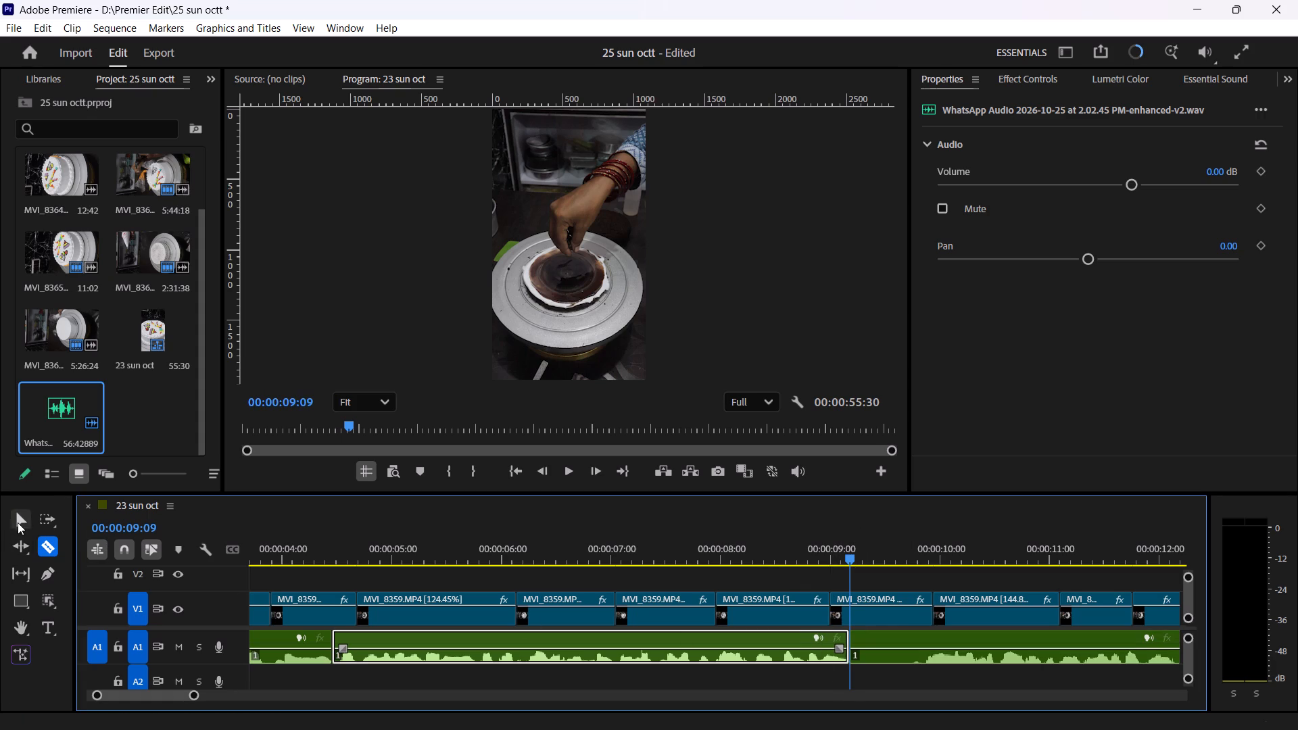
pyautogui.click(18, 522)
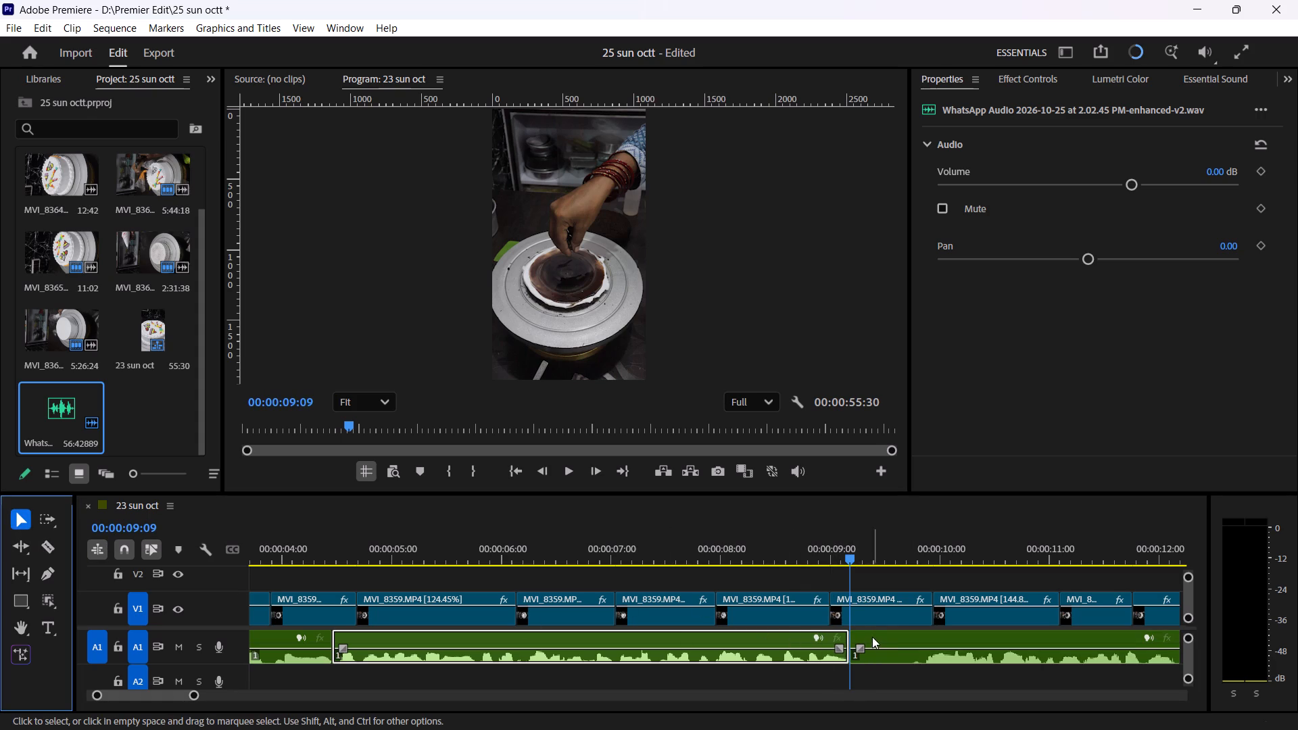
pyautogui.click(870, 642)
pyautogui.moveTo(861, 634); pyautogui.dragTo(946, 629)
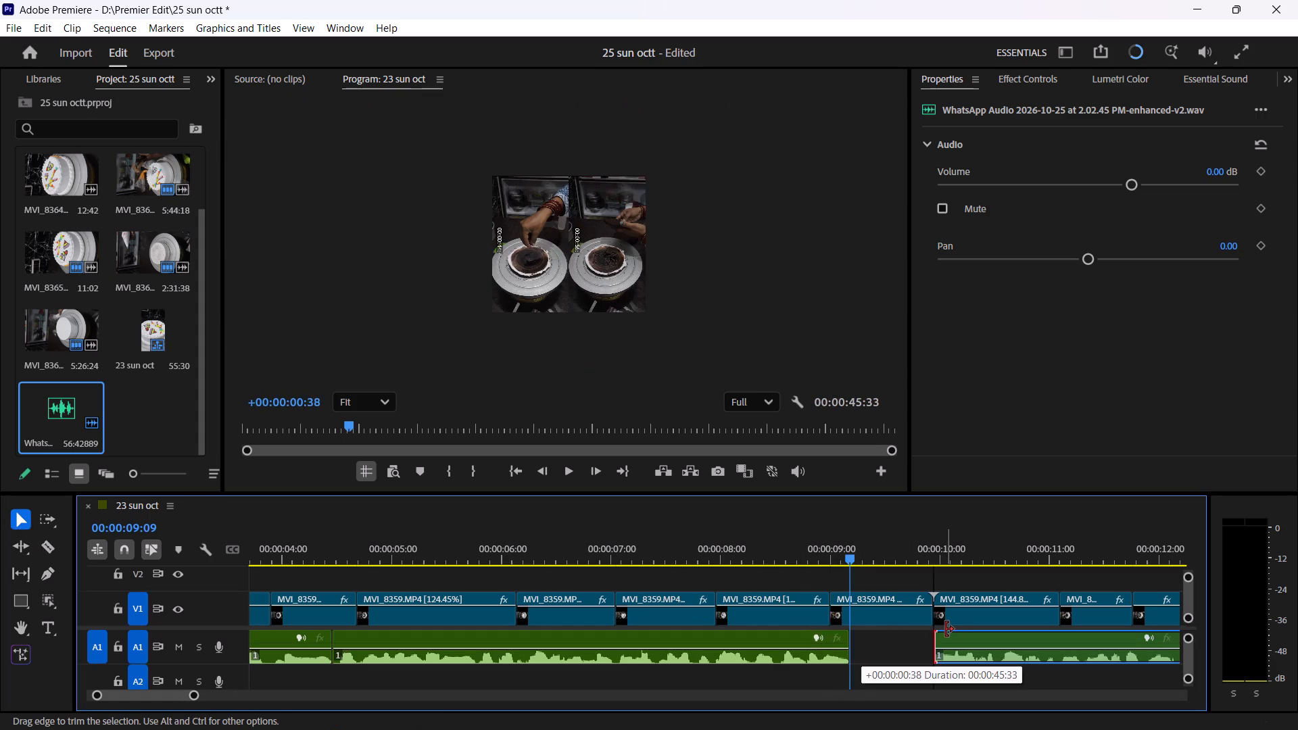
pyautogui.moveTo(946, 629); pyautogui.dragTo(932, 671)
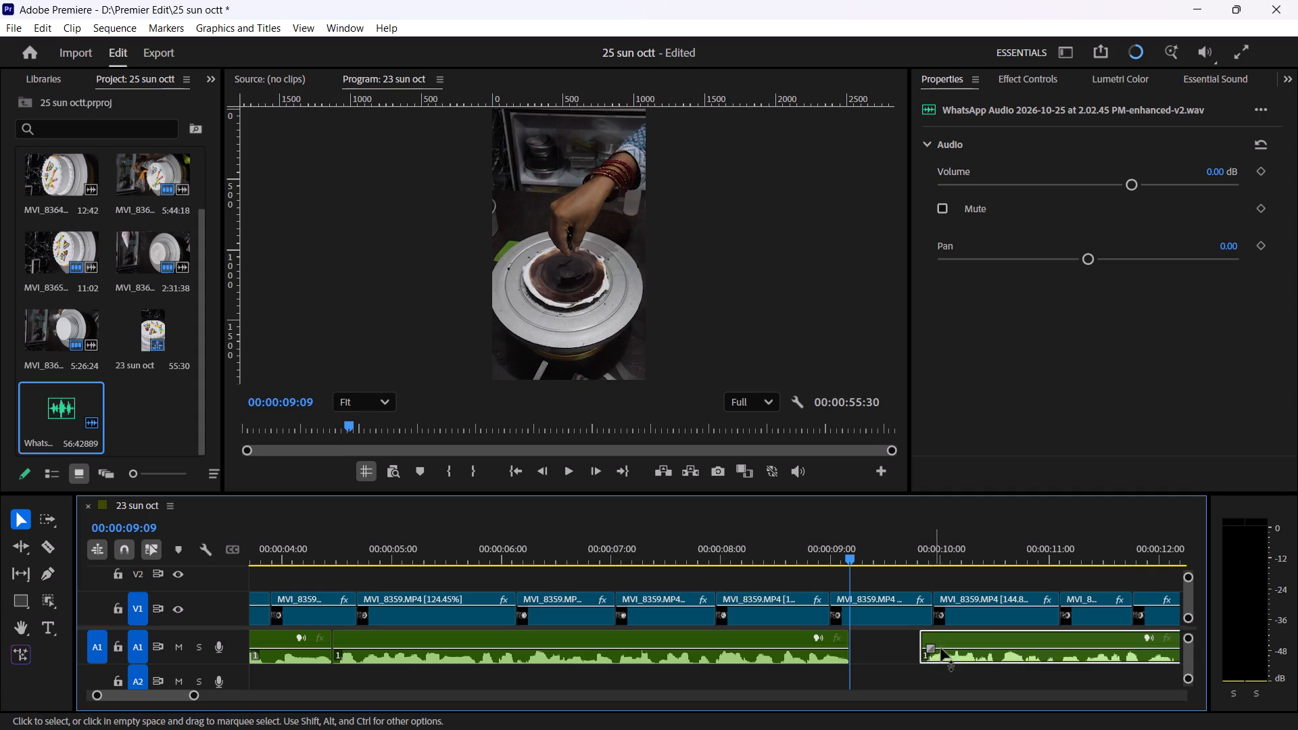
pyautogui.moveTo(944, 635); pyautogui.dragTo(880, 640)
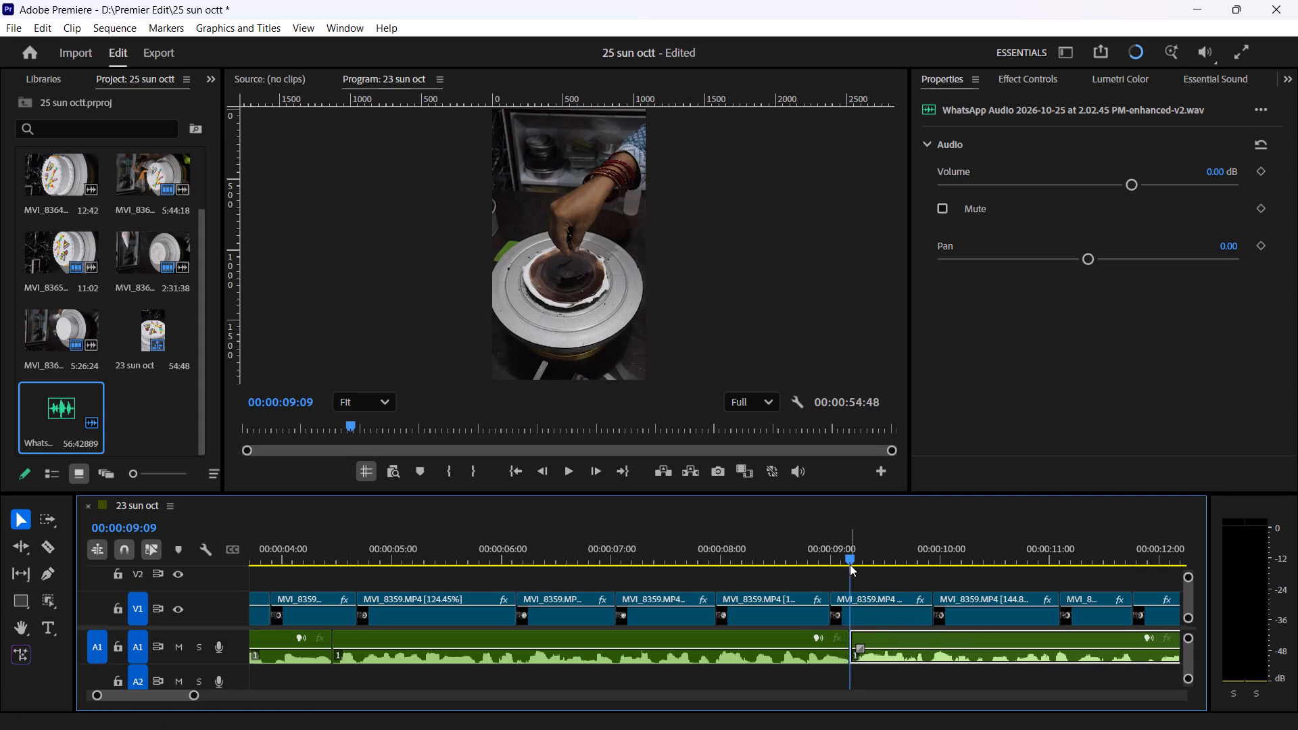
# Split the A1 voice-over at 00:00:13:00, trim the silence off the new piece's start and close the gap to the preceding piece.
pyautogui.moveTo(851, 556); pyautogui.dragTo(1295, 595)
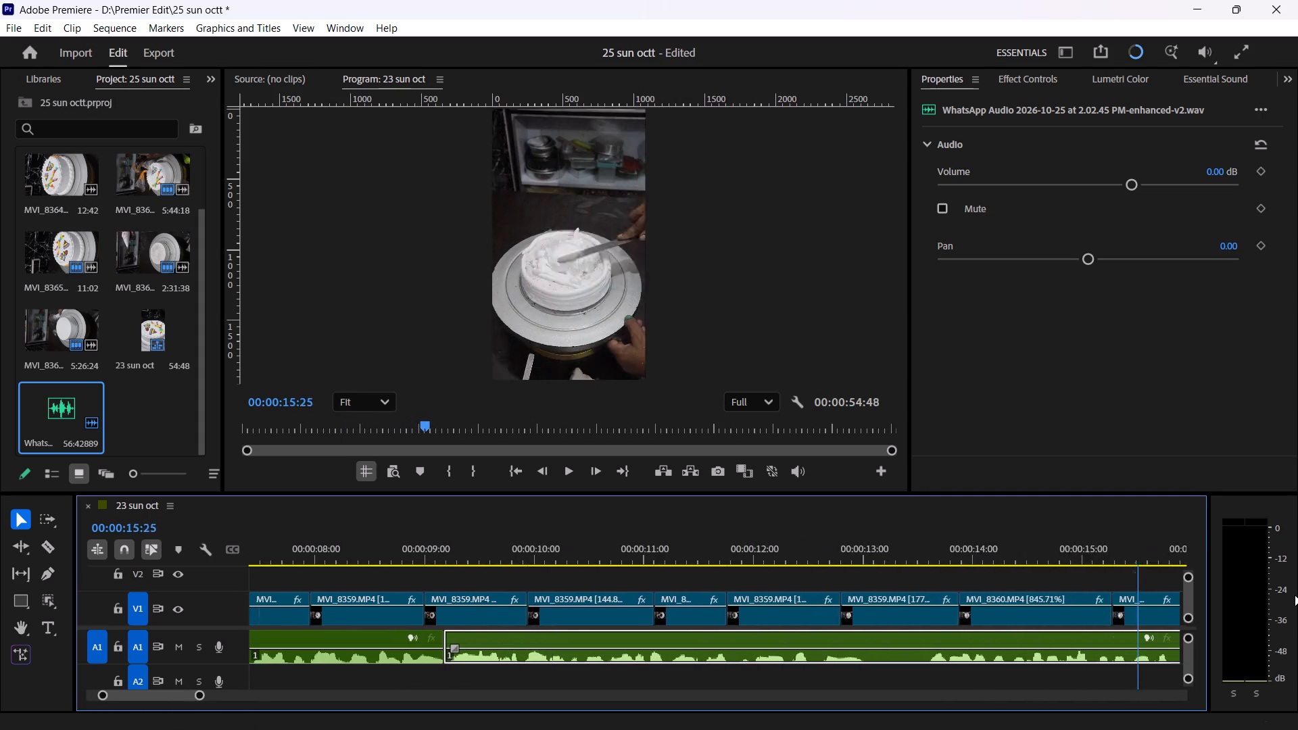
pyautogui.moveTo(1295, 595); pyautogui.dragTo(766, 663)
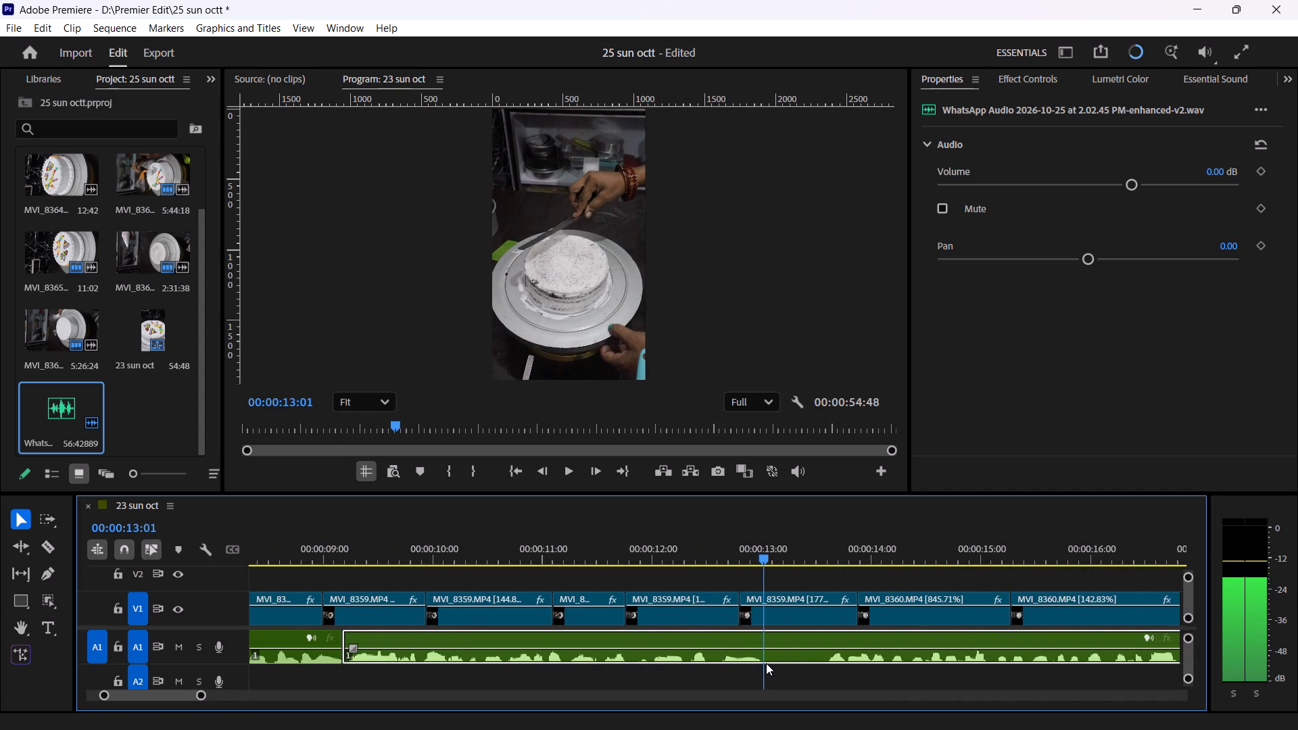
pyautogui.moveTo(766, 663); pyautogui.dragTo(763, 657)
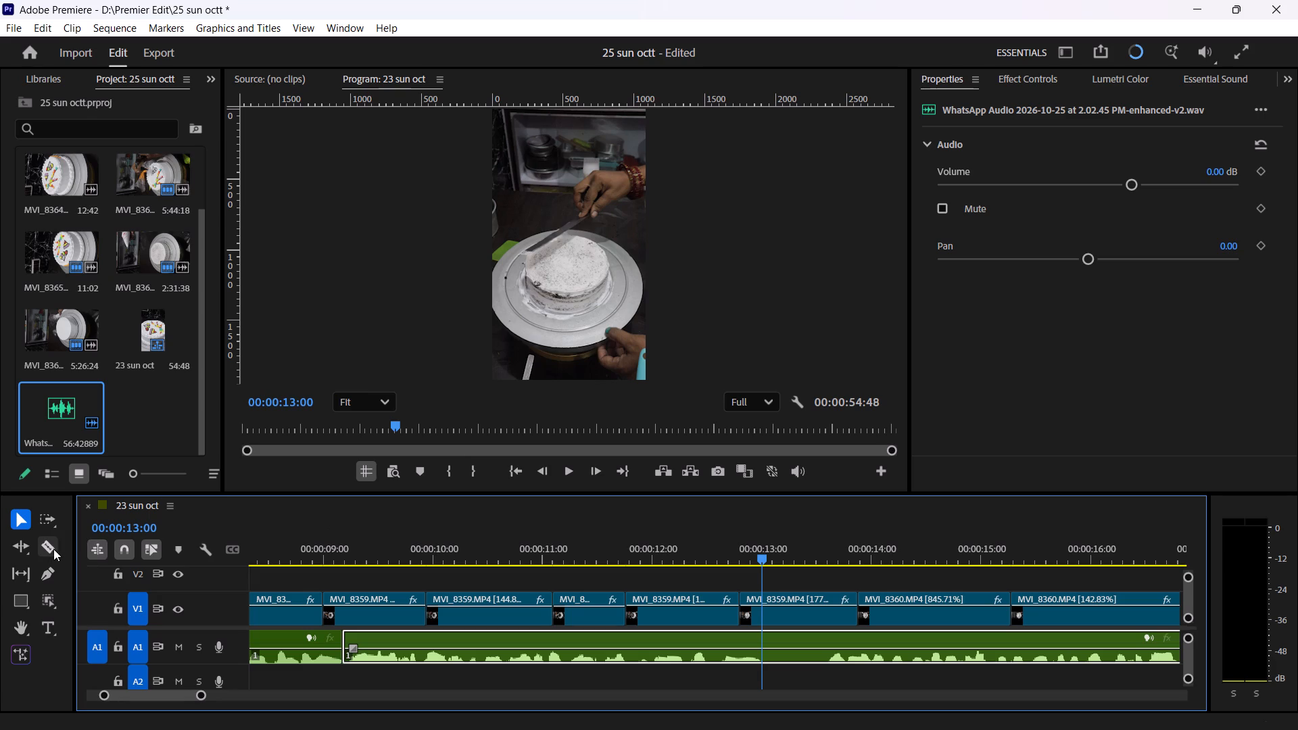
pyautogui.click(53, 548)
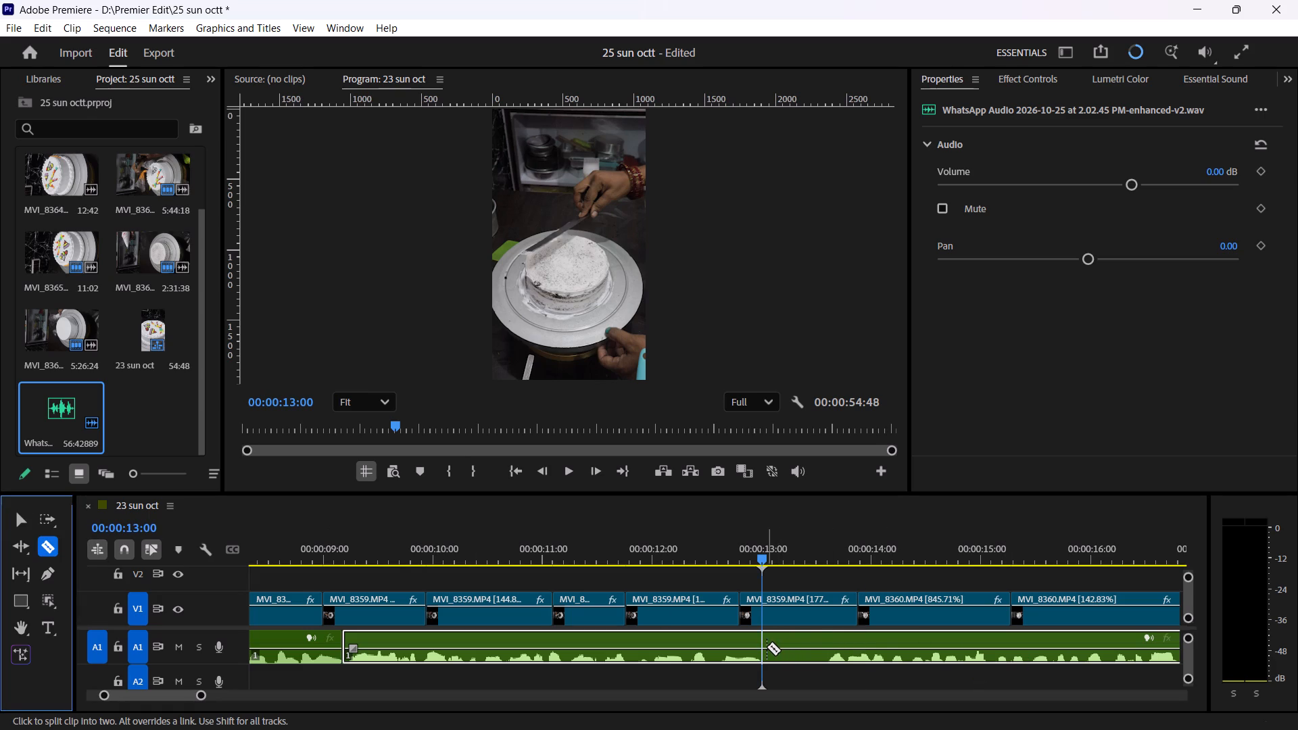
pyautogui.click(766, 647)
pyautogui.click(29, 516)
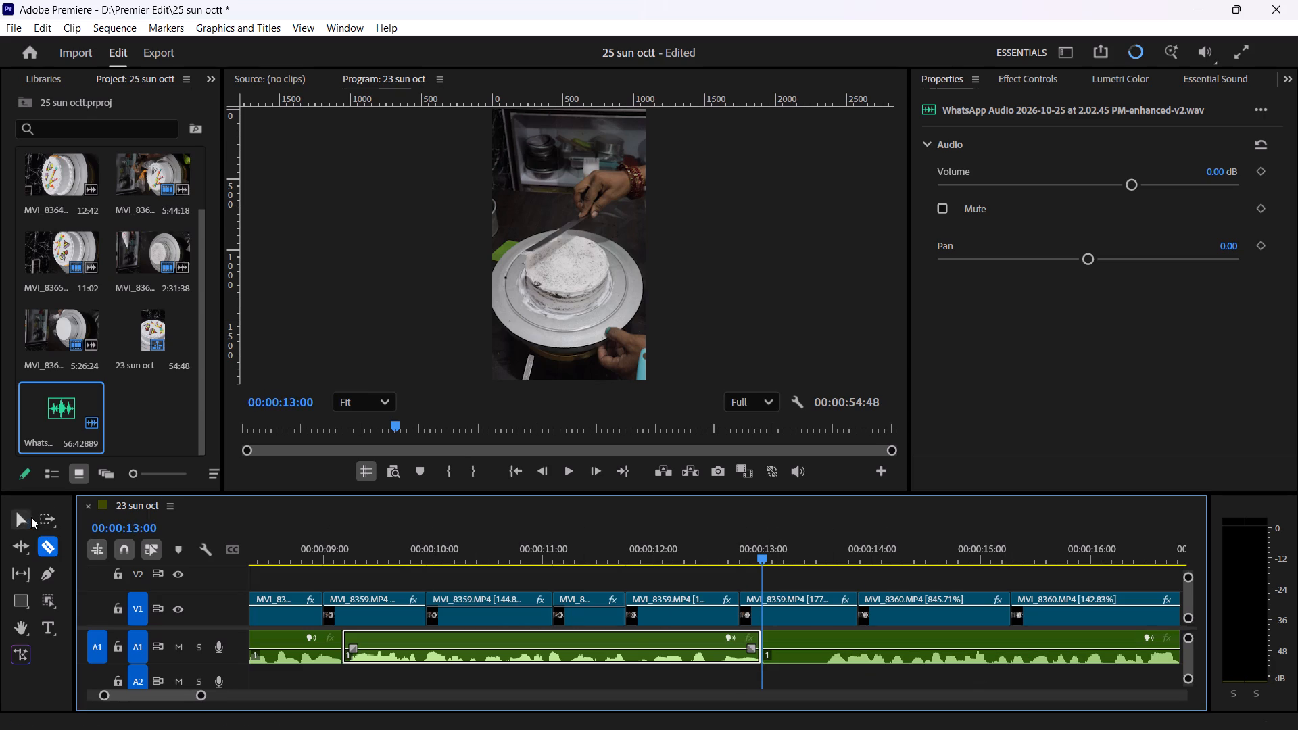
pyautogui.click(782, 632)
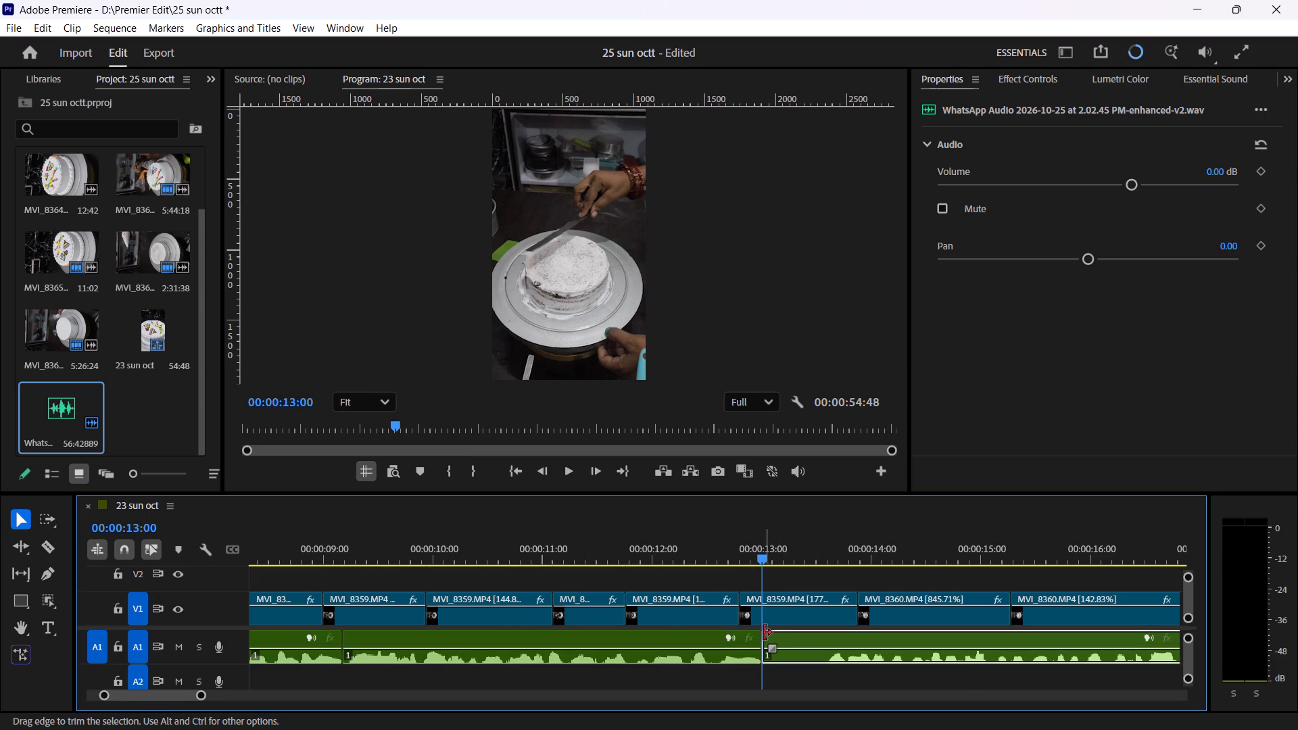
pyautogui.moveTo(764, 633); pyautogui.dragTo(819, 643)
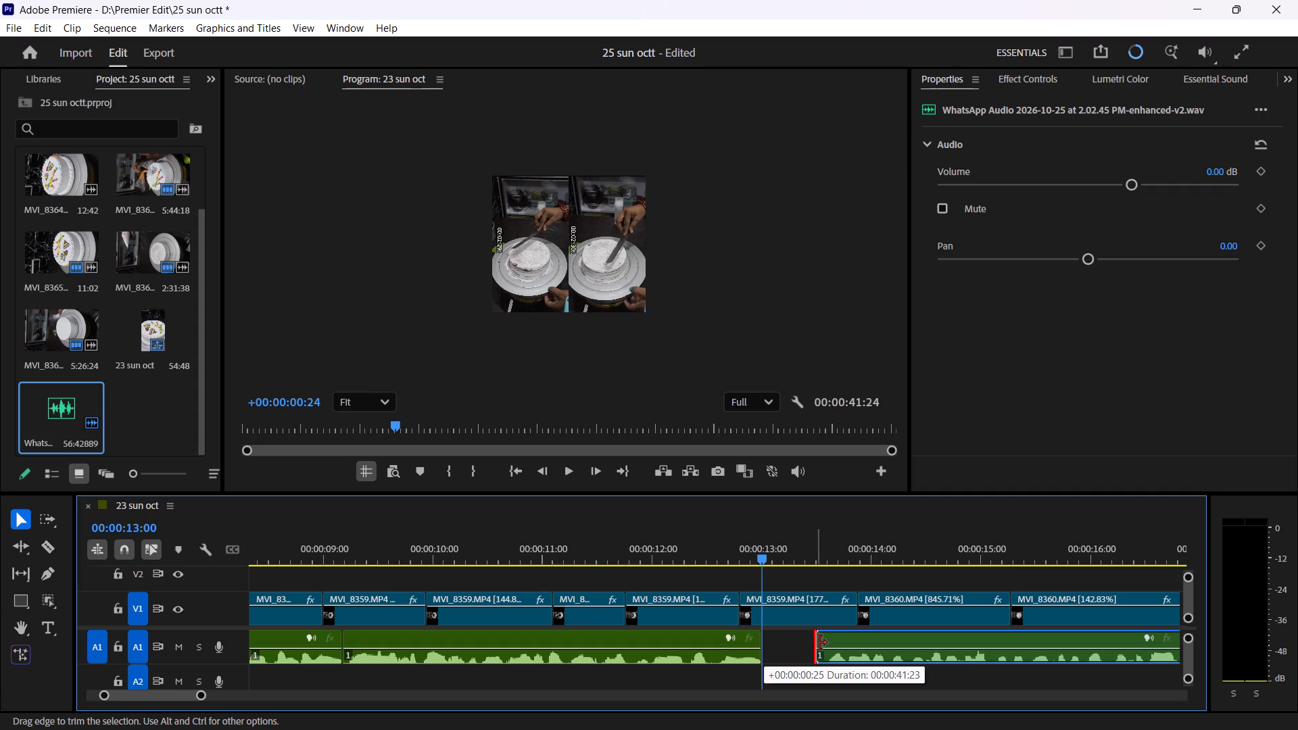
pyautogui.moveTo(819, 643); pyautogui.dragTo(823, 647)
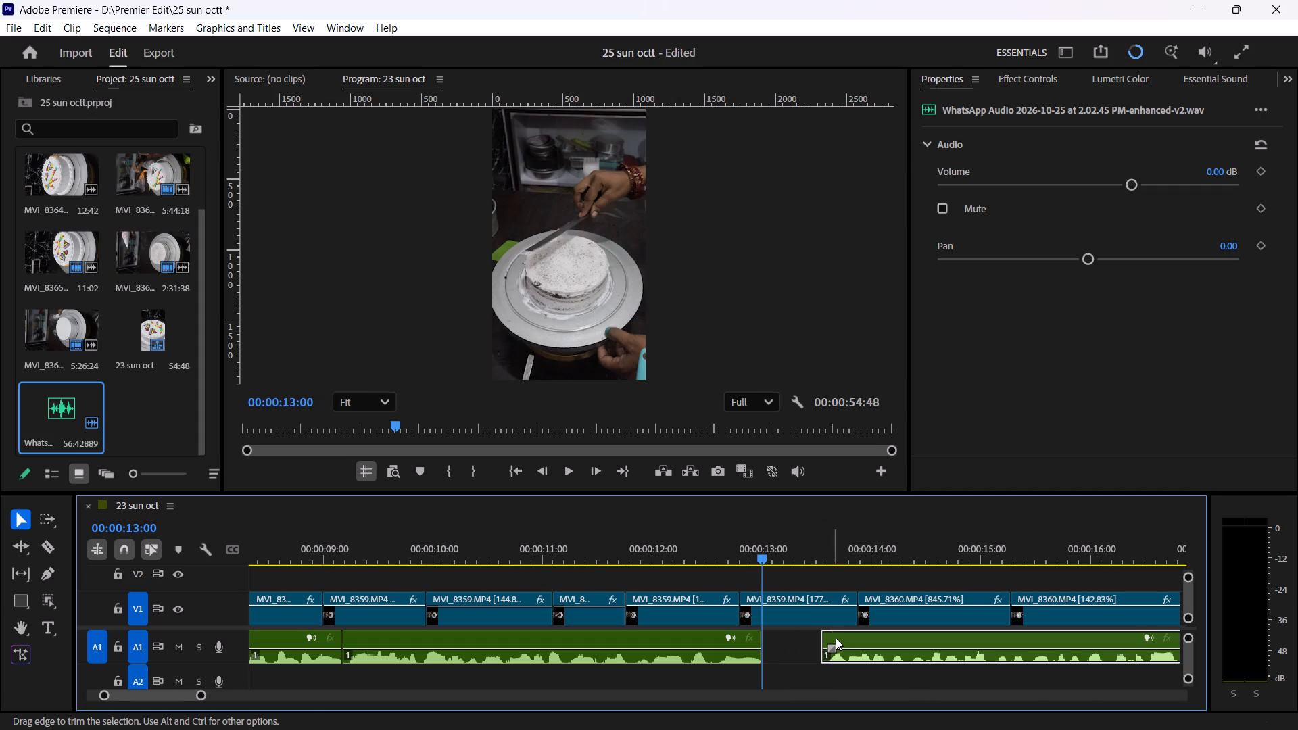
pyautogui.moveTo(842, 637); pyautogui.dragTo(775, 642)
# Move the playhead onward from the 00:00:13:00 cut to find the next silent pause in the A1 voice-over.
pyautogui.moveTo(759, 545); pyautogui.dragTo(807, 549)
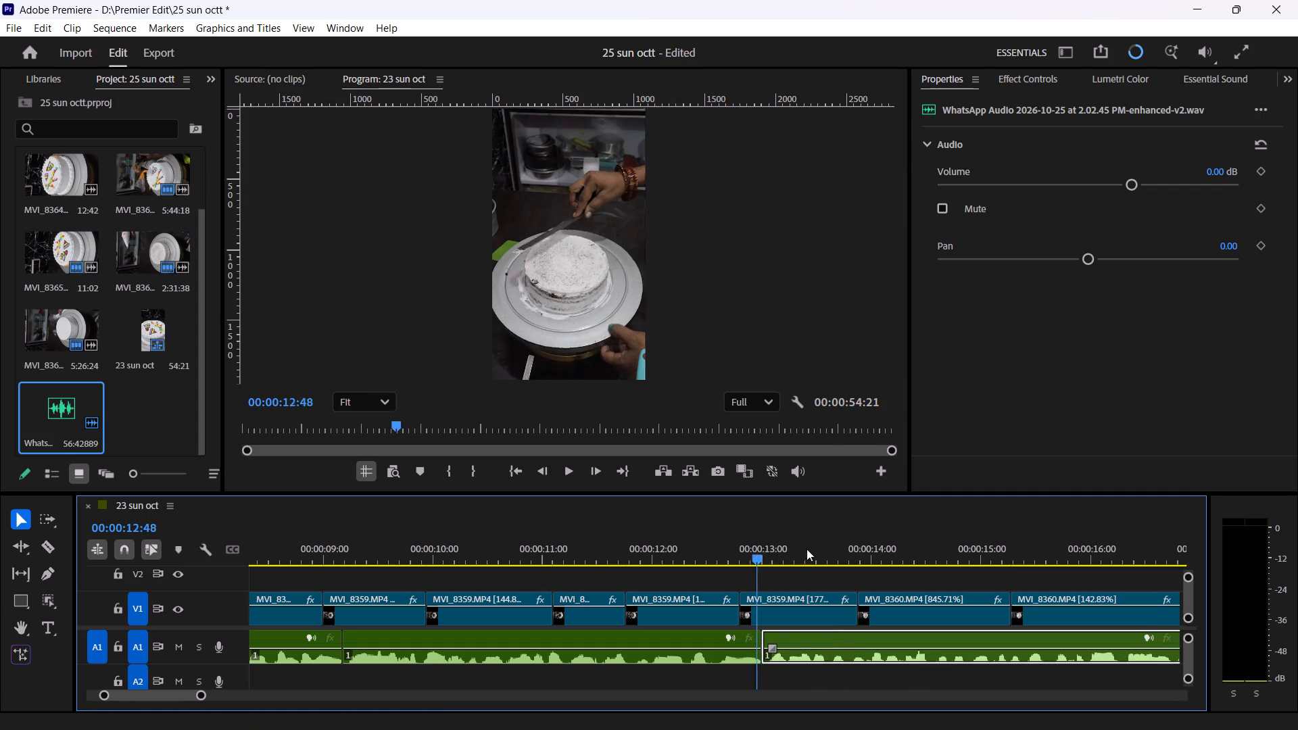
pyautogui.moveTo(807, 549); pyautogui.dragTo(972, 581)
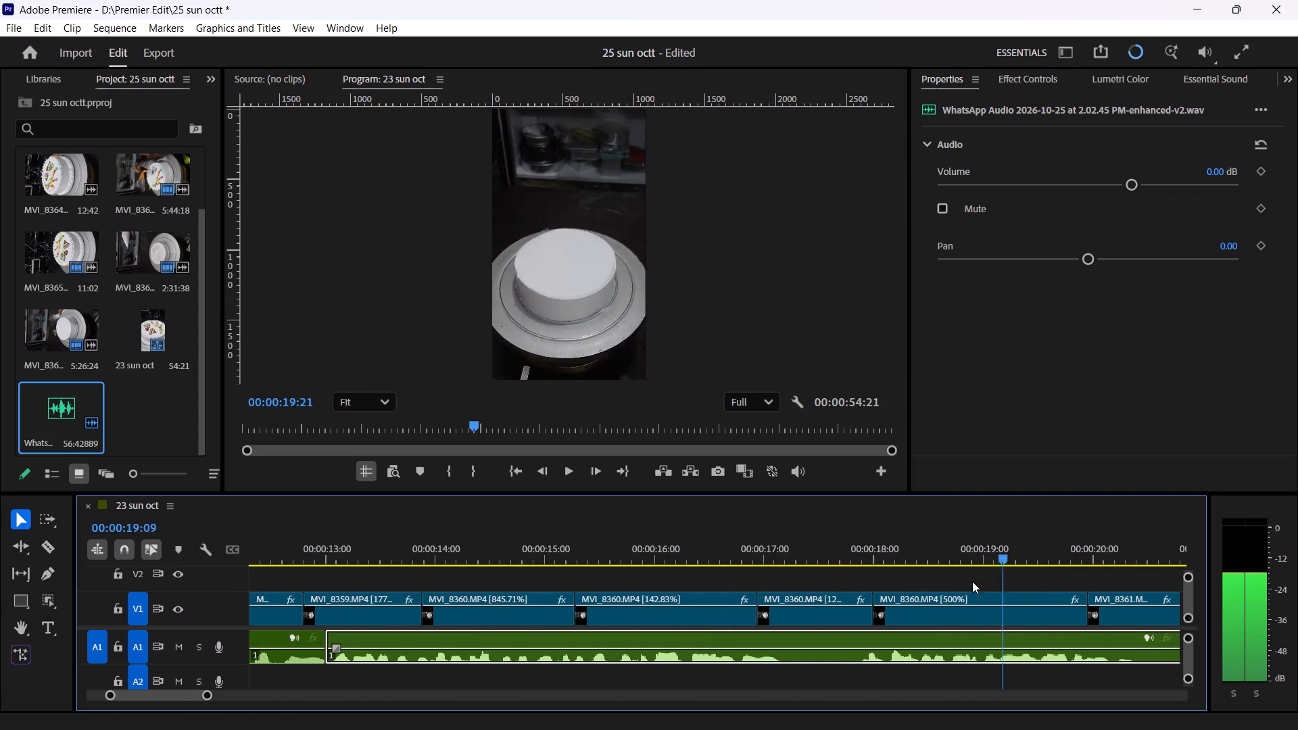
# Split the A1 voice-over at 00:00:17:08, trim the silent start of the following piece and close the gap.
pyautogui.moveTo(972, 581); pyautogui.dragTo(780, 654)
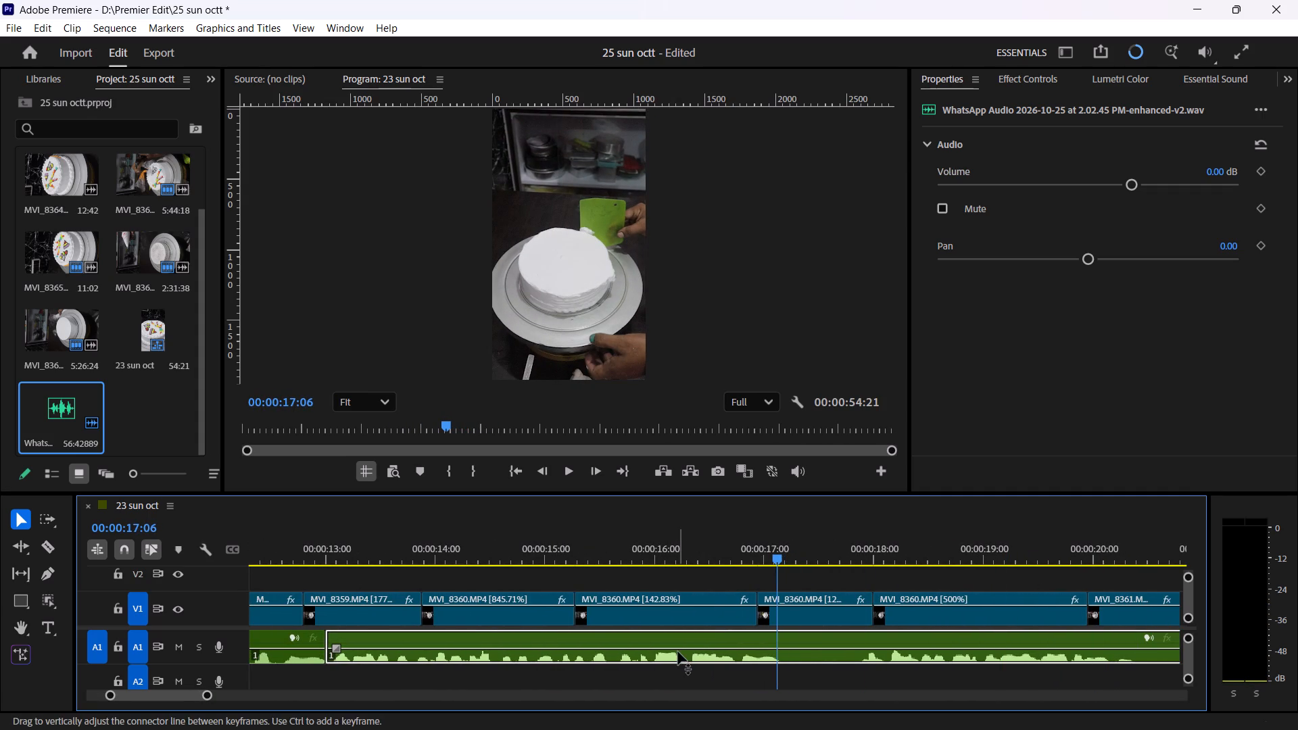
pyautogui.click(56, 547)
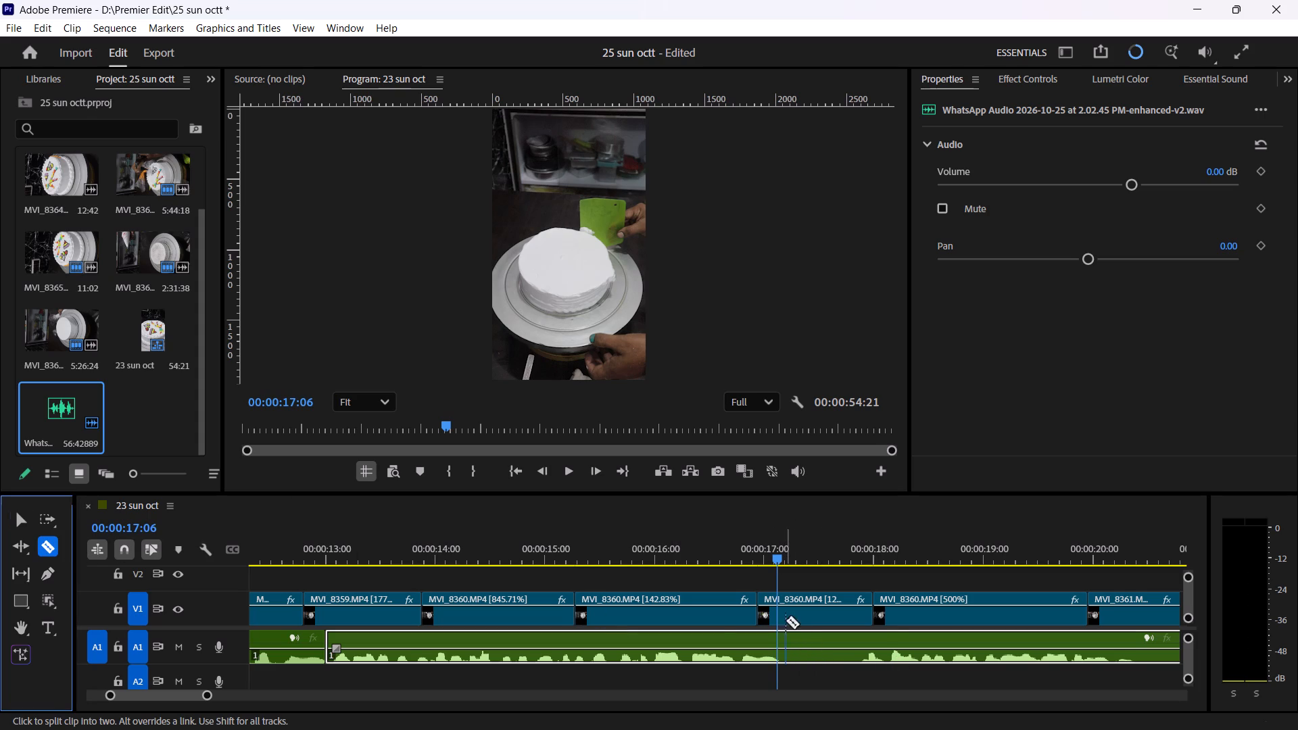
pyautogui.press('Right')
pyautogui.press('Right')
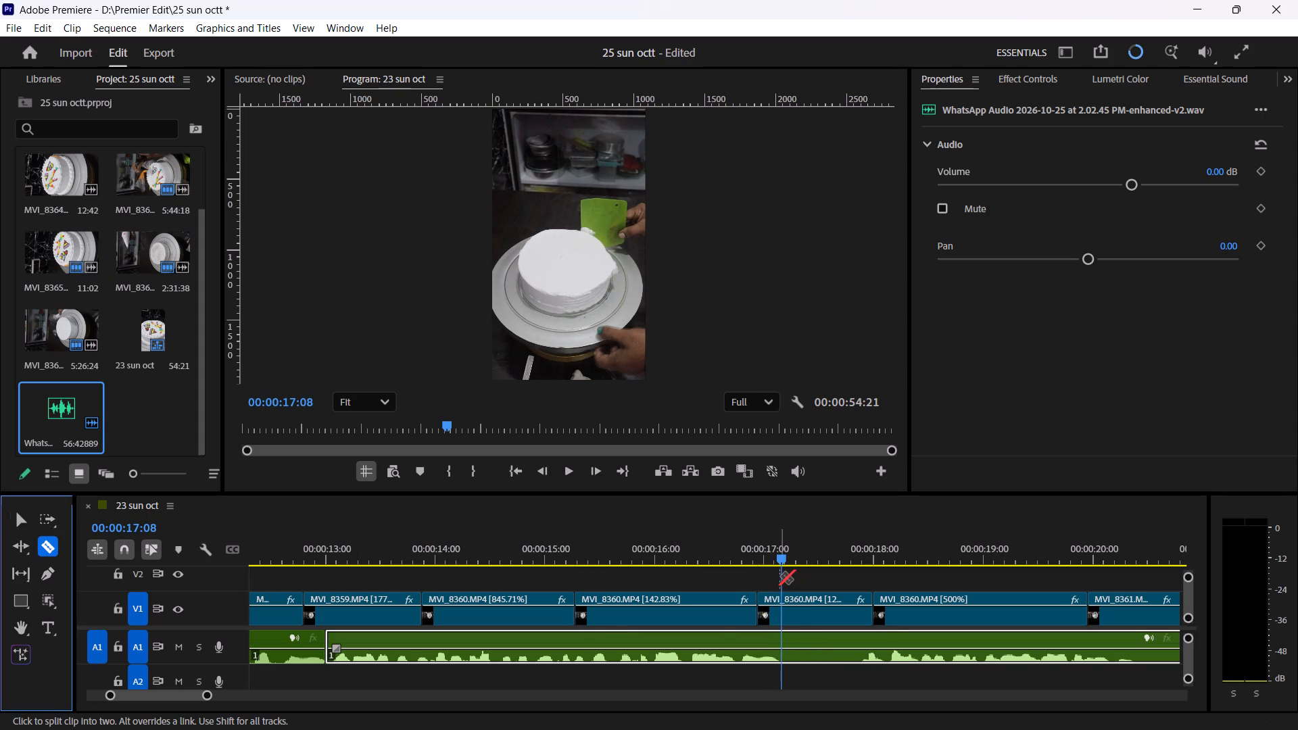
pyautogui.click(782, 647)
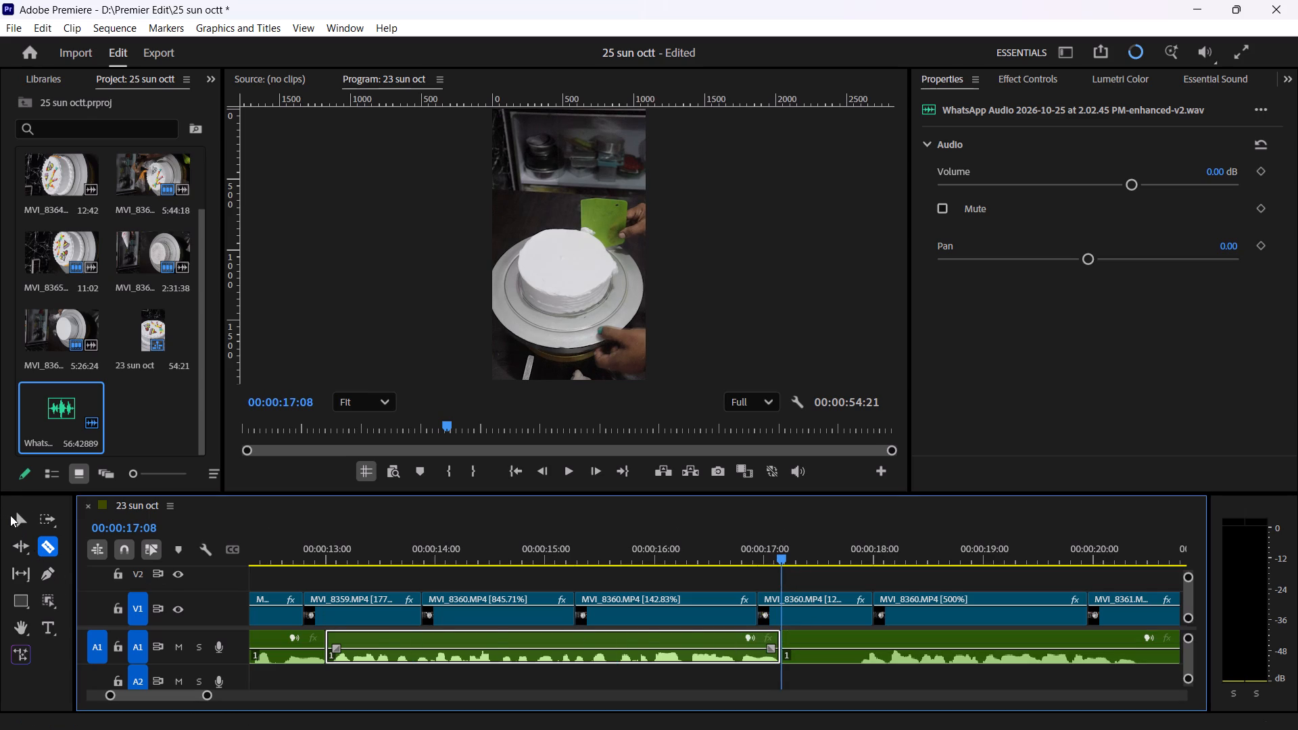
pyautogui.click(14, 520)
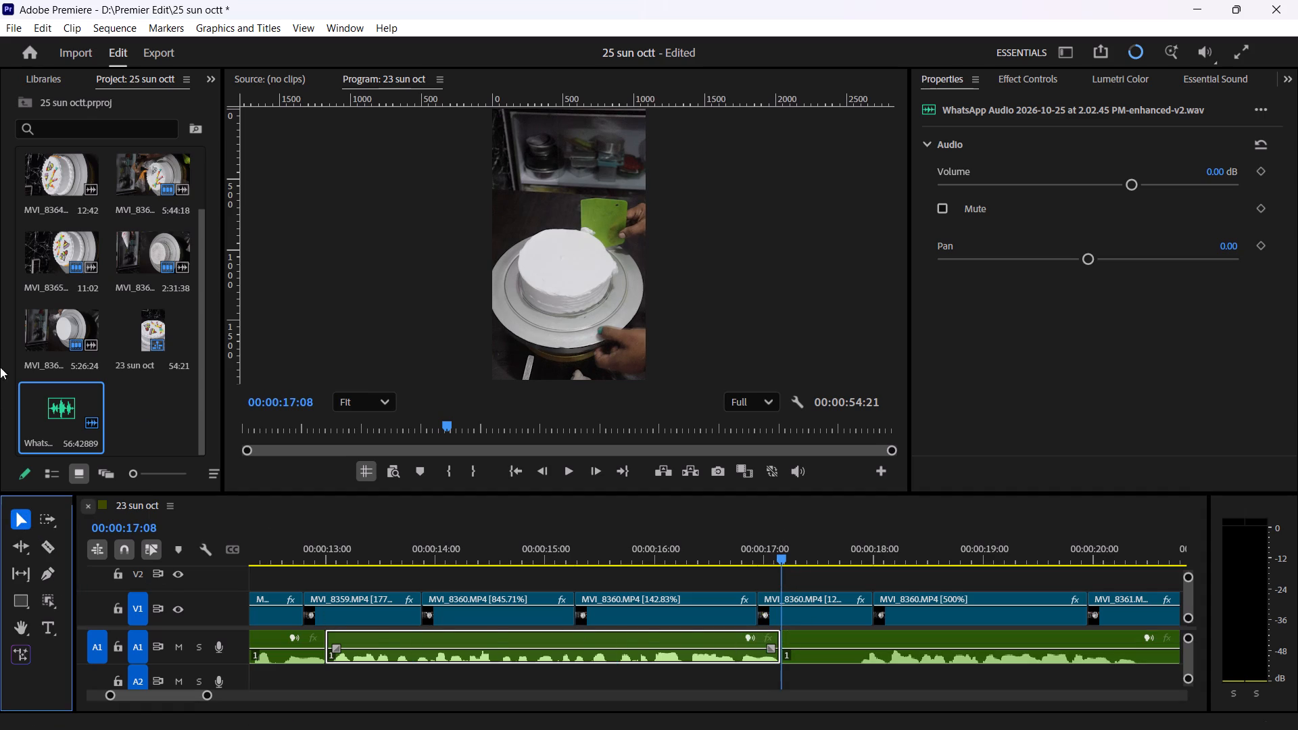
pyautogui.click(809, 634)
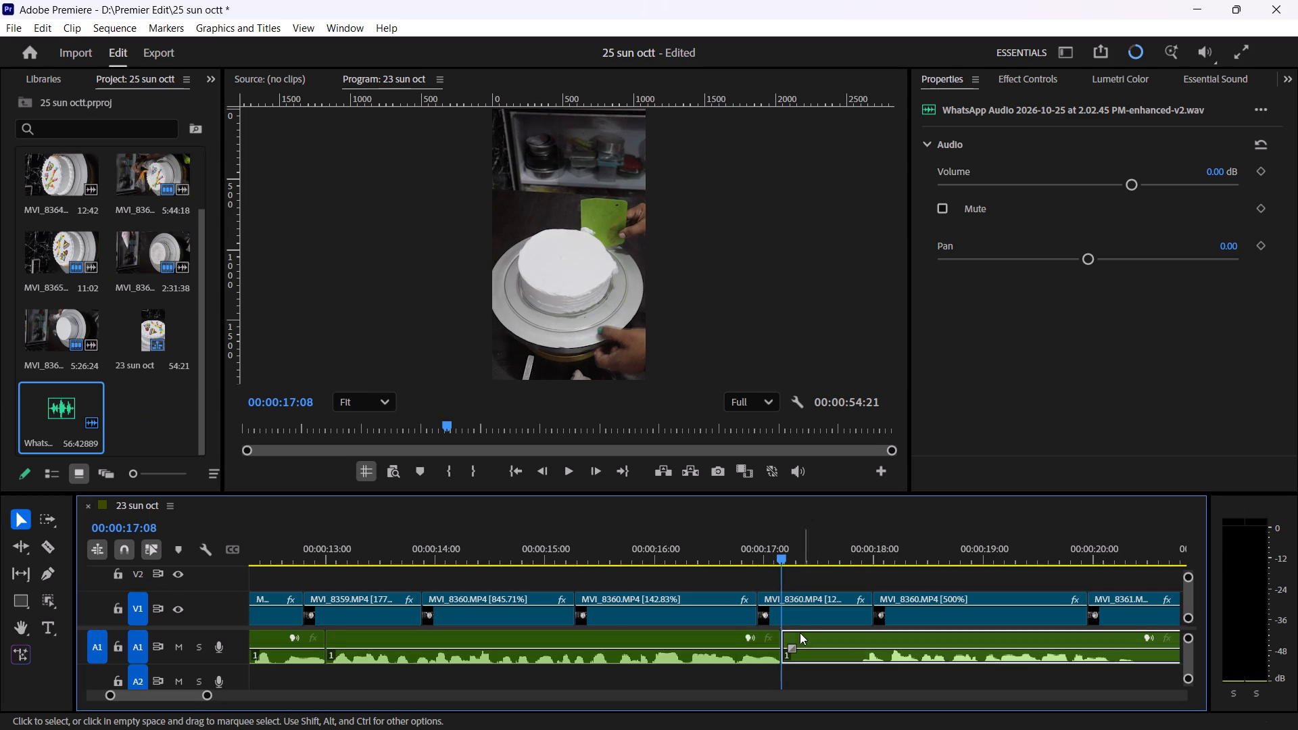
pyautogui.moveTo(787, 635); pyautogui.dragTo(852, 636)
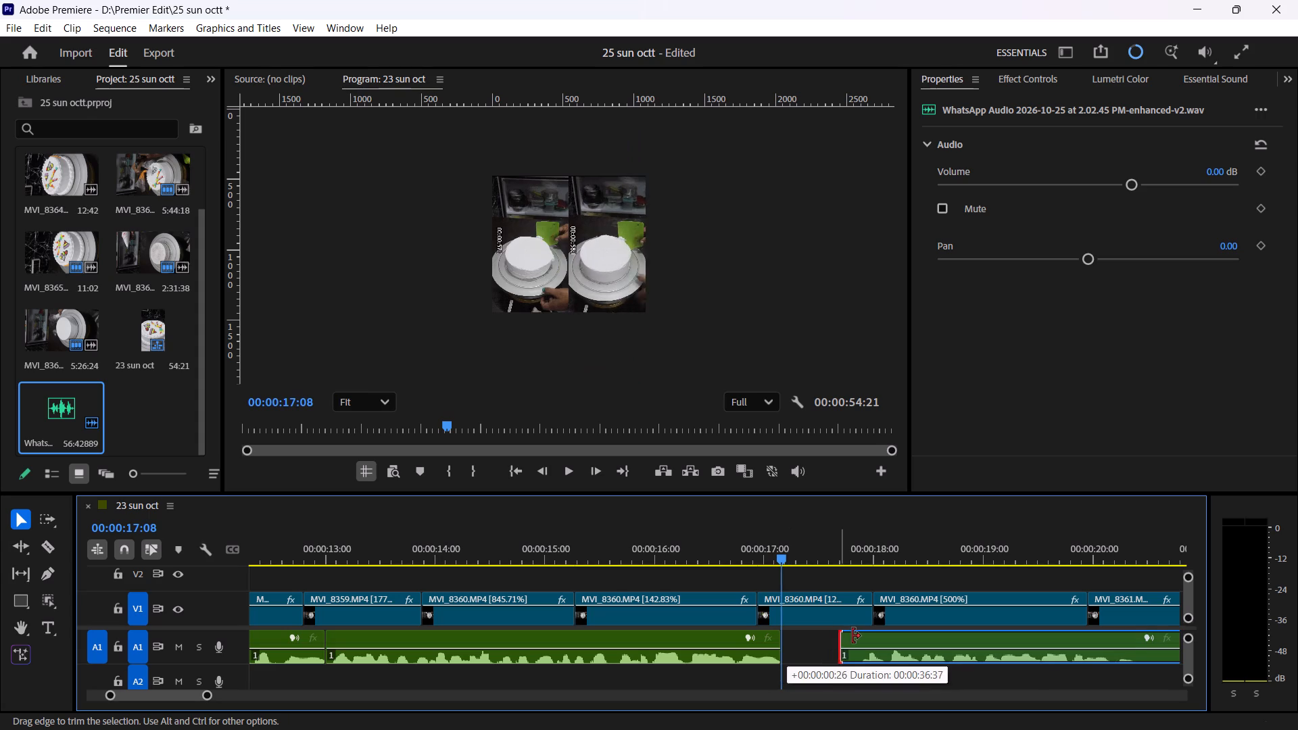
pyautogui.moveTo(852, 636); pyautogui.dragTo(862, 639)
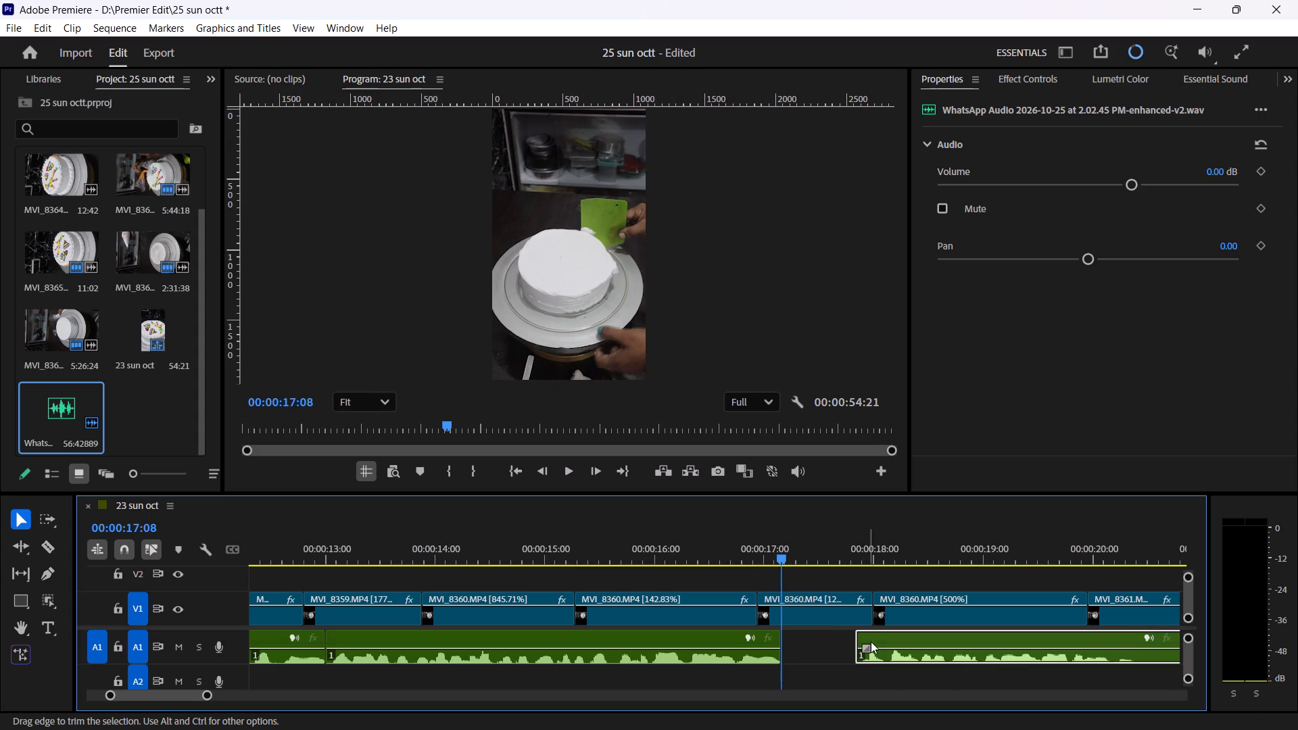
pyautogui.moveTo(891, 637); pyautogui.dragTo(821, 641)
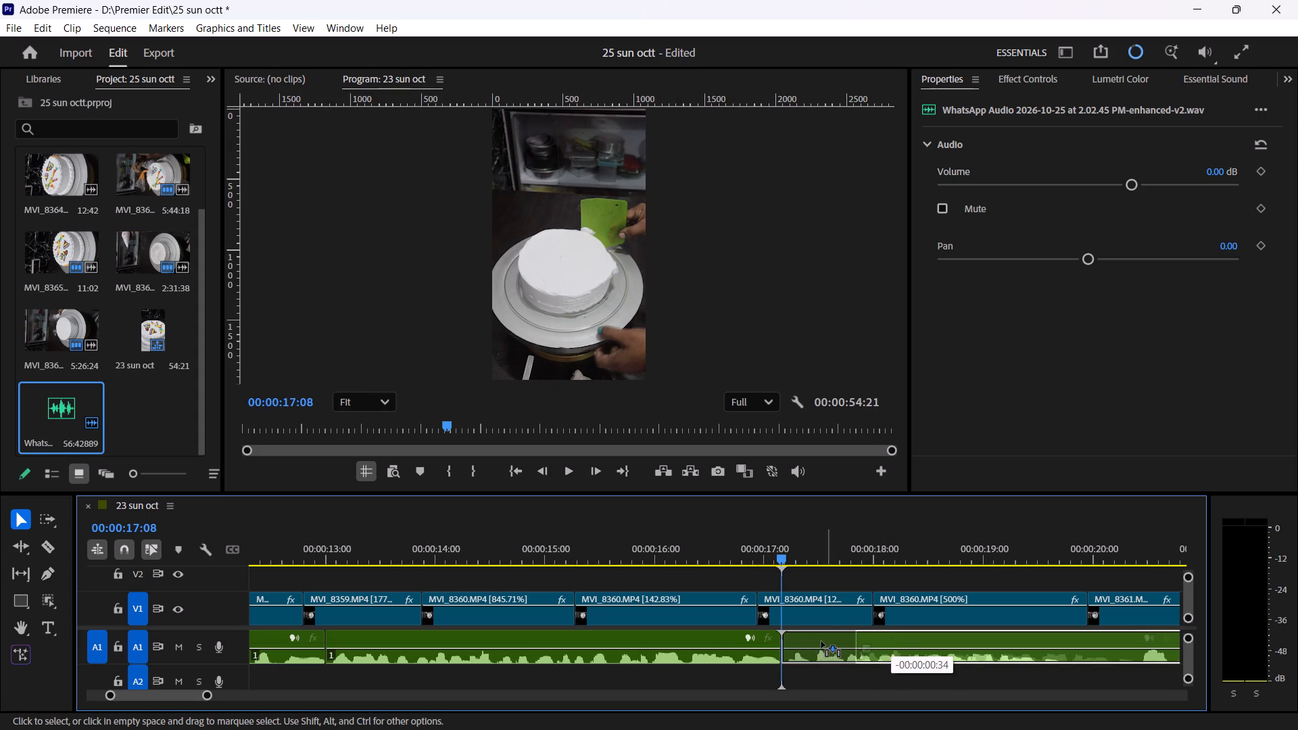
pyautogui.moveTo(821, 641); pyautogui.dragTo(811, 644)
# Place the playhead at the voice-over pause at 00:00:19:34 and ready the Razor tool for a cut.
pyautogui.moveTo(784, 556); pyautogui.dragTo(999, 539)
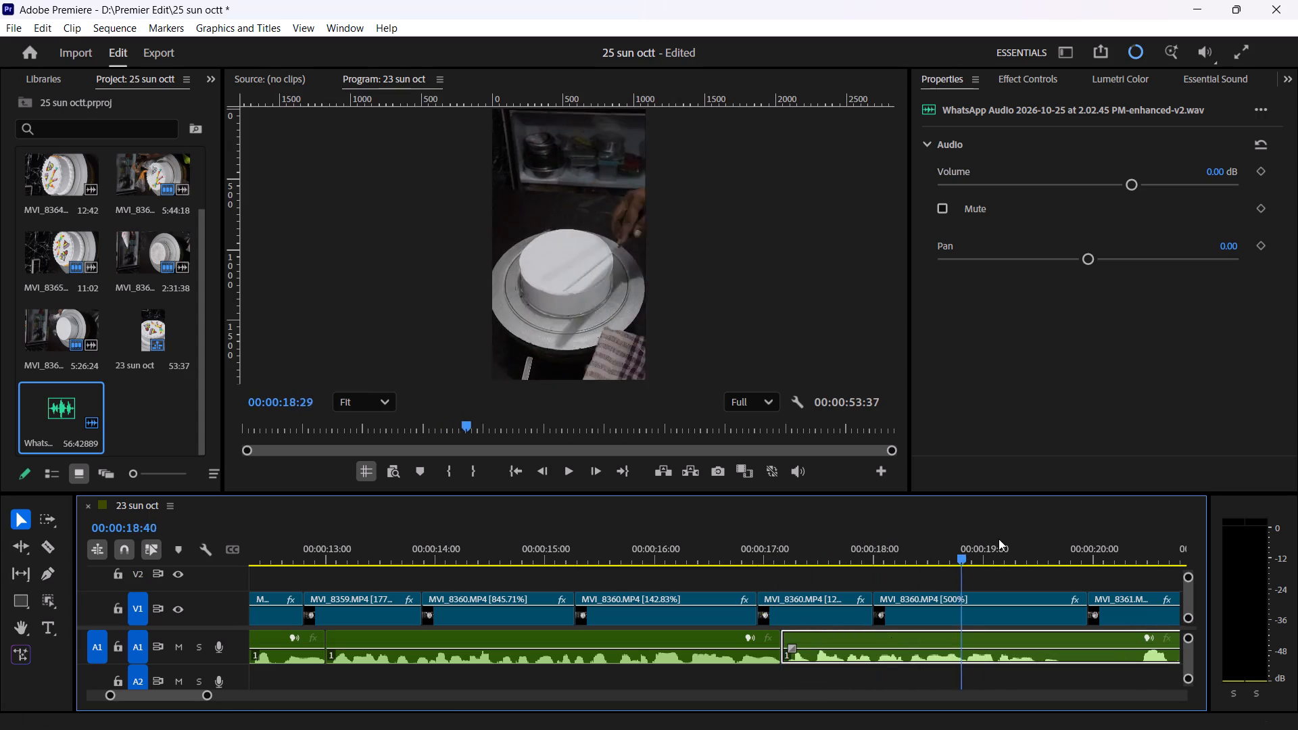
pyautogui.moveTo(999, 539); pyautogui.dragTo(1197, 558)
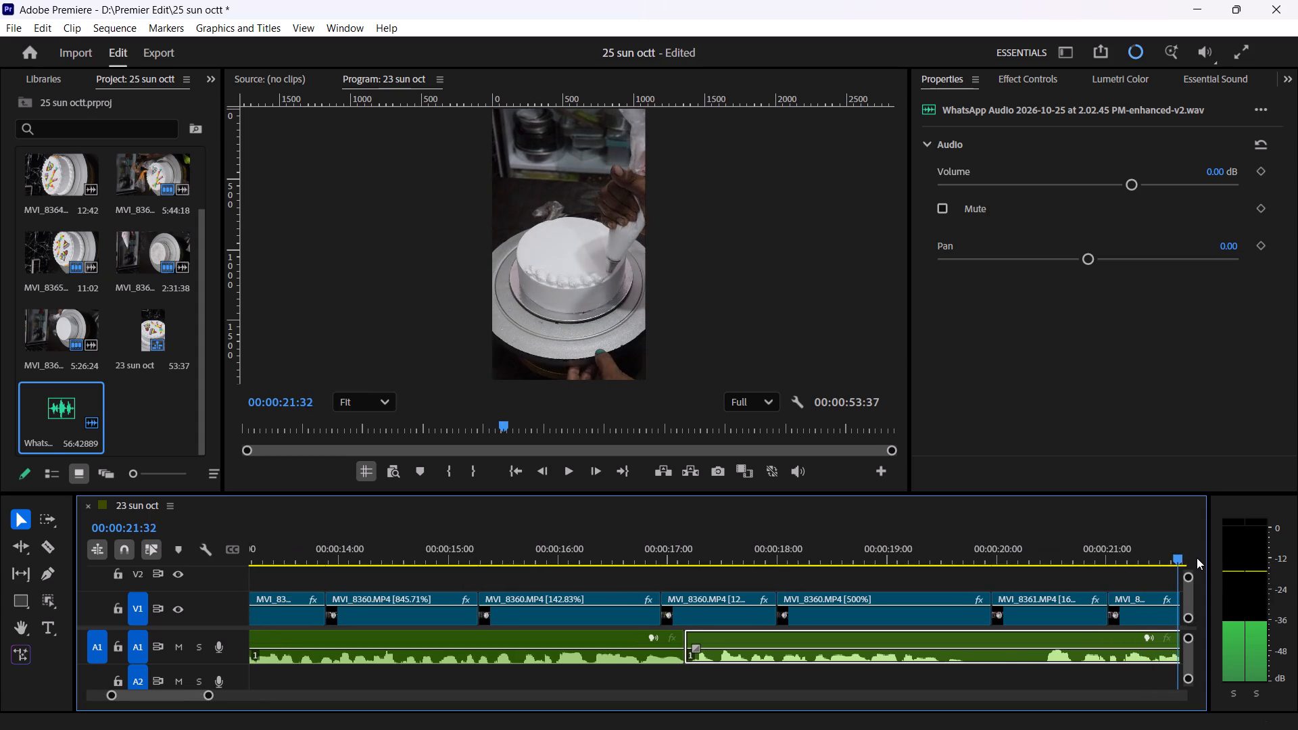
pyautogui.moveTo(1197, 558); pyautogui.dragTo(847, 608)
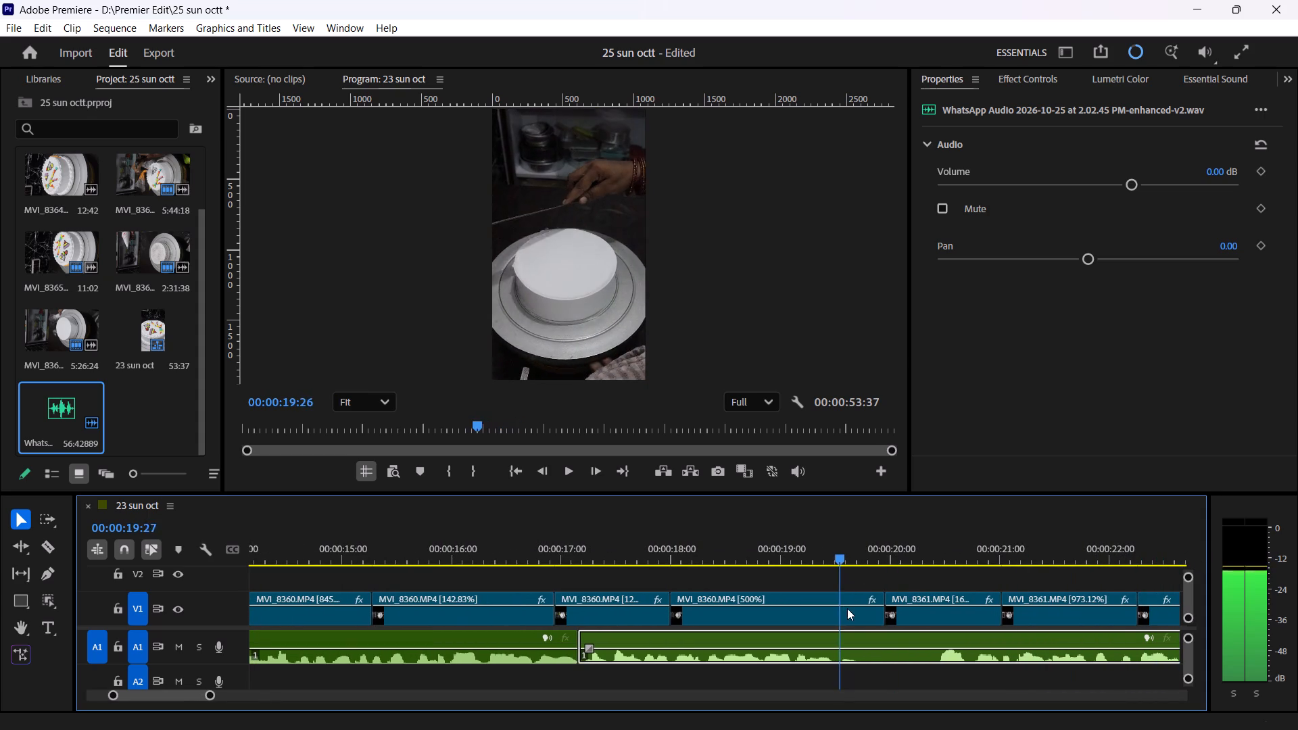
pyautogui.moveTo(847, 608); pyautogui.dragTo(859, 626)
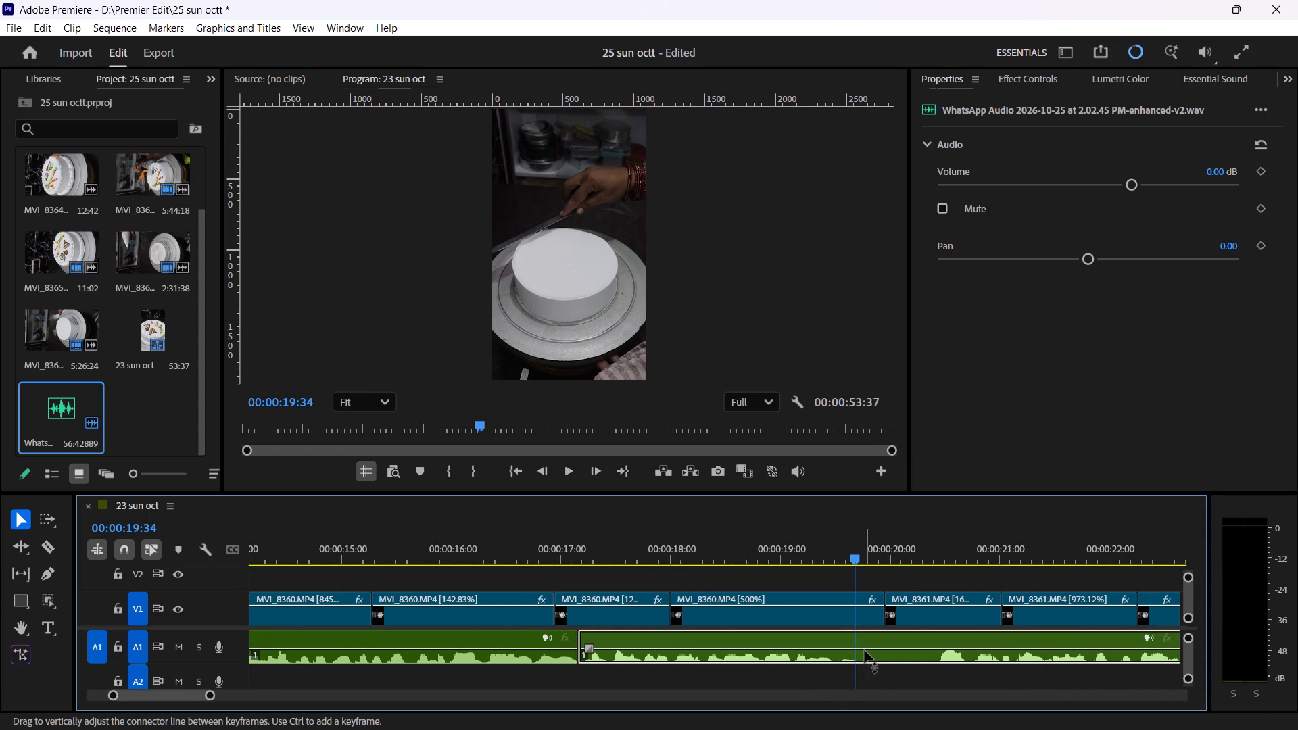
pyautogui.click(45, 548)
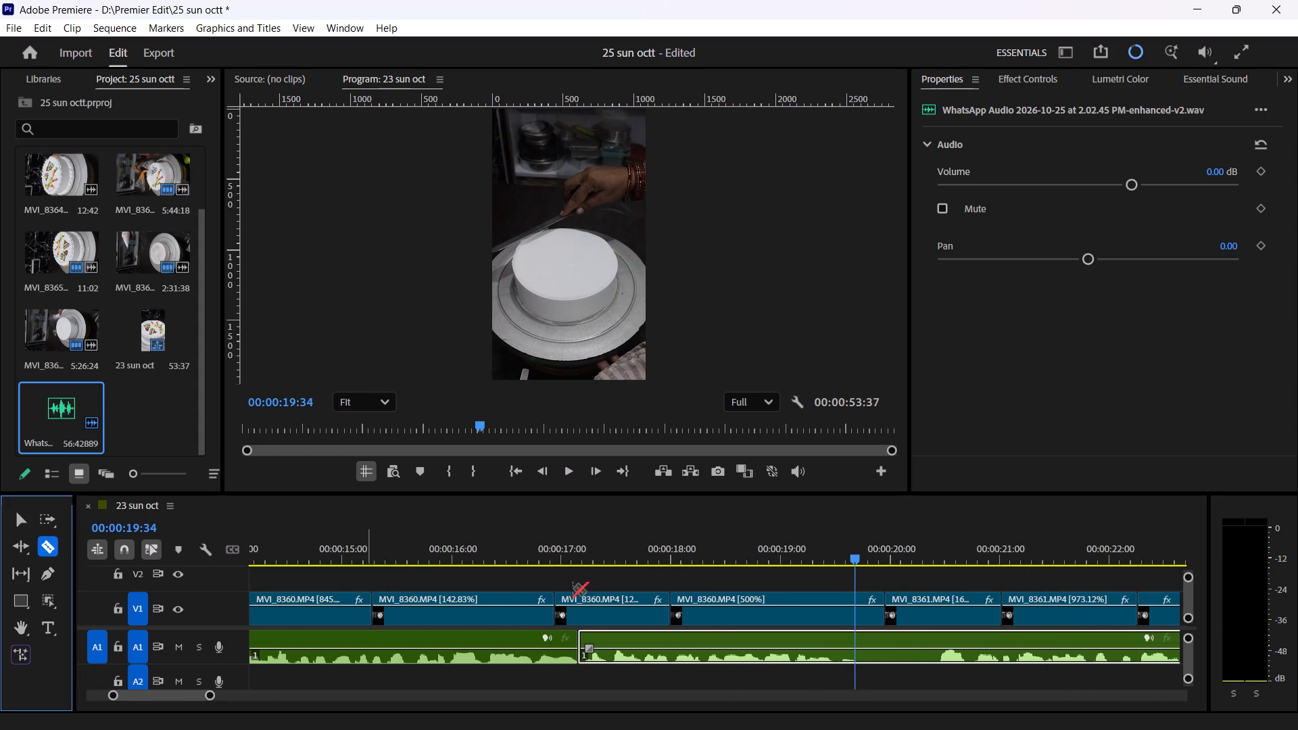
# Split the A1 voice-over at 00:00:19:34, trim the silent start of the following piece and close the gap.
pyautogui.click(857, 644)
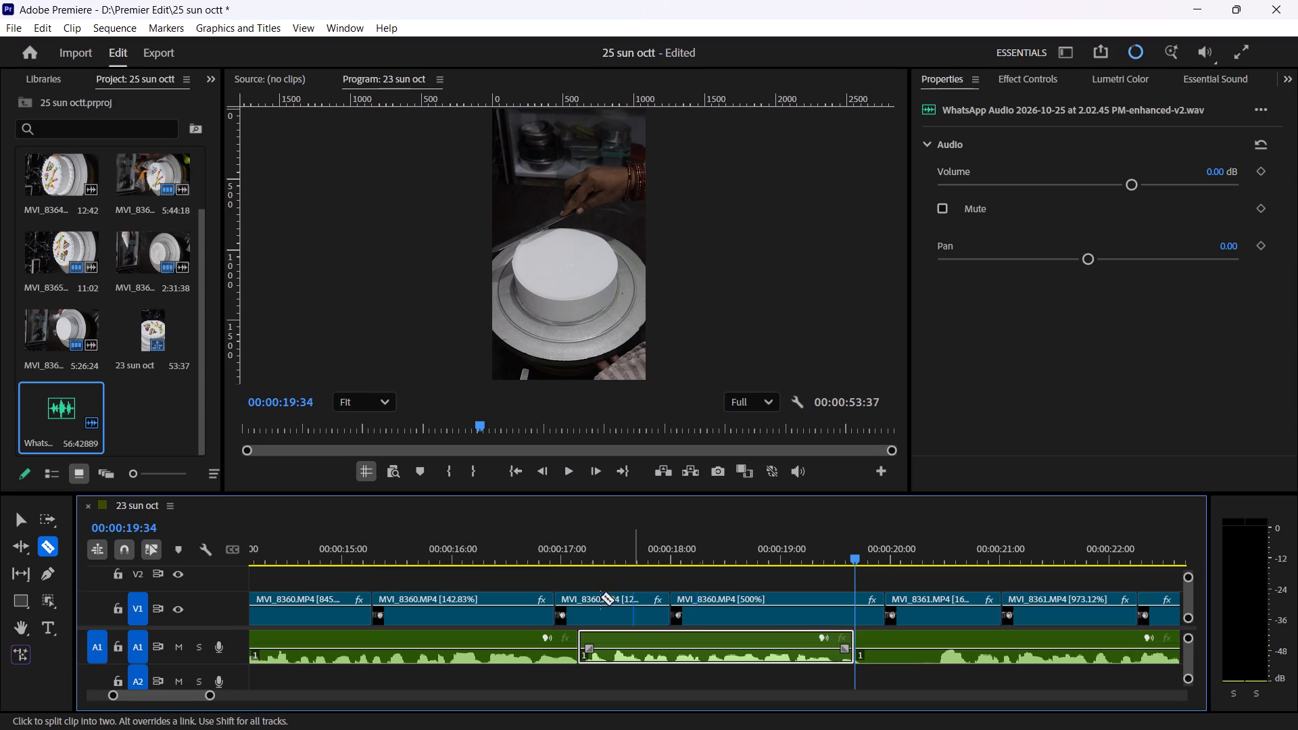
pyautogui.click(18, 518)
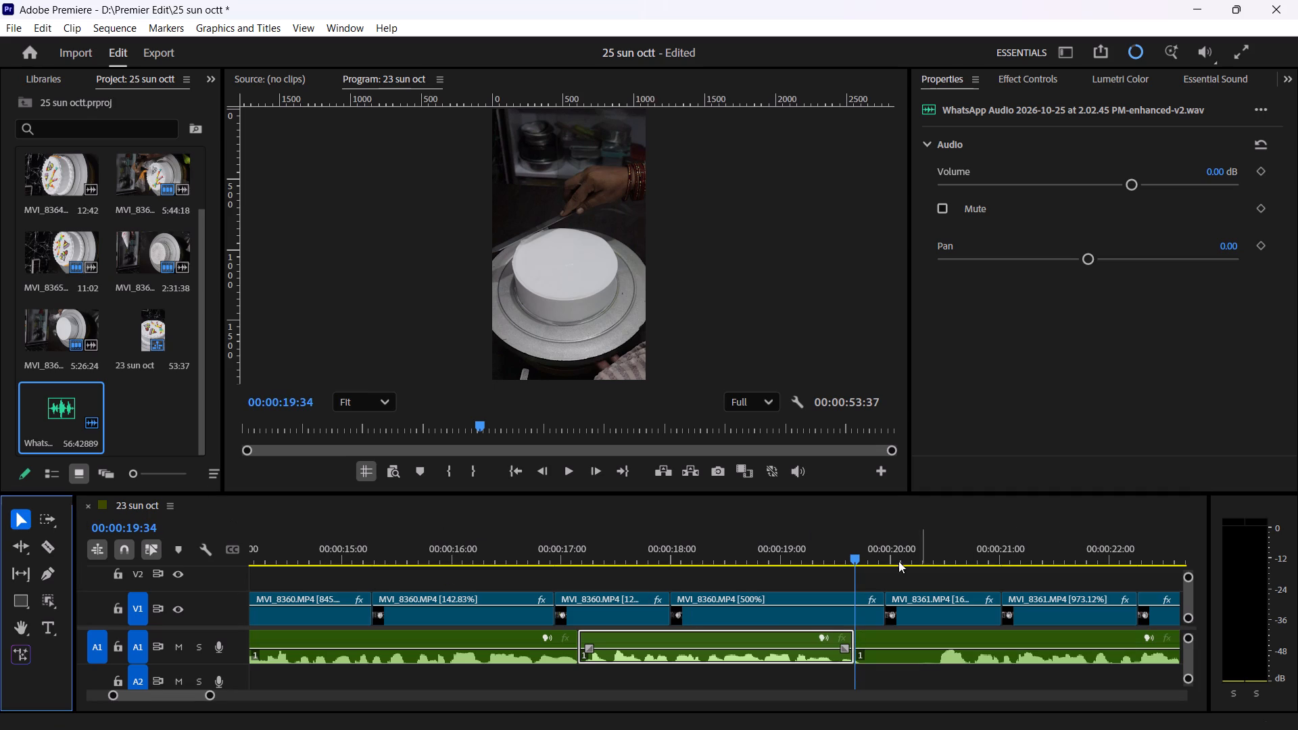
pyautogui.click(871, 635)
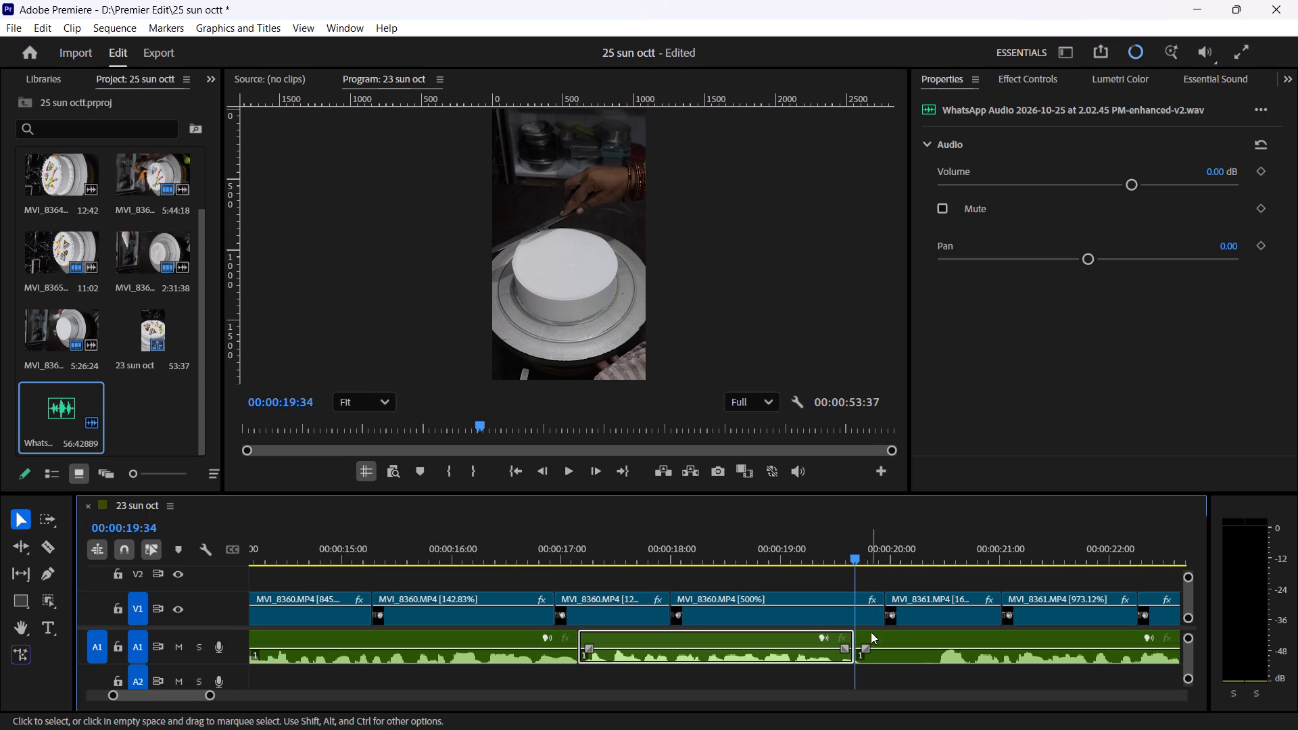
pyautogui.moveTo(864, 631); pyautogui.dragTo(932, 632)
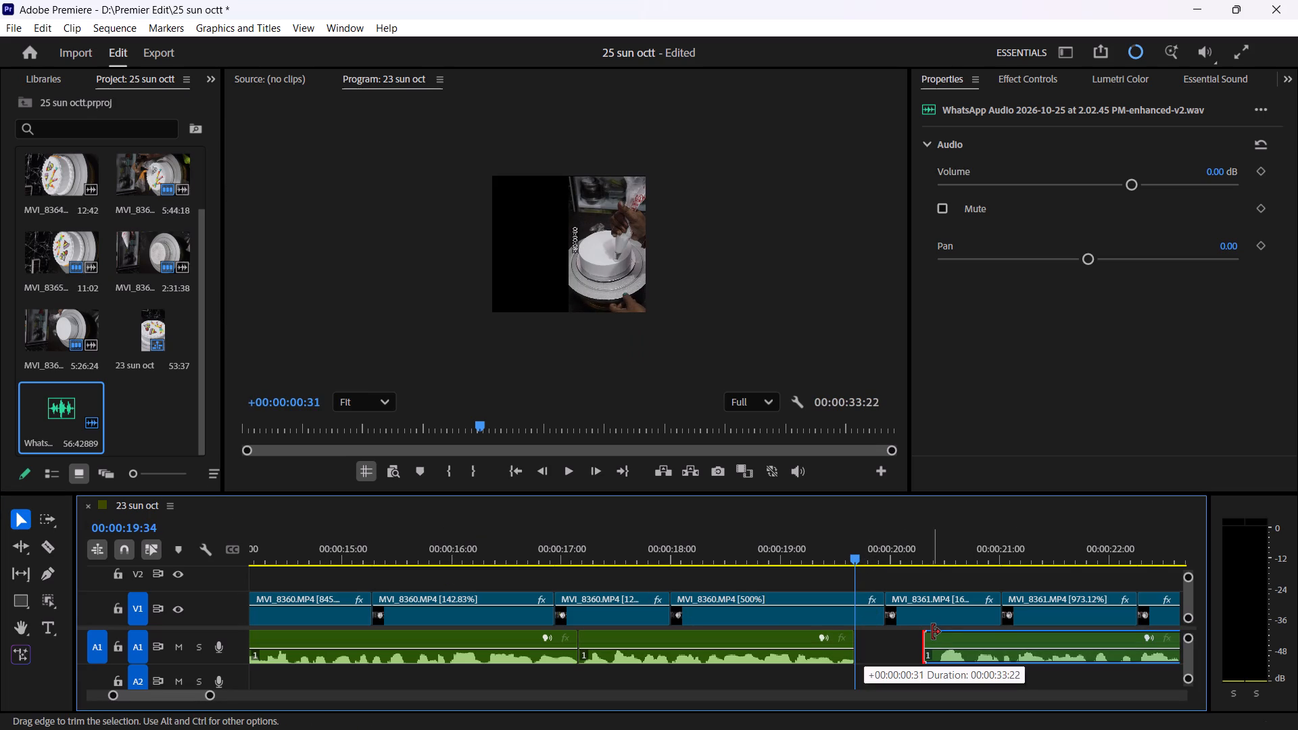
pyautogui.moveTo(932, 632); pyautogui.dragTo(946, 635)
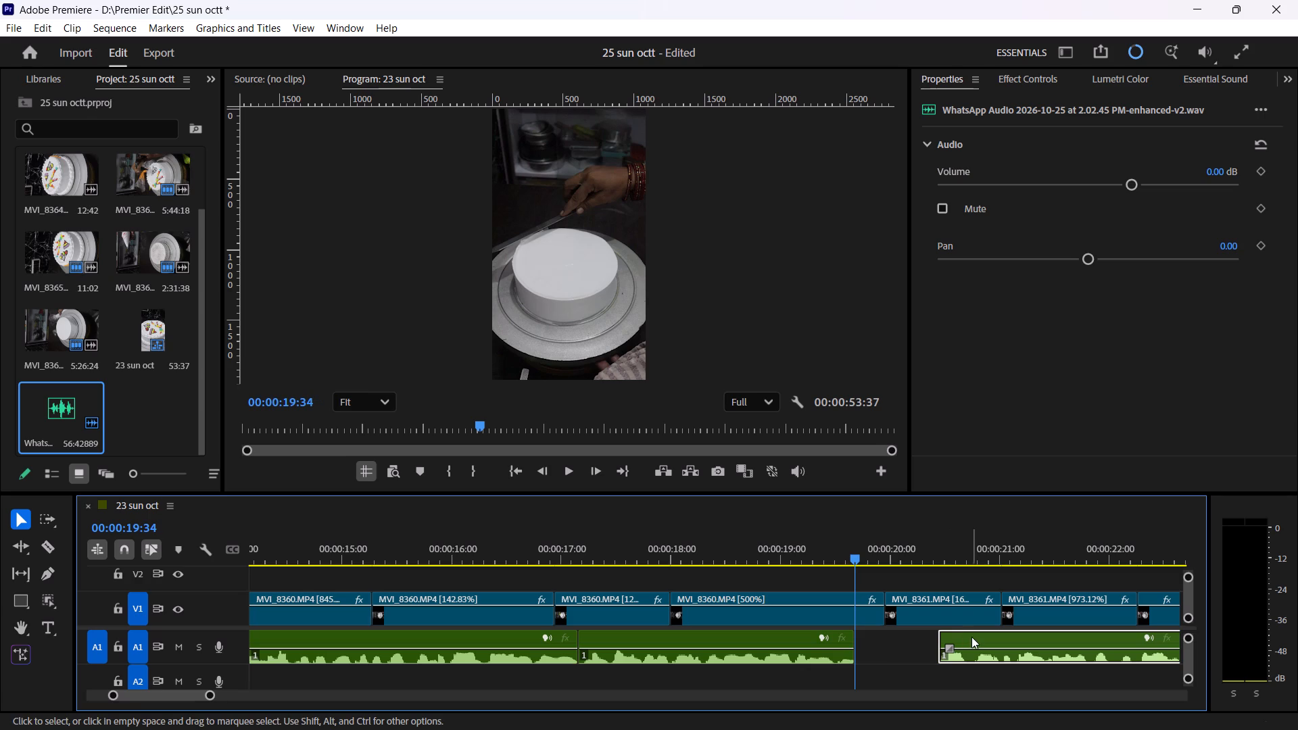
pyautogui.moveTo(974, 638); pyautogui.dragTo(898, 646)
# Split the A1 voice-over at 00:00:22:19 and trim the silence off the start of the following piece.
pyautogui.moveTo(863, 553); pyautogui.dragTo(1121, 558)
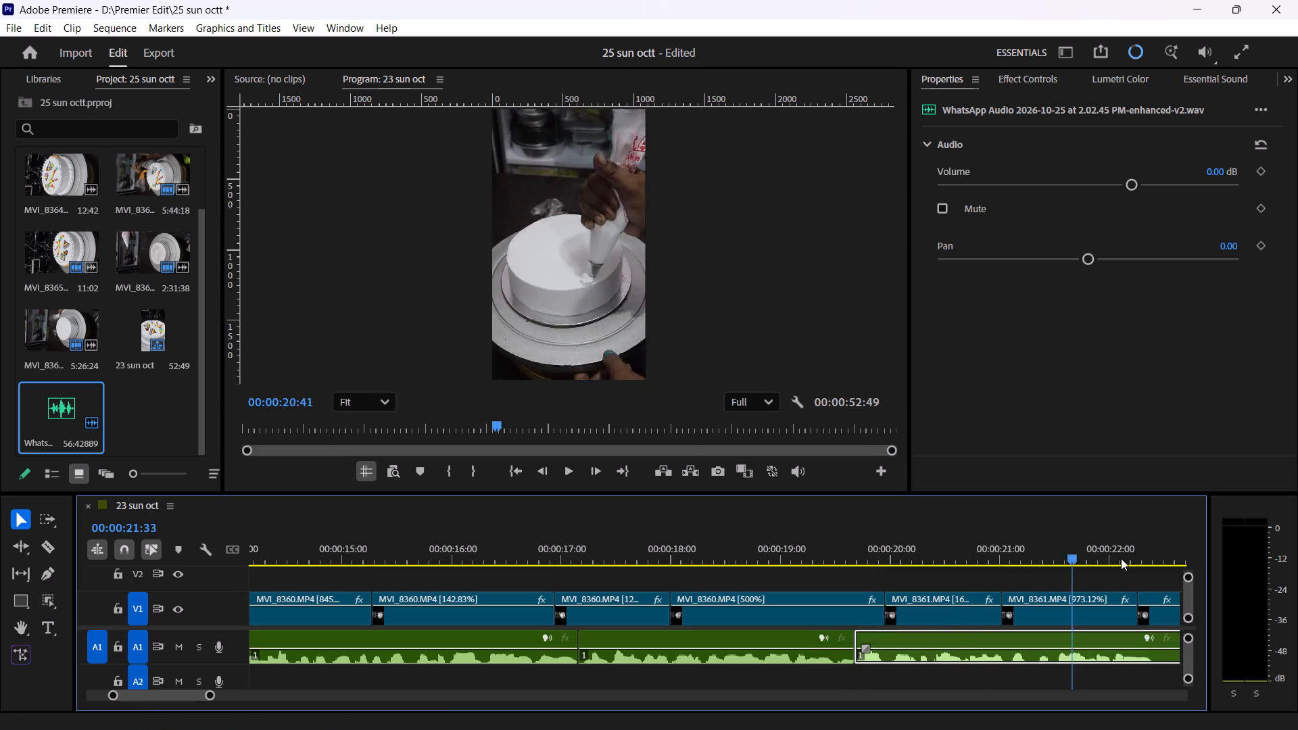
pyautogui.moveTo(1121, 558); pyautogui.dragTo(928, 658)
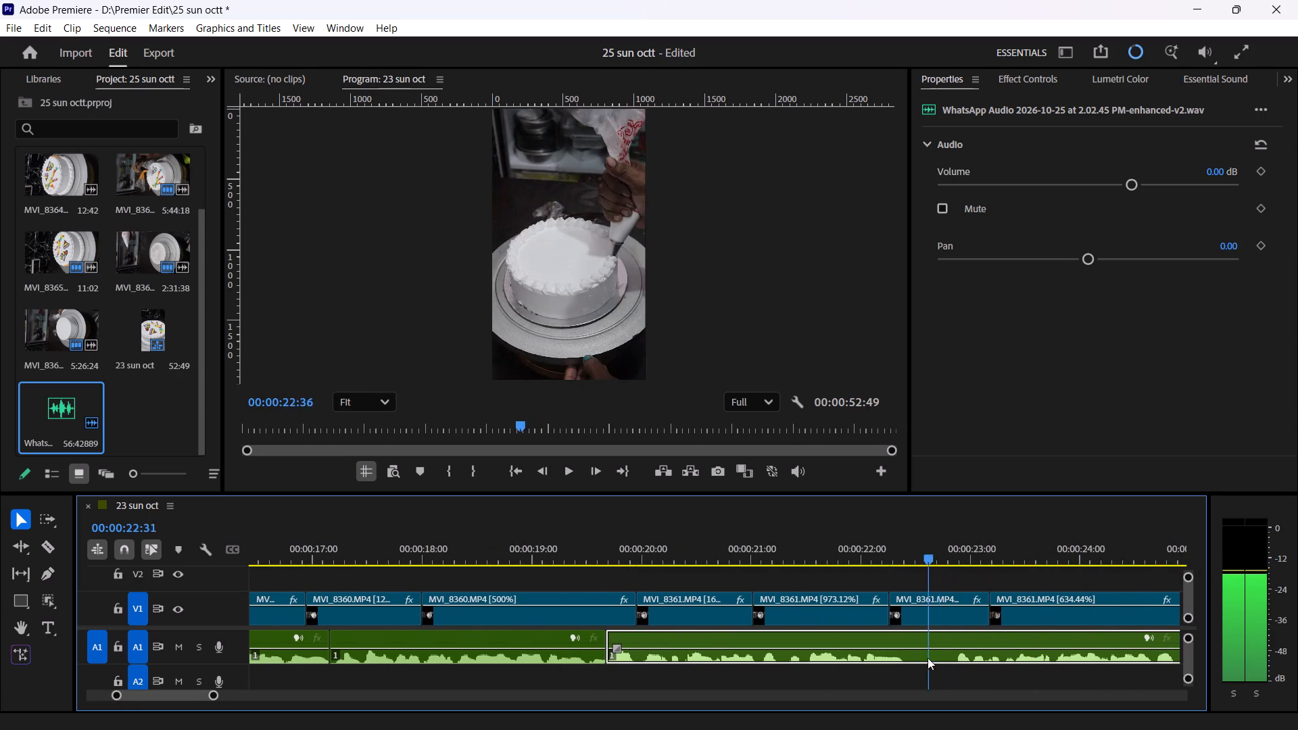
pyautogui.moveTo(928, 658); pyautogui.dragTo(906, 650)
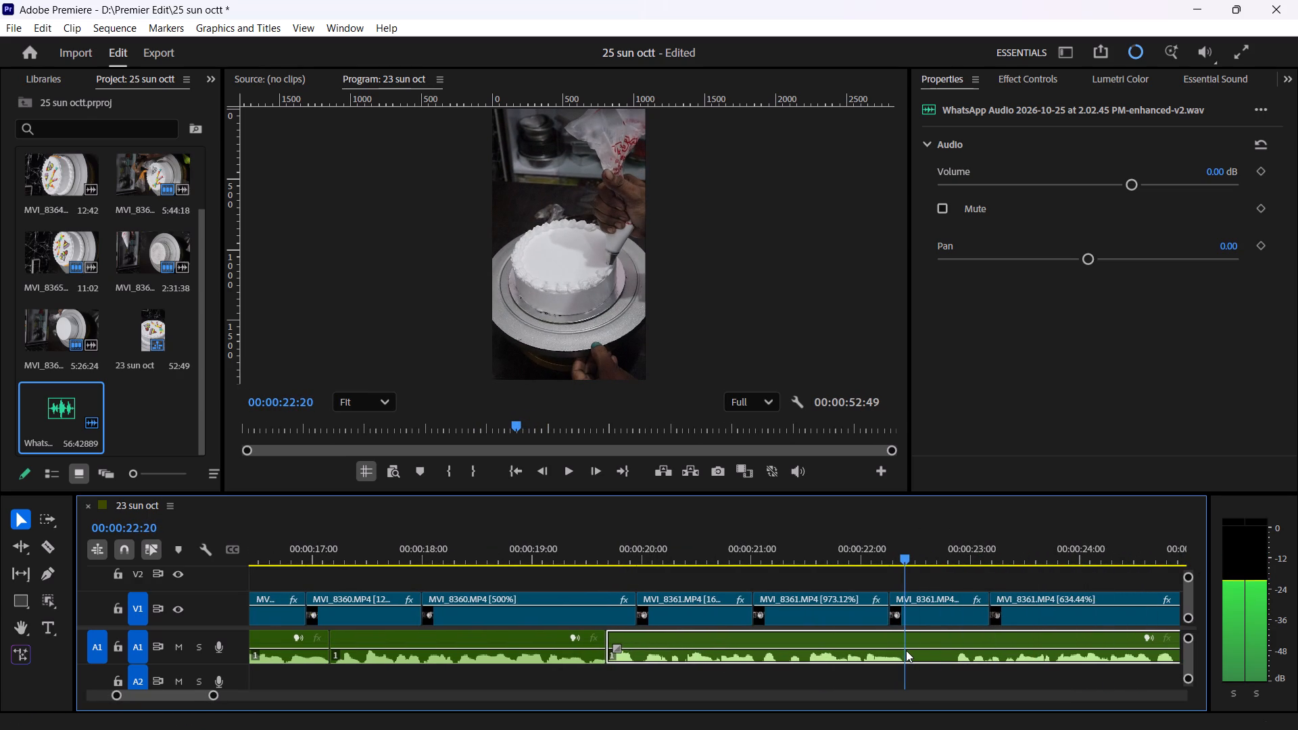
pyautogui.moveTo(906, 650); pyautogui.dragTo(905, 652)
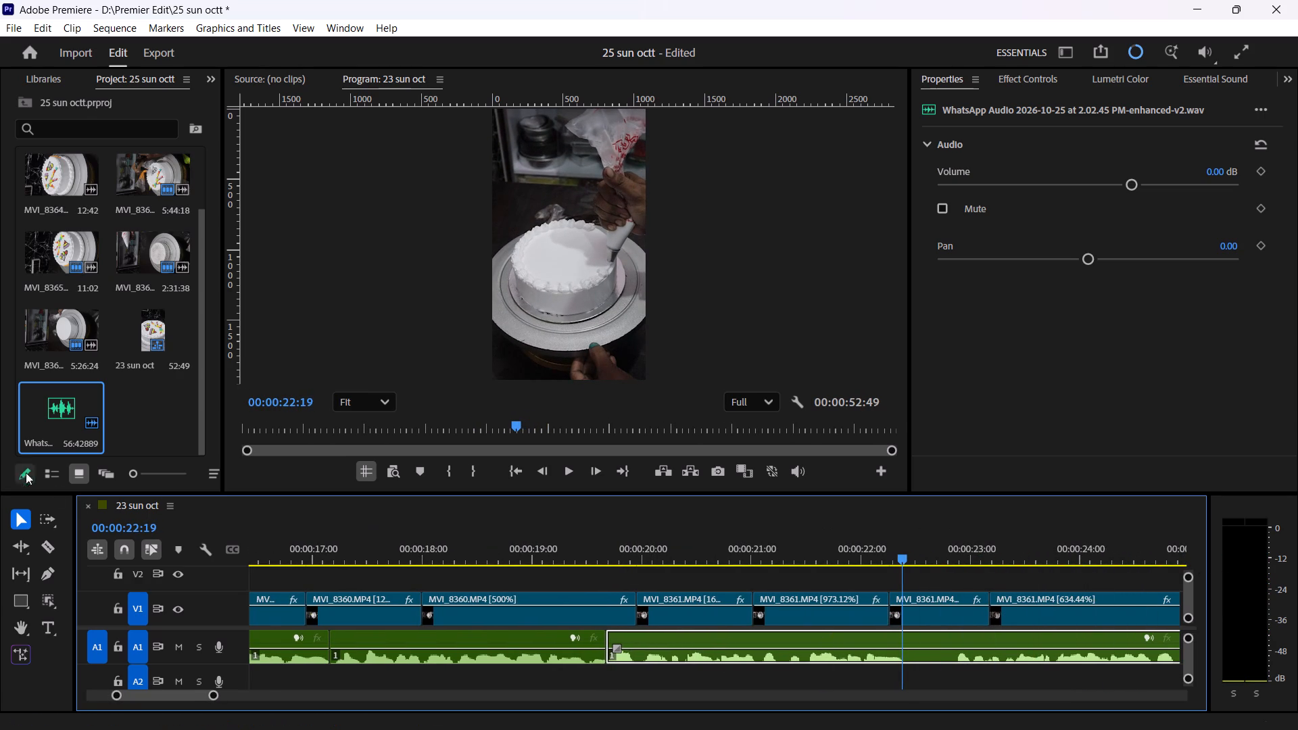
pyautogui.click(43, 550)
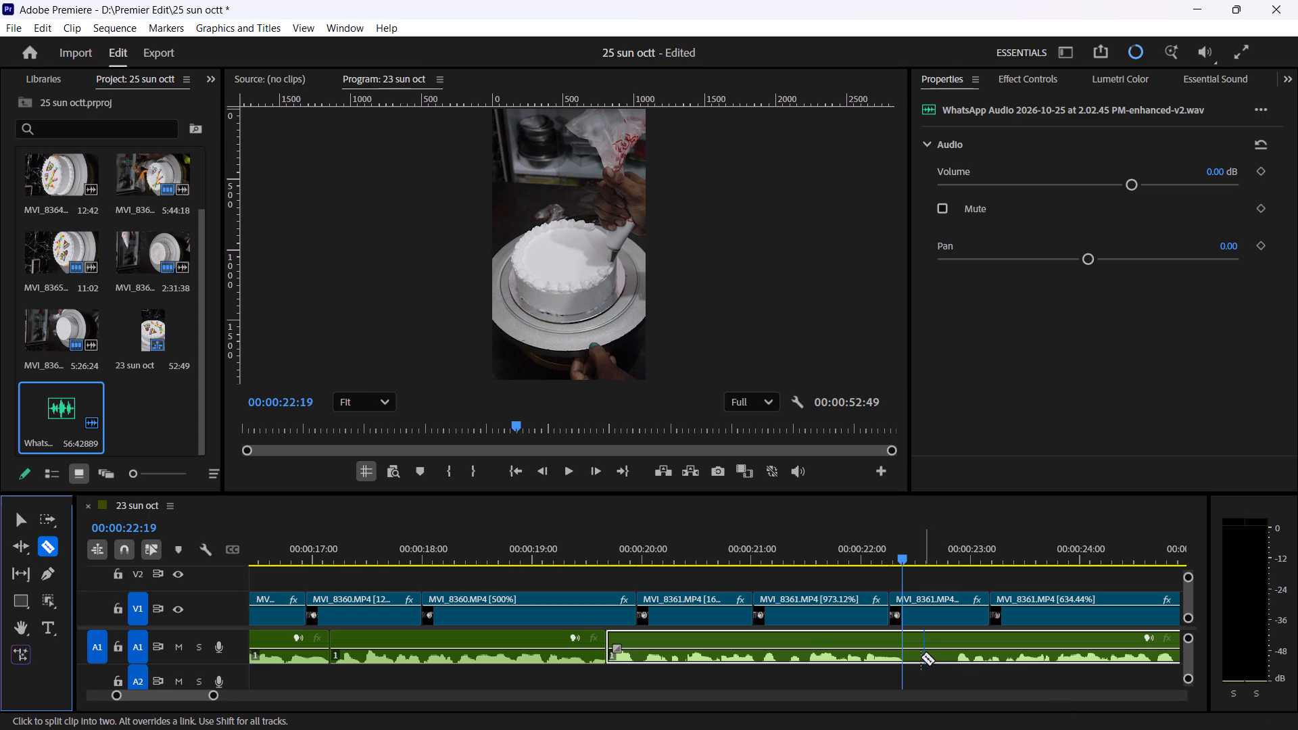
pyautogui.click(905, 646)
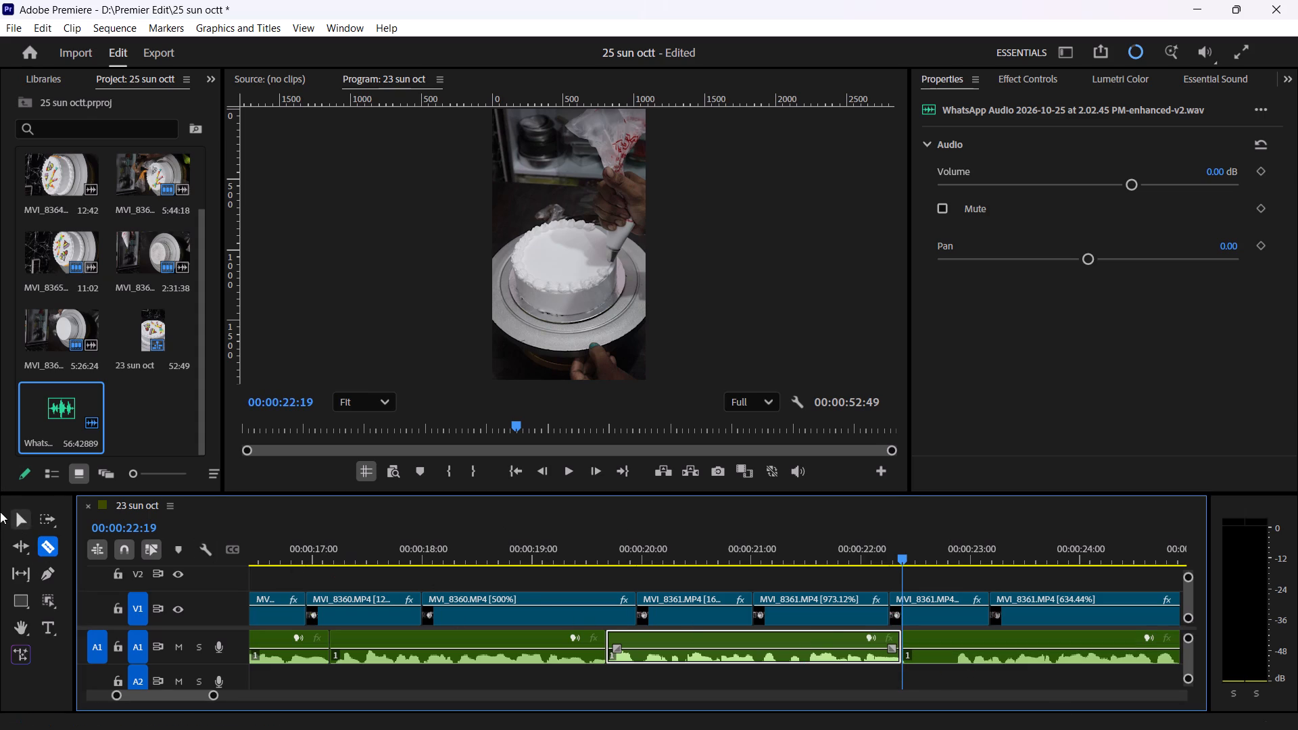
pyautogui.click(13, 524)
pyautogui.click(930, 640)
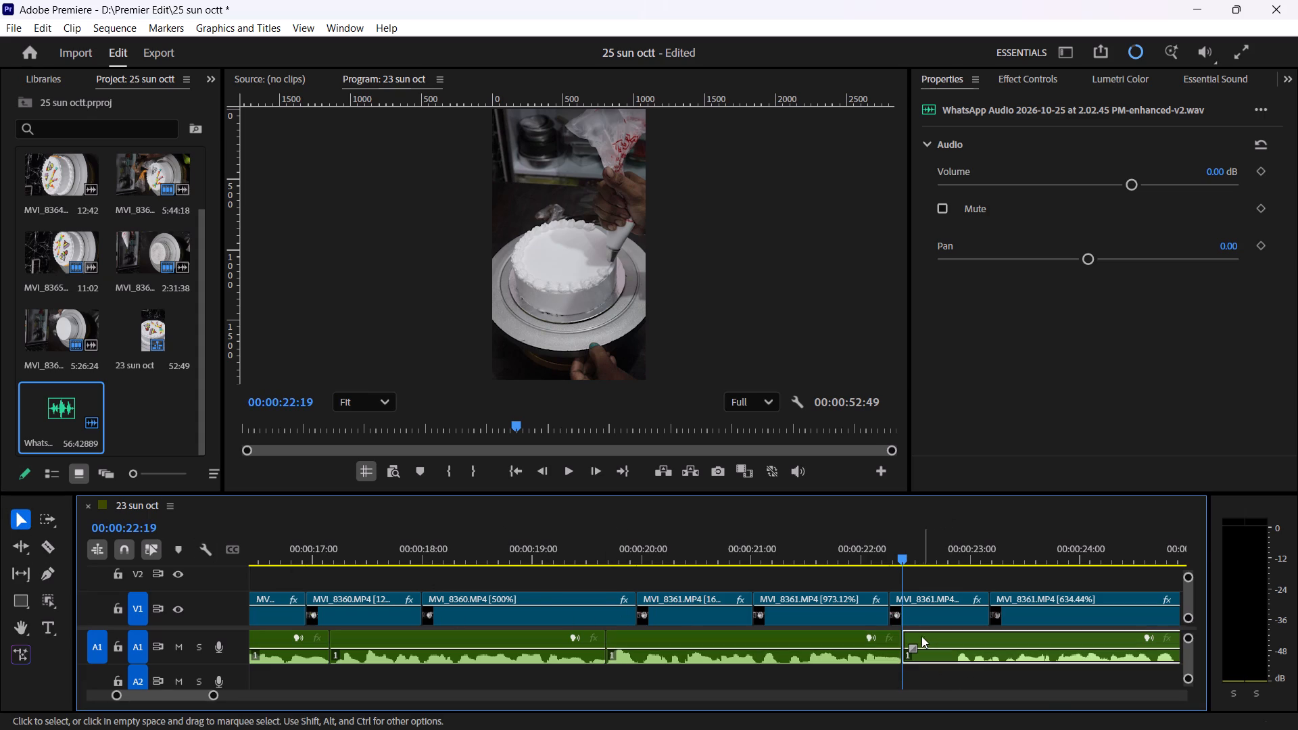
pyautogui.moveTo(910, 633); pyautogui.dragTo(959, 646)
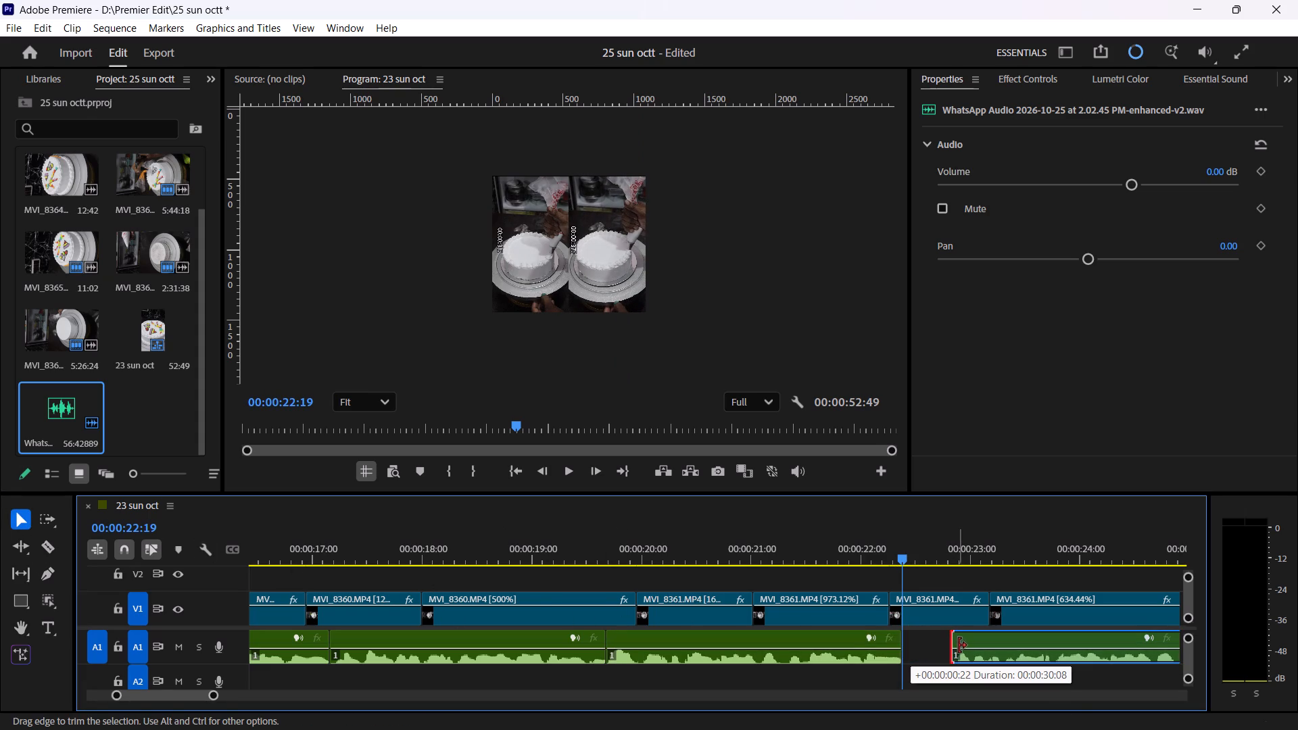
pyautogui.moveTo(959, 646); pyautogui.dragTo(961, 648)
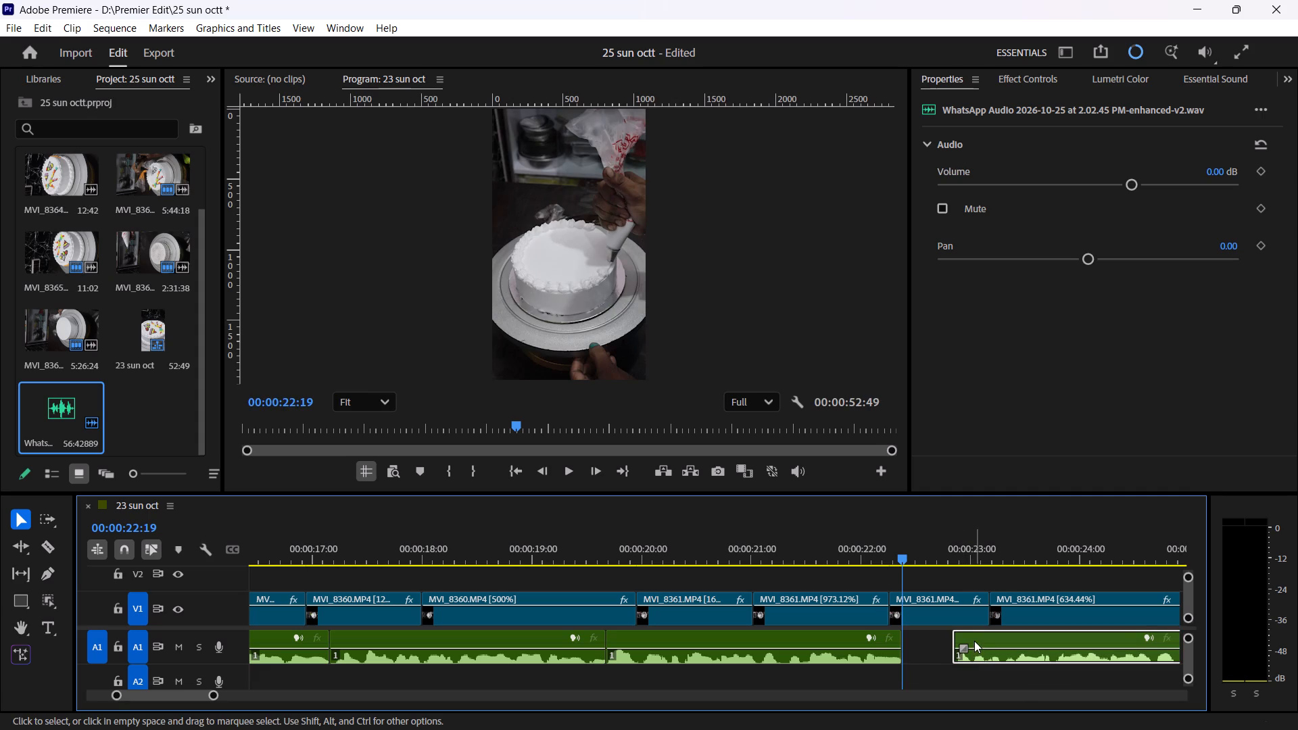
# Close the A1 gap by moving the trimmed voice-over piece back to 00:00:22:19, against the preceding piece.
pyautogui.moveTo(974, 641); pyautogui.dragTo(930, 653)
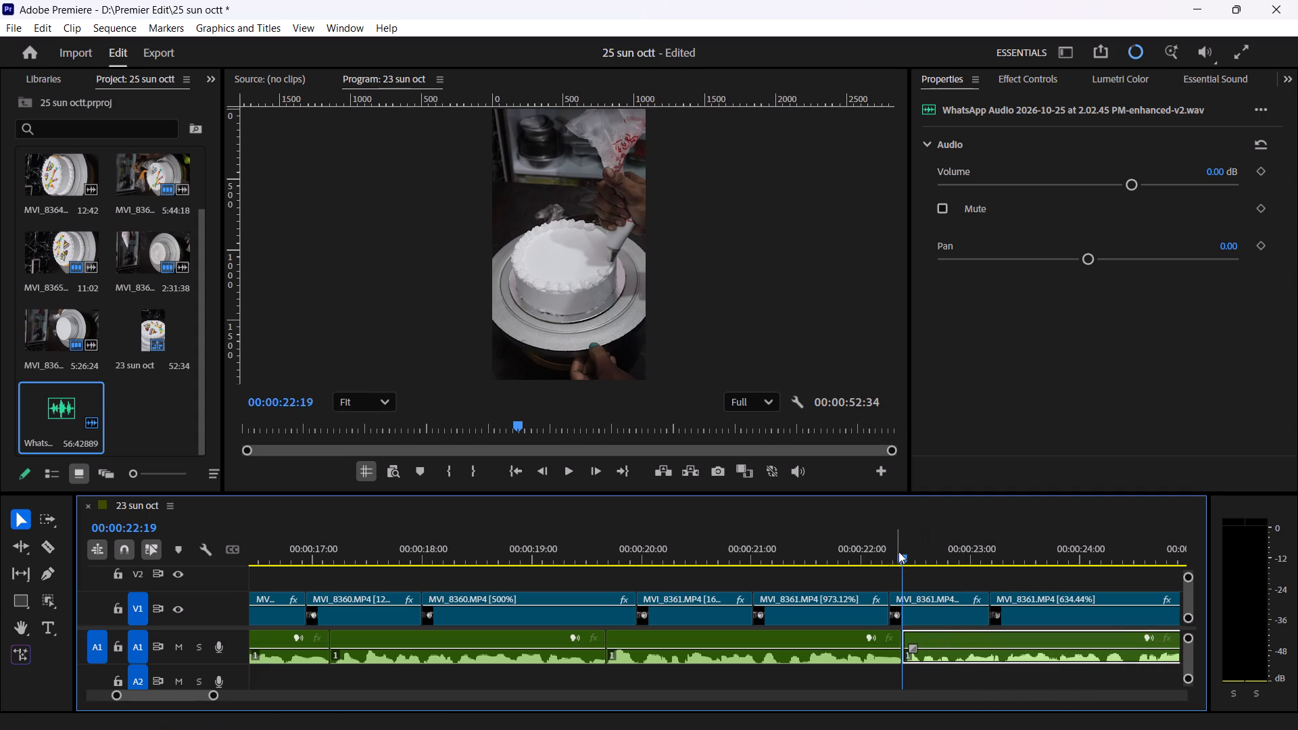
# Split the A1 voice-over at the start of the silent pause at 00:00:26:12.
pyautogui.moveTo(898, 552); pyautogui.dragTo(1218, 557)
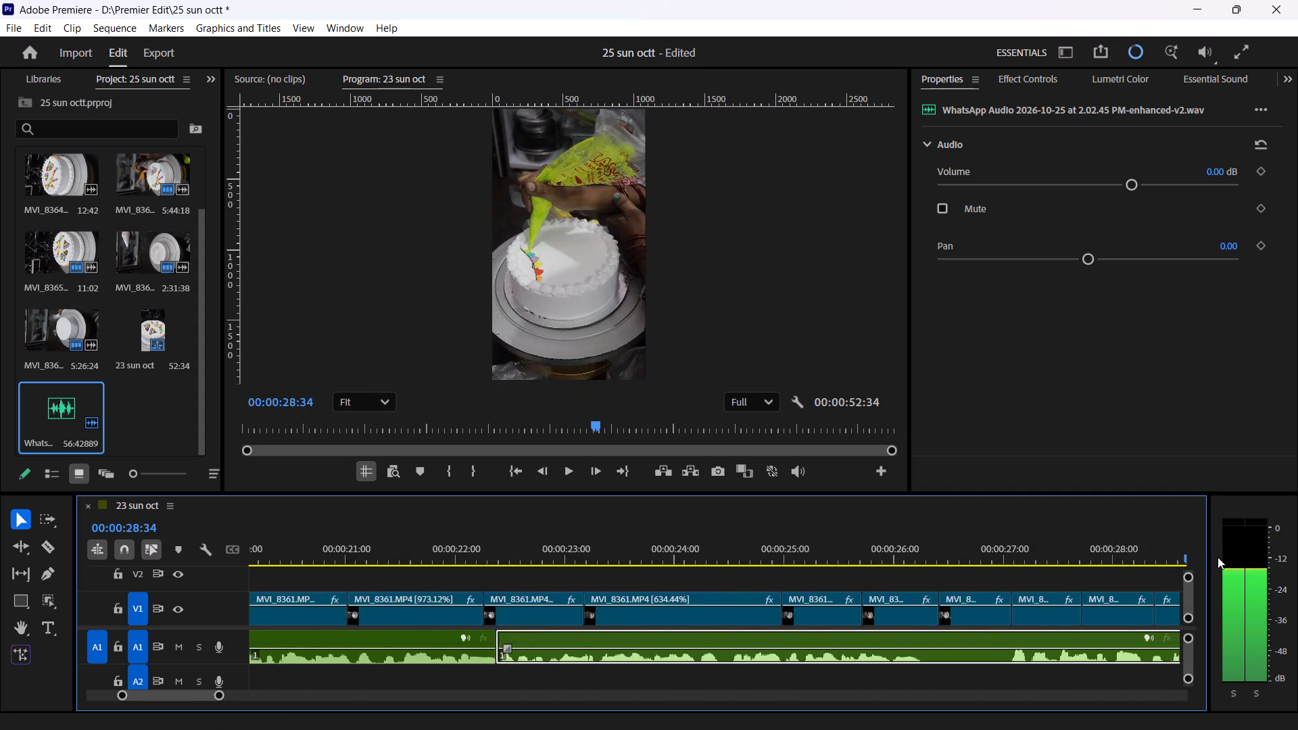
pyautogui.moveTo(1218, 557); pyautogui.dragTo(871, 664)
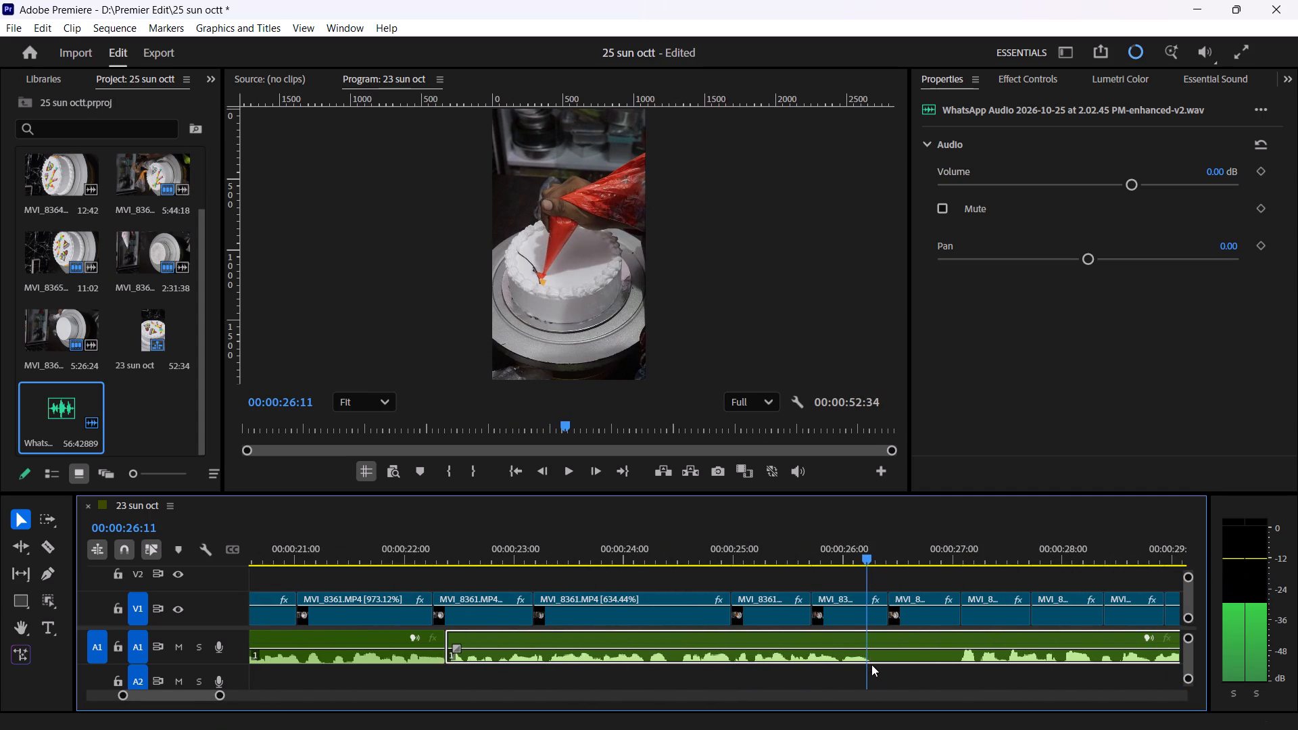
pyautogui.moveTo(871, 664); pyautogui.dragTo(873, 667)
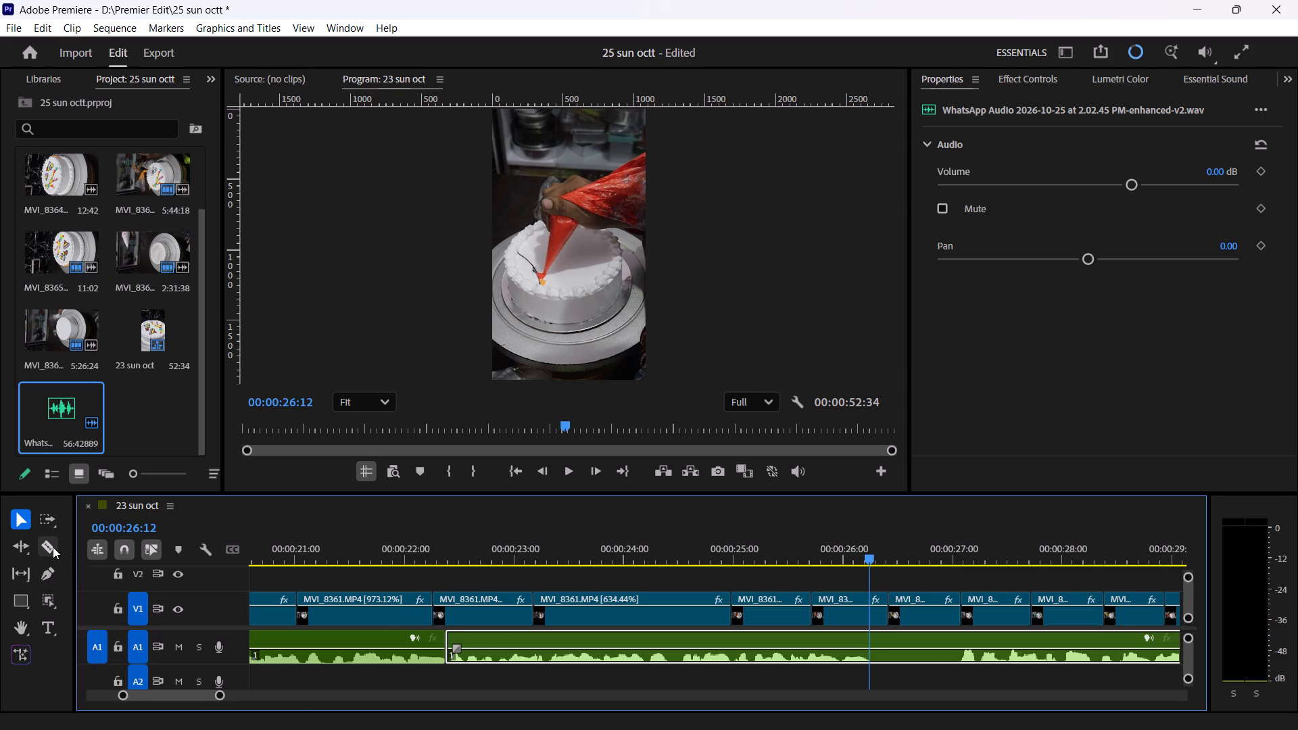
pyautogui.click(53, 547)
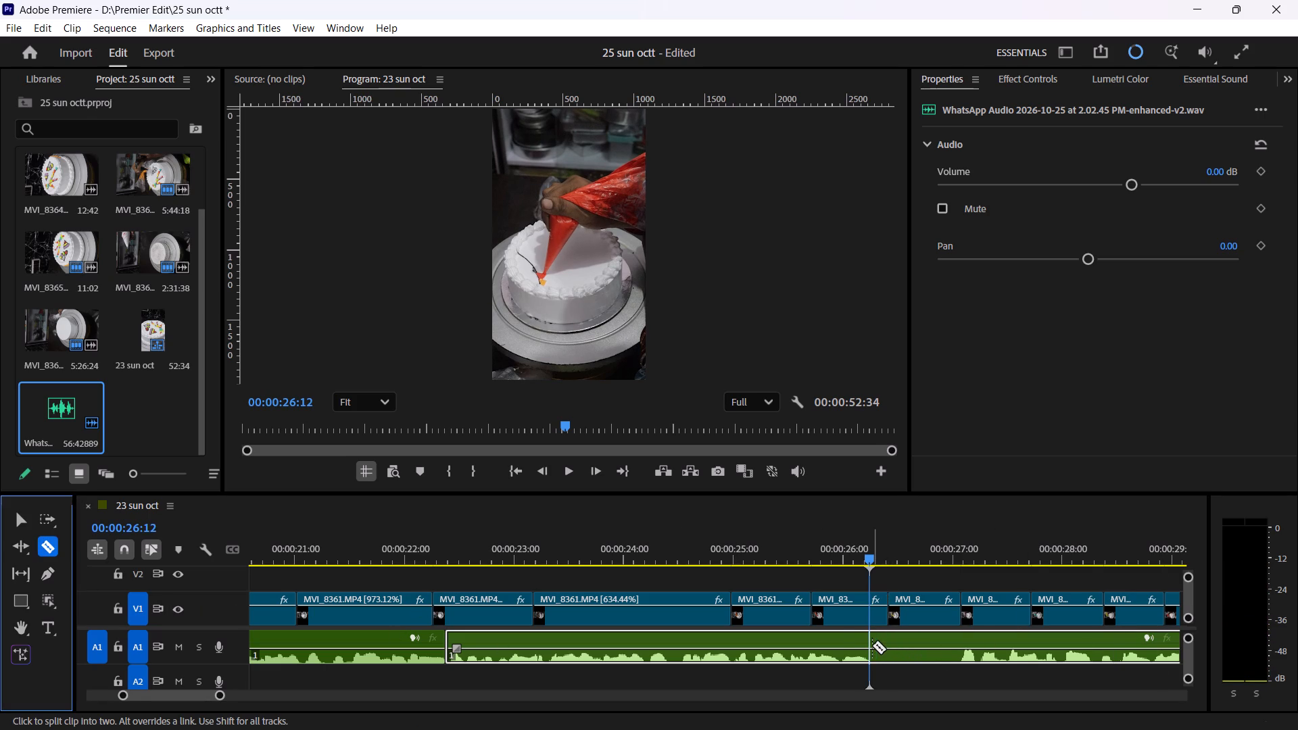
pyautogui.click(872, 646)
# Trim the silent start of the voice-over piece after the 00:00:26:12 cut and move it back against the preceding piece.
pyautogui.click(22, 515)
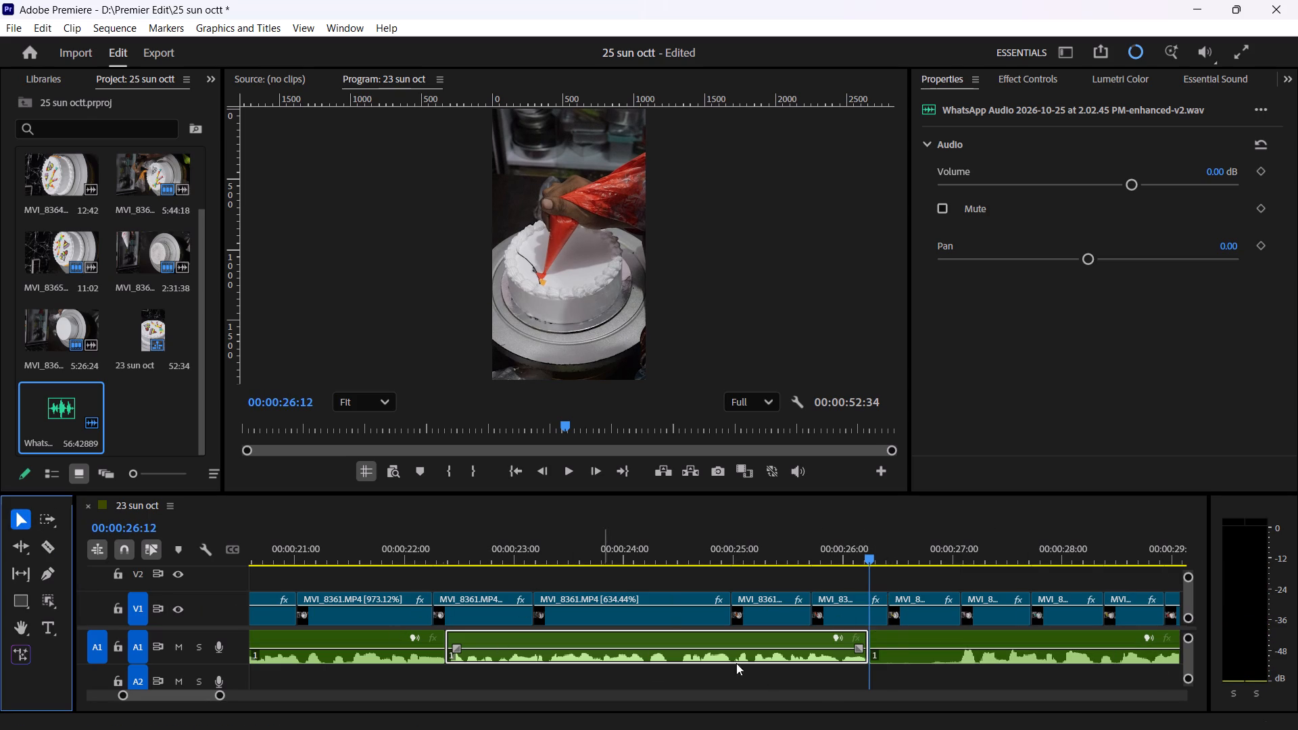
pyautogui.click(892, 633)
pyautogui.moveTo(878, 635); pyautogui.dragTo(926, 635)
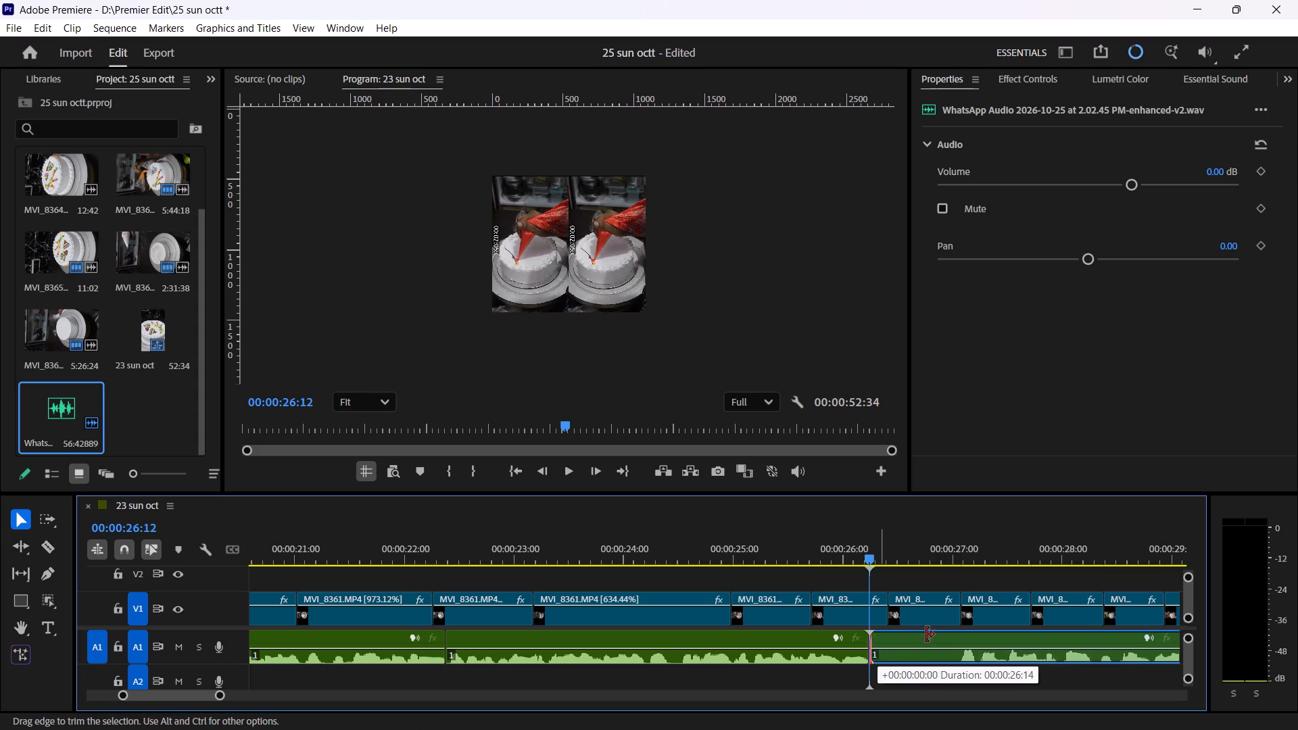
pyautogui.moveTo(926, 635); pyautogui.dragTo(961, 680)
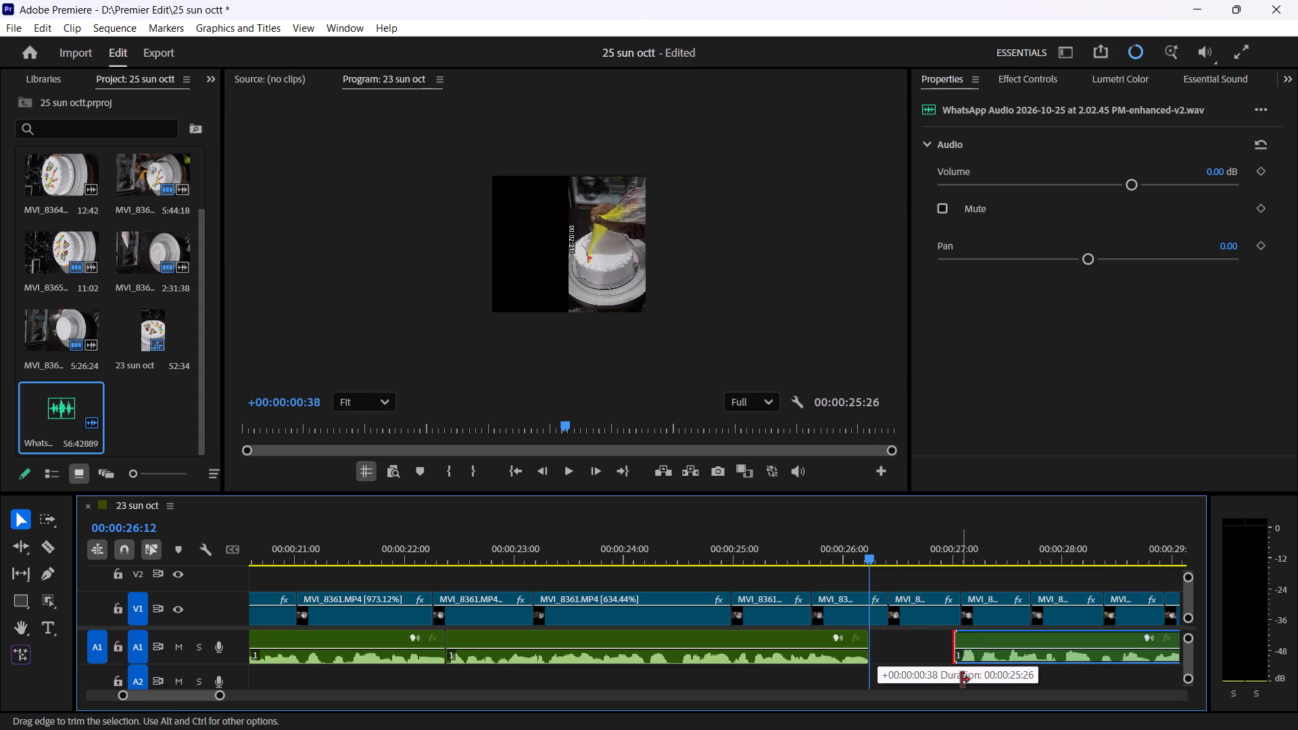
pyautogui.moveTo(961, 680); pyautogui.dragTo(963, 683)
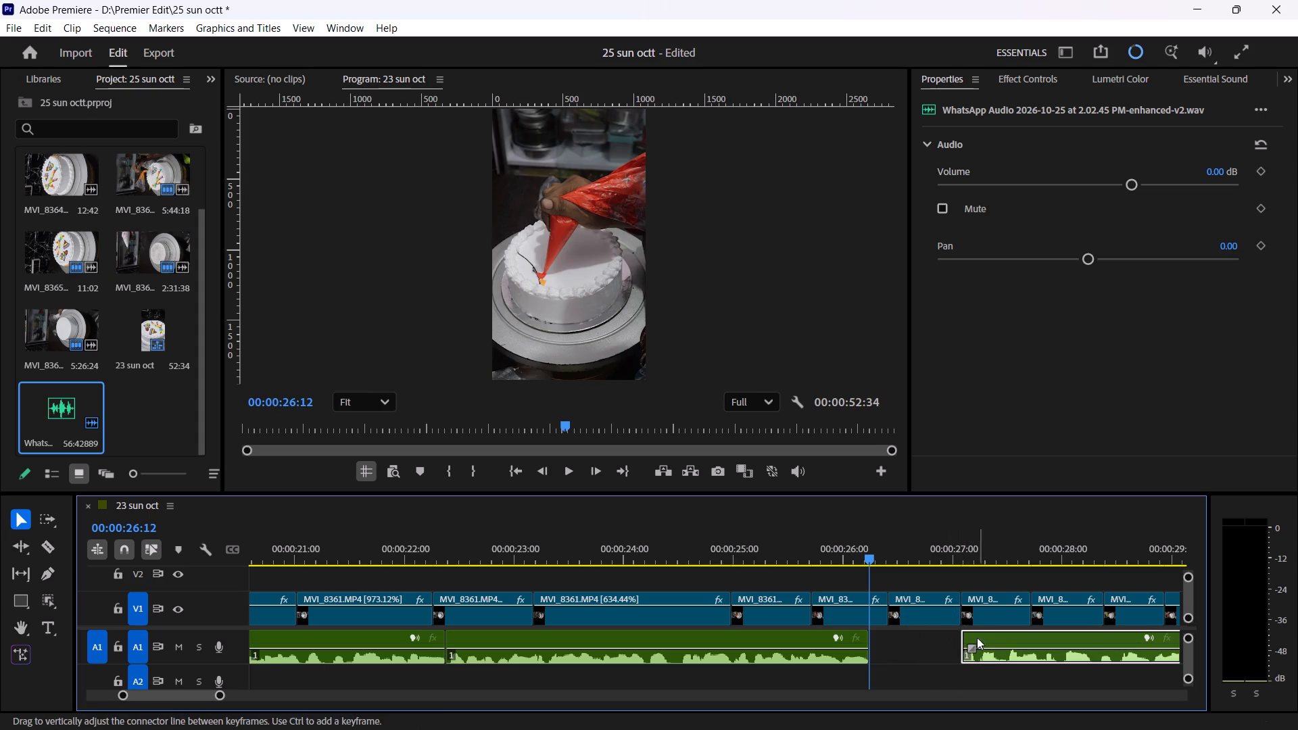
pyautogui.moveTo(960, 629); pyautogui.dragTo(951, 635)
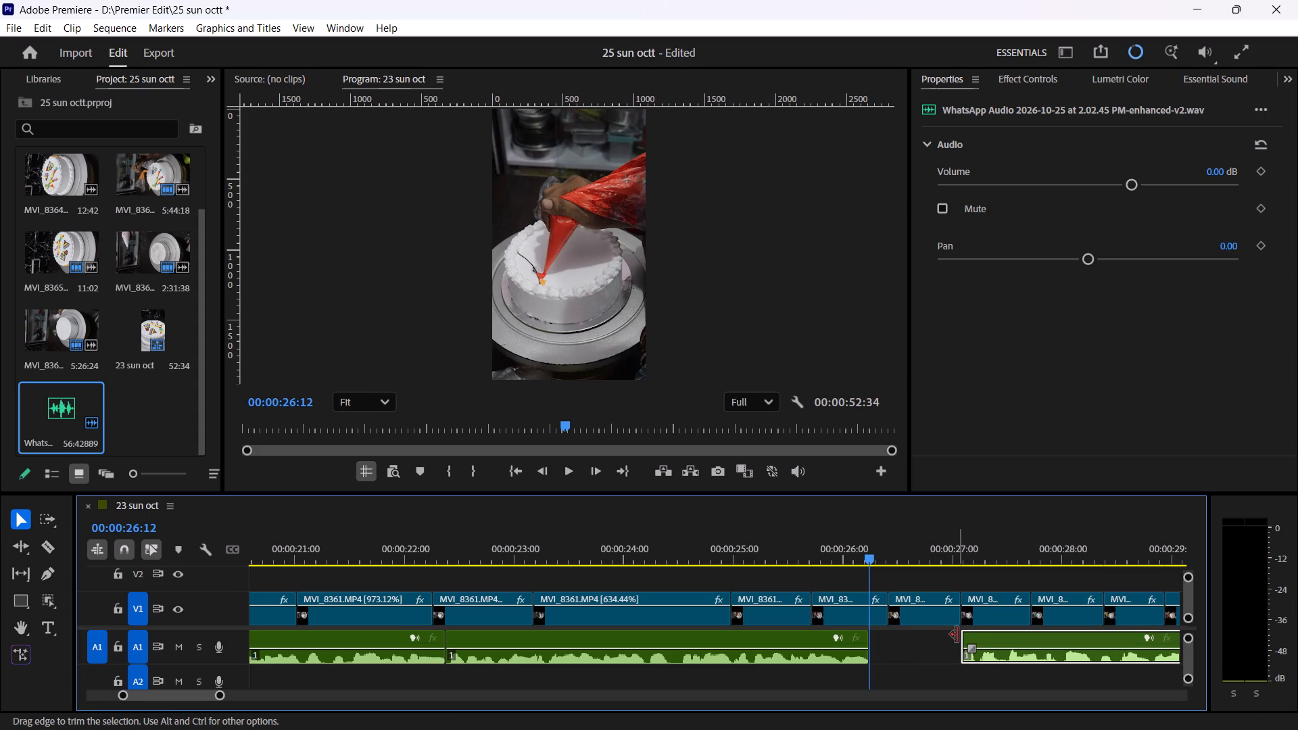
pyautogui.moveTo(989, 640); pyautogui.dragTo(971, 645)
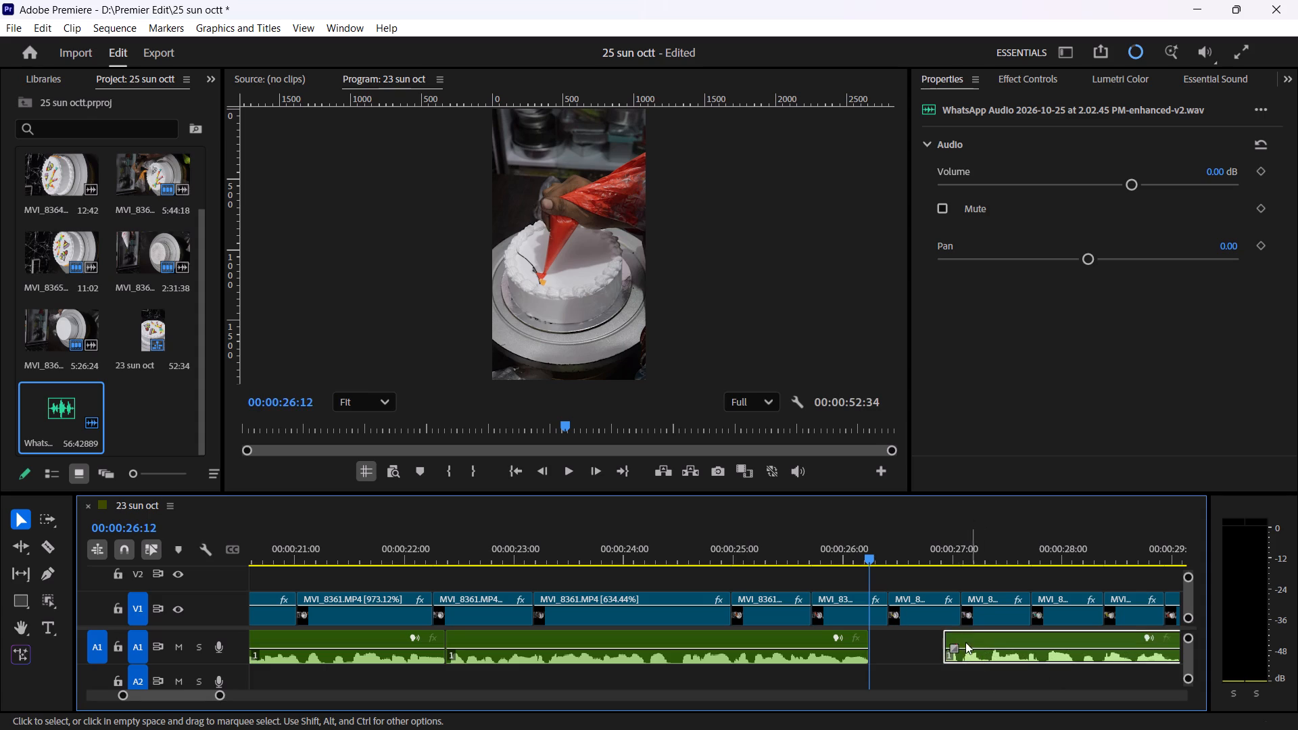
pyautogui.moveTo(946, 637); pyautogui.dragTo(938, 645)
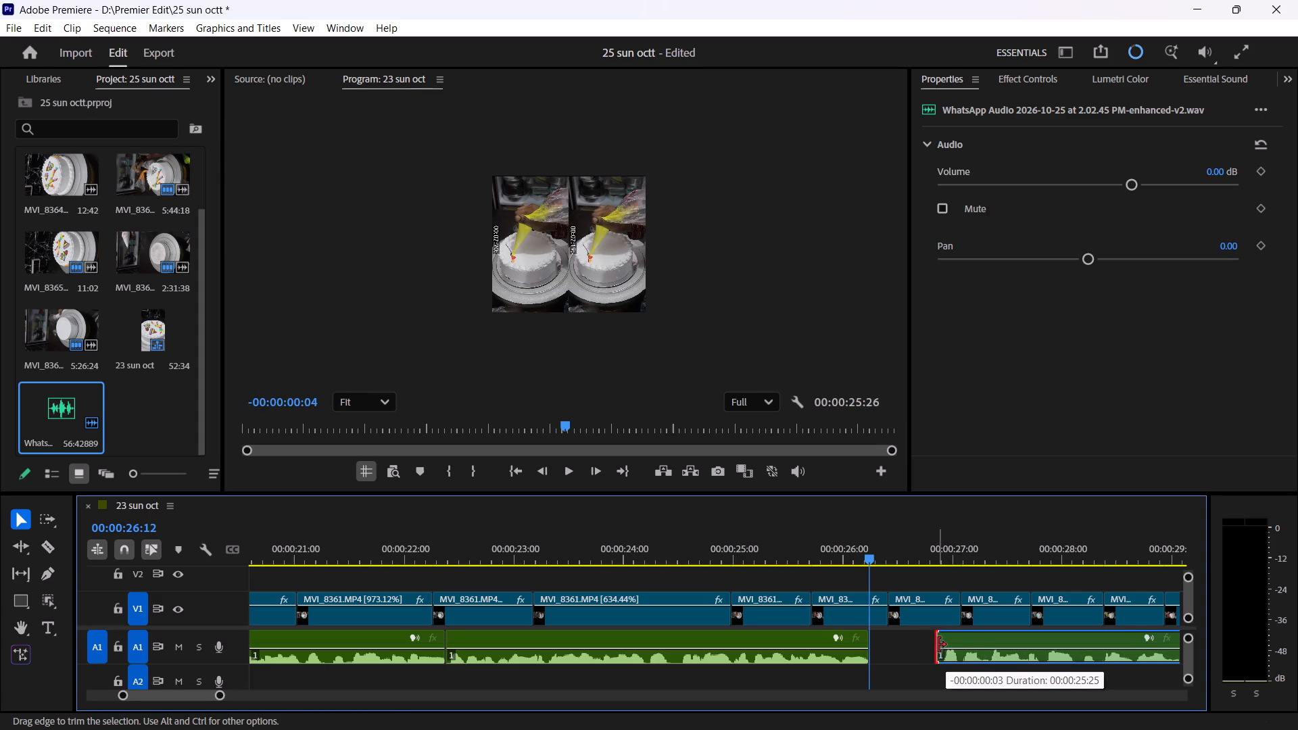
pyautogui.moveTo(938, 645); pyautogui.dragTo(938, 646)
pyautogui.moveTo(964, 636); pyautogui.dragTo(903, 647)
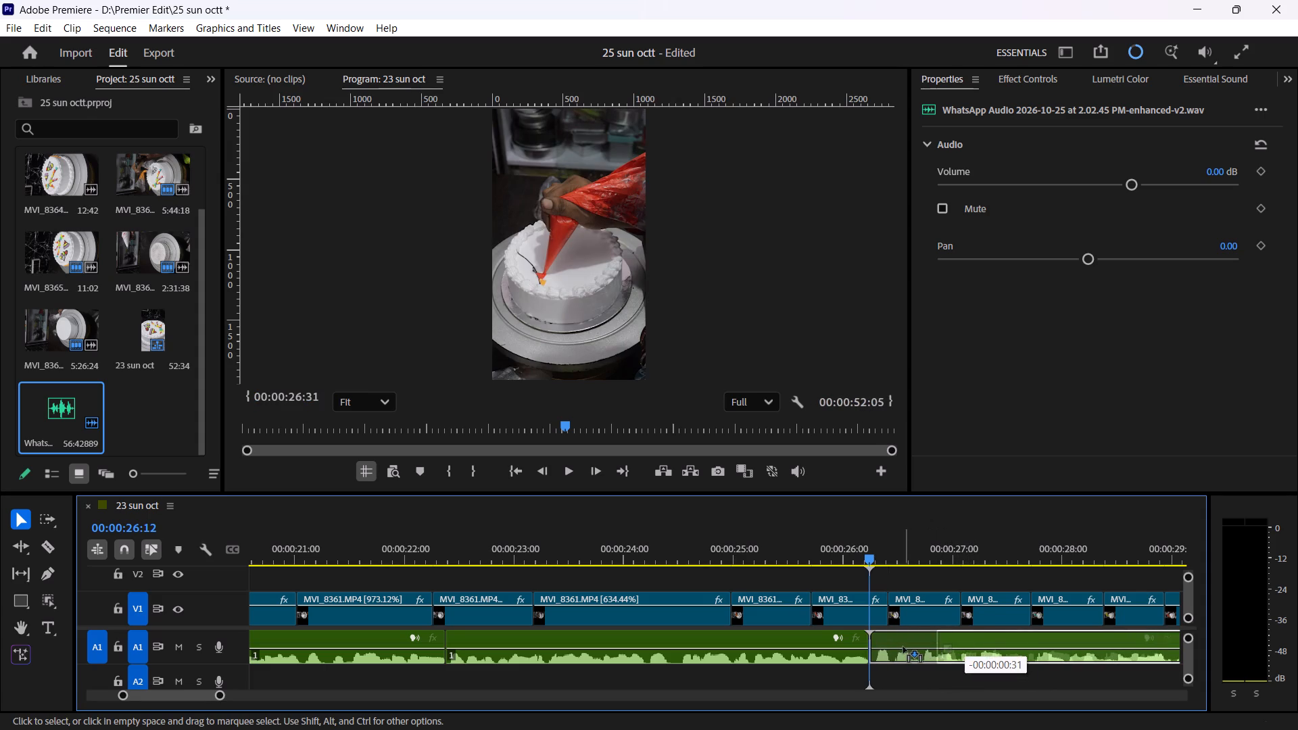
pyautogui.moveTo(903, 647); pyautogui.dragTo(900, 648)
# Split the A1 voice-over at the start of the short pause at 00:00:29:40.
pyautogui.moveTo(878, 561); pyautogui.dragTo(1187, 588)
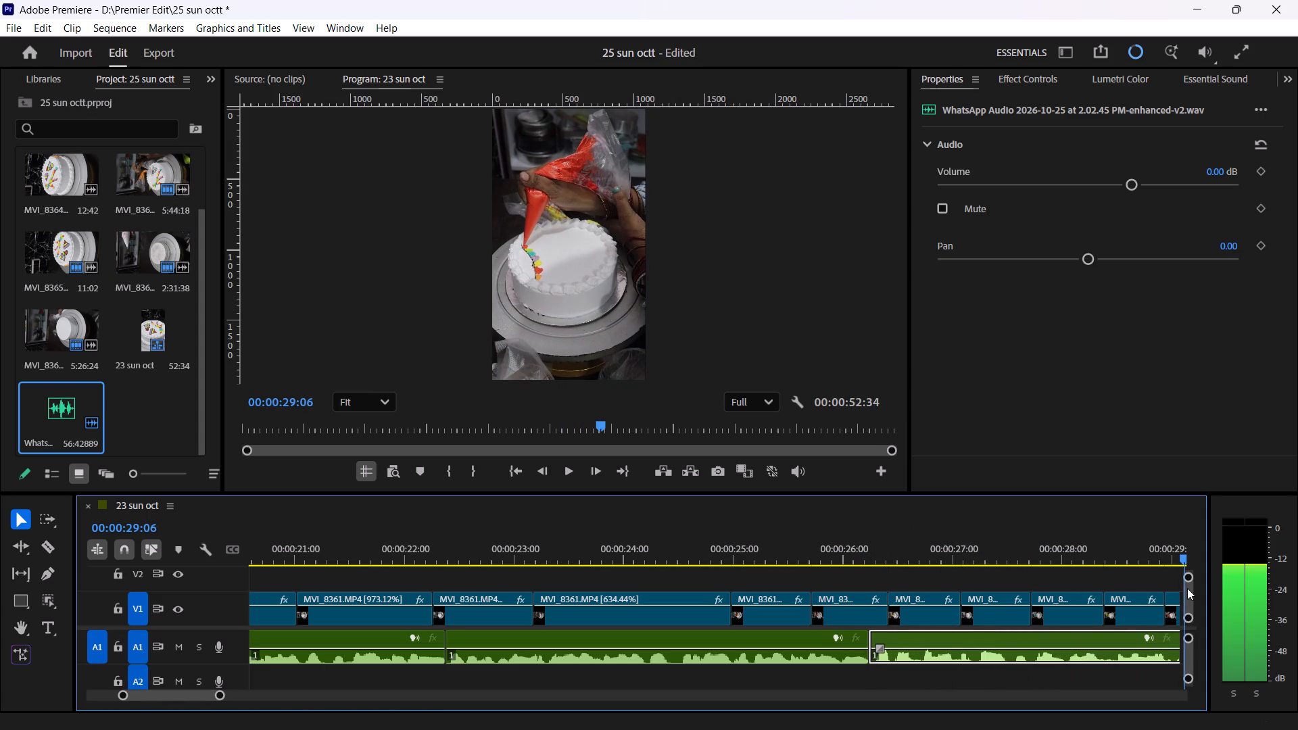
pyautogui.moveTo(1187, 588); pyautogui.dragTo(1203, 587)
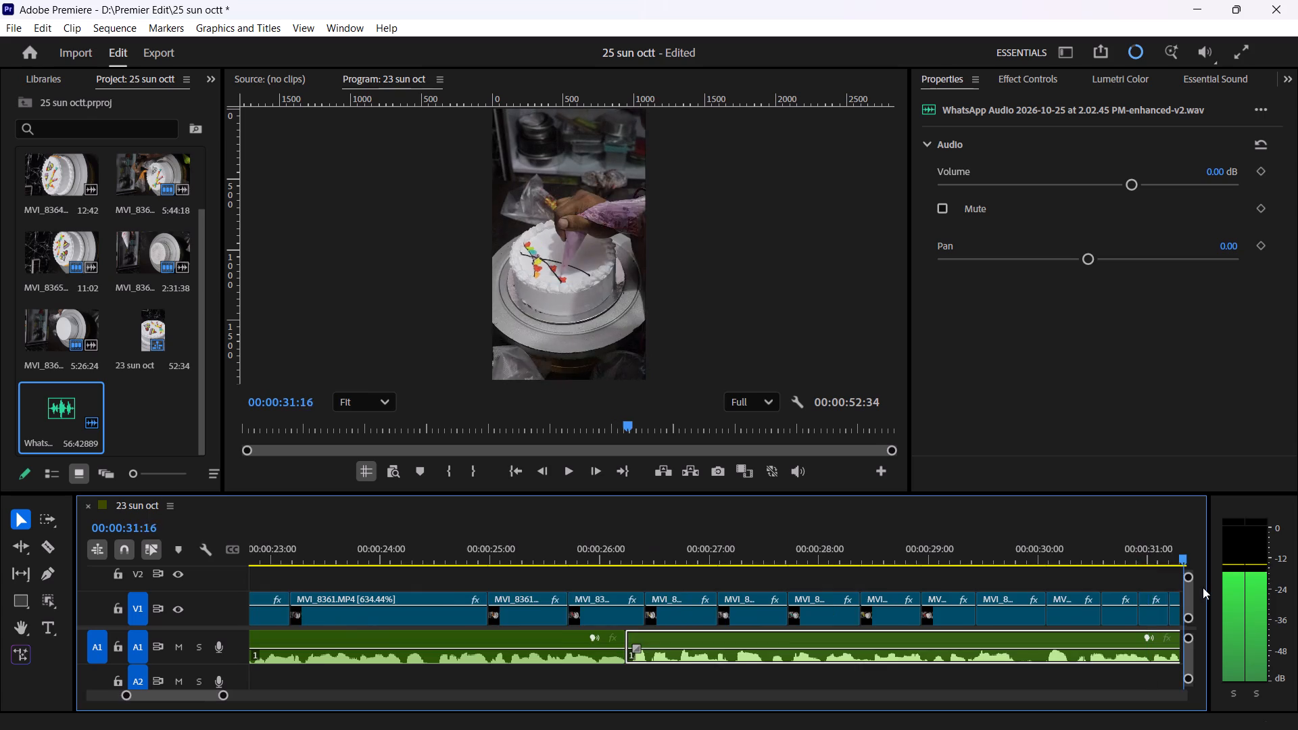
pyautogui.moveTo(1203, 587); pyautogui.dragTo(980, 671)
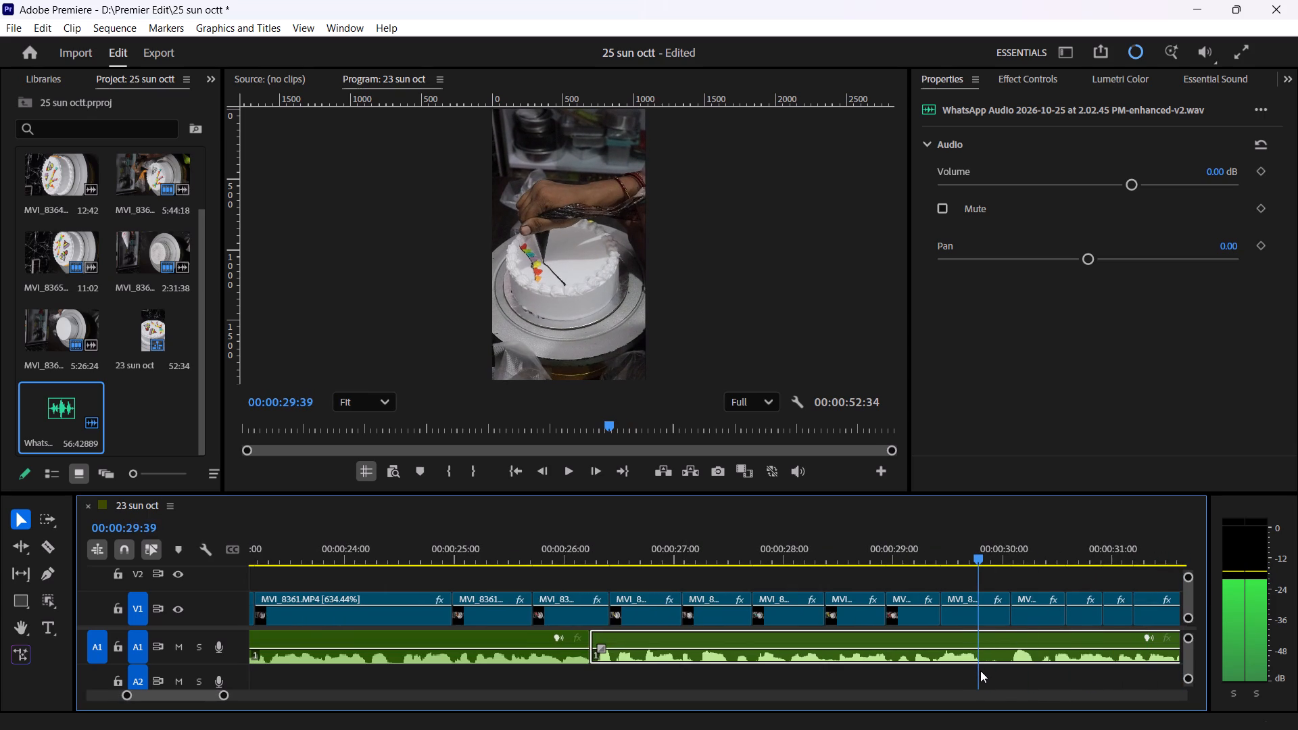
pyautogui.moveTo(980, 671); pyautogui.dragTo(981, 671)
pyautogui.click(45, 546)
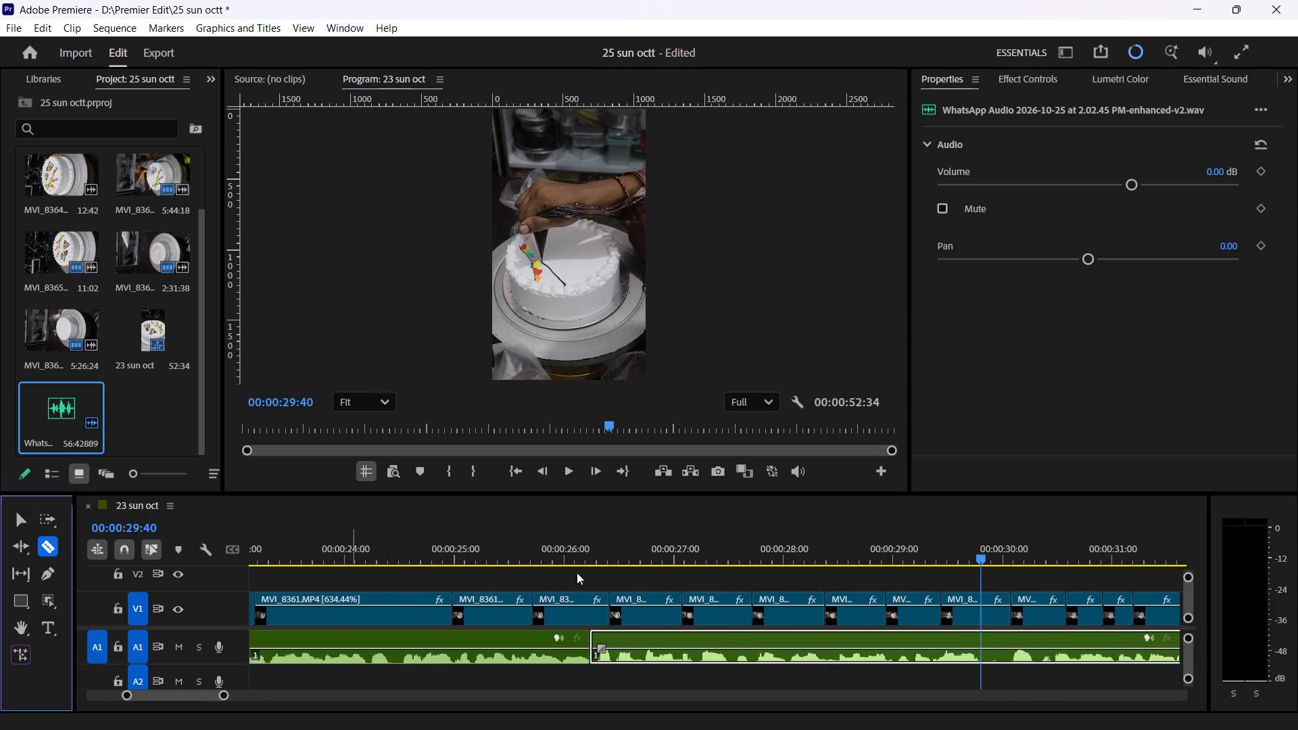
pyautogui.click(982, 647)
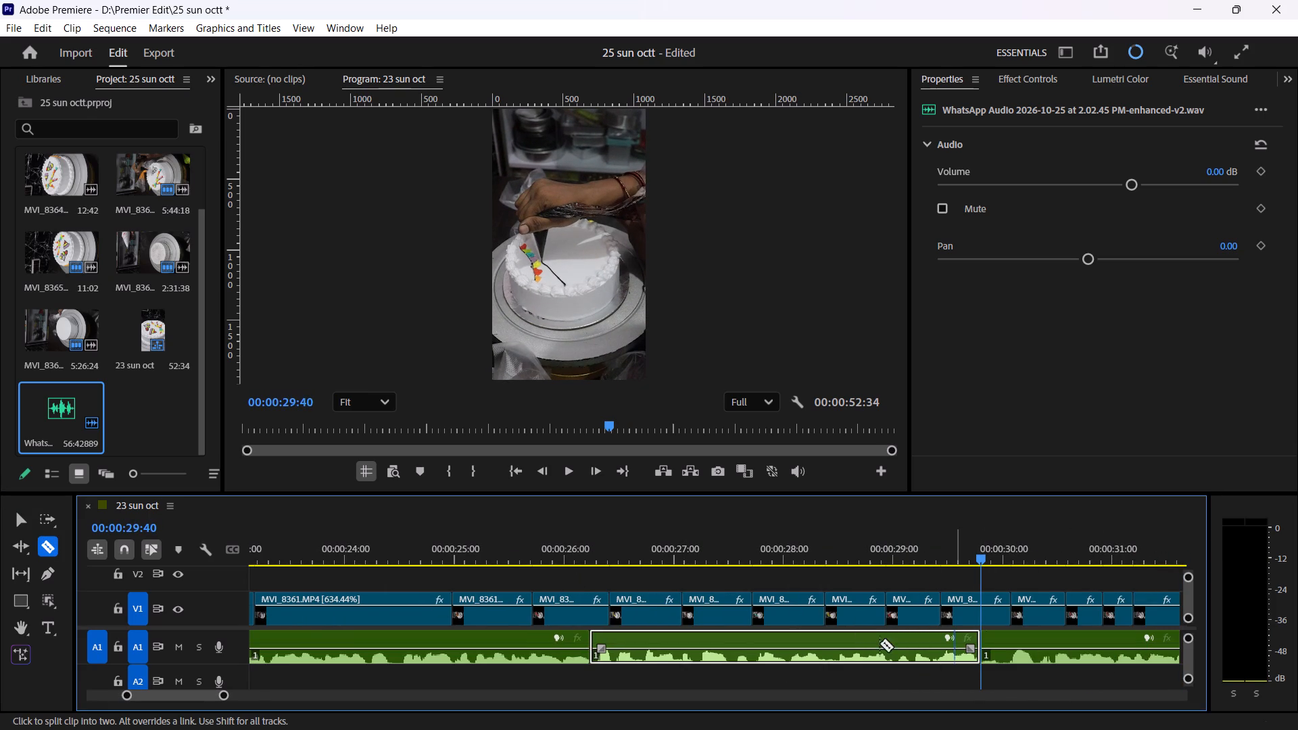
# Trim the silent start of the voice-over piece after the 00:00:29:40 cut and move it back to close the gap.
pyautogui.click(20, 527)
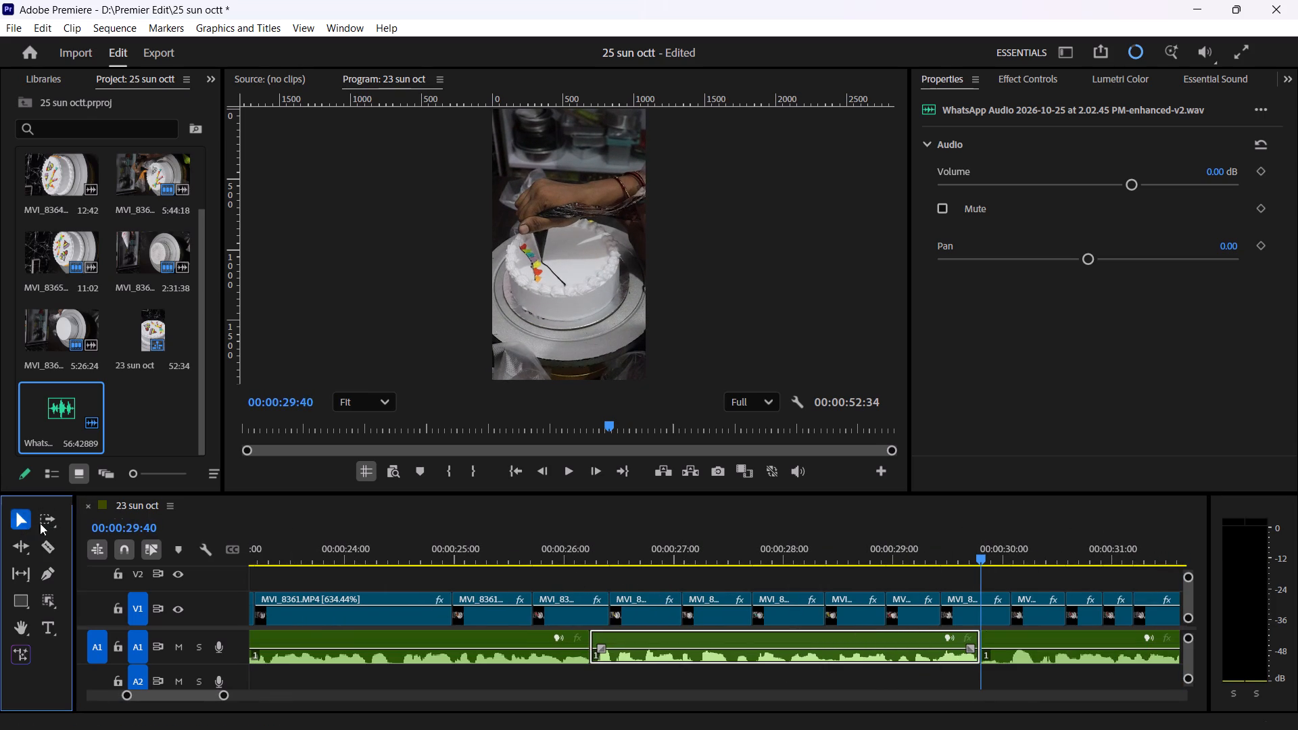
pyautogui.click(1010, 633)
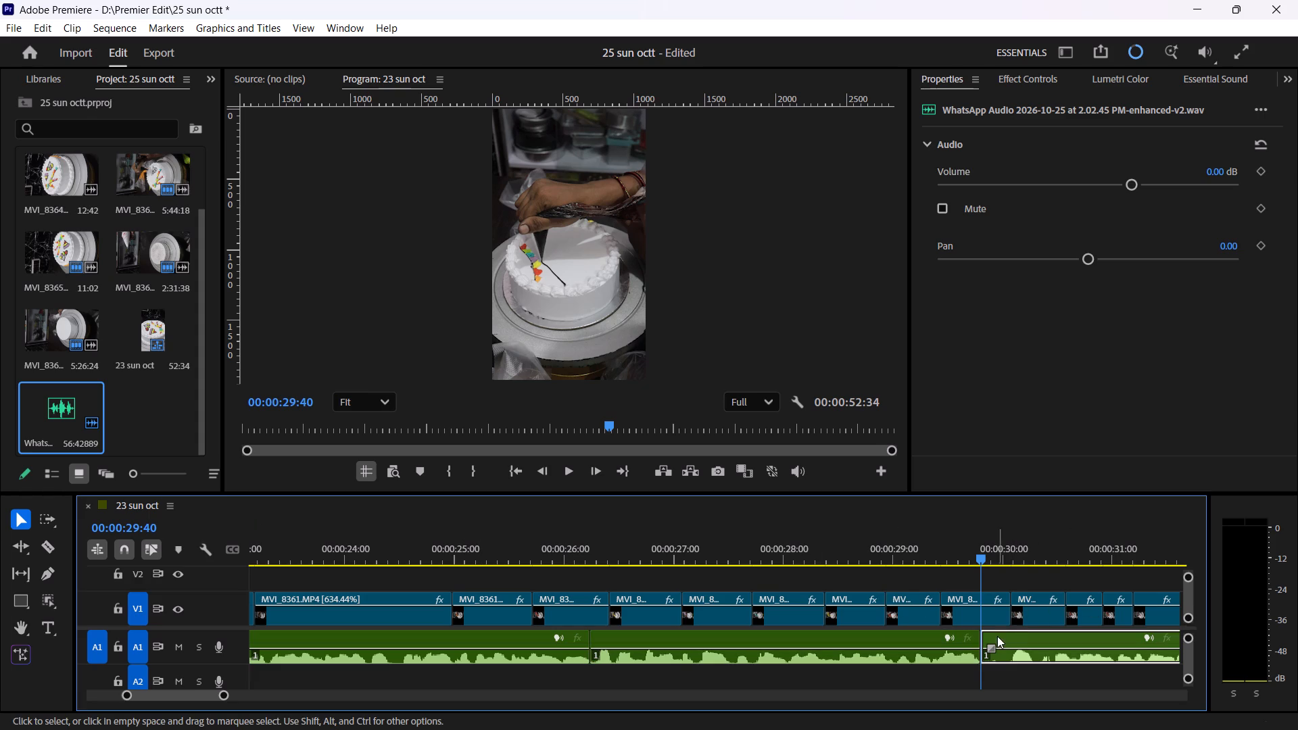
pyautogui.moveTo(988, 634); pyautogui.dragTo(1011, 633)
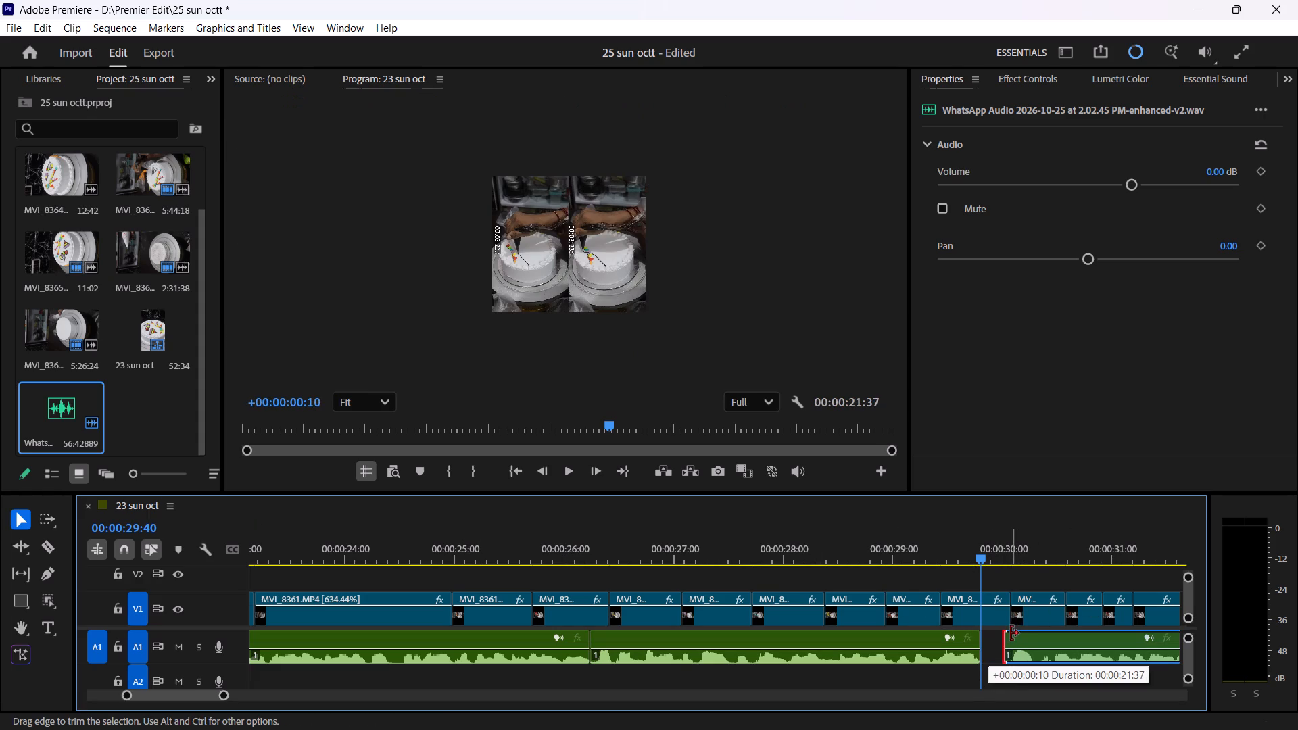
pyautogui.moveTo(1011, 633); pyautogui.dragTo(1005, 637)
pyautogui.moveTo(1019, 639); pyautogui.dragTo(1009, 639)
pyautogui.moveTo(982, 638); pyautogui.dragTo(983, 637)
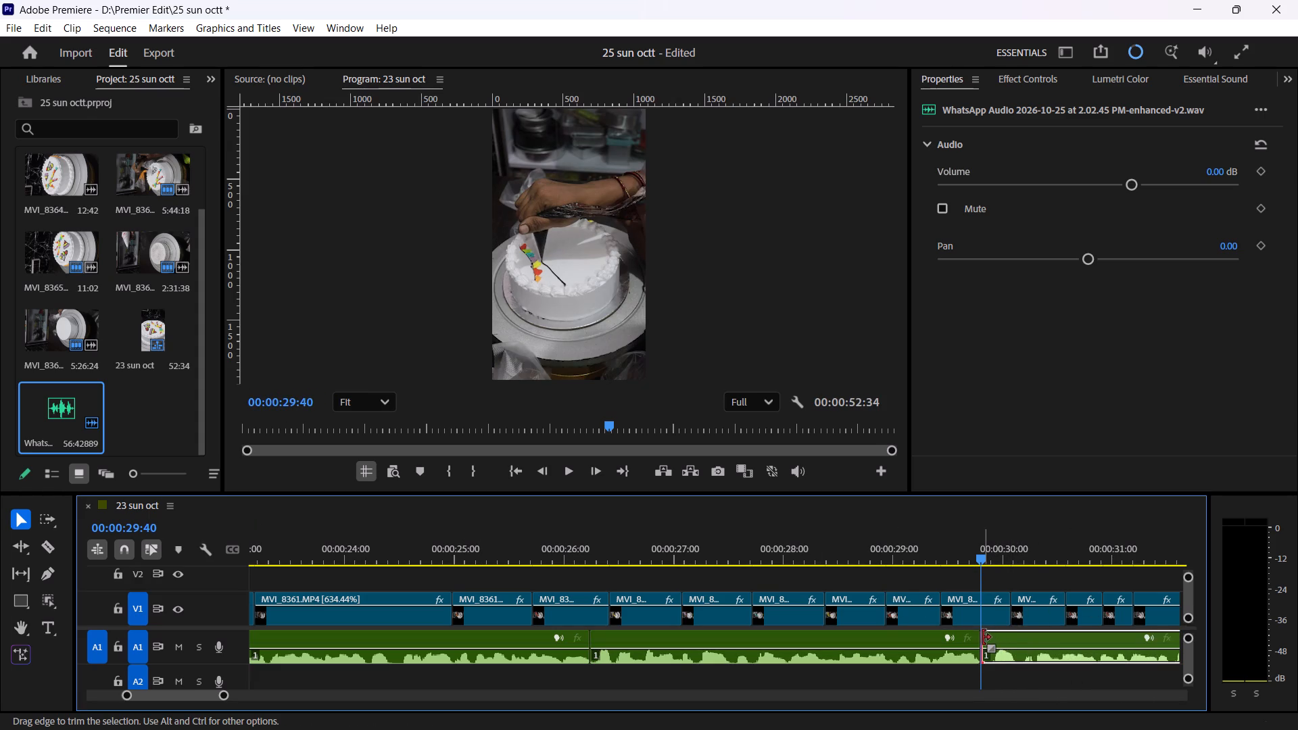
pyautogui.moveTo(983, 637); pyautogui.dragTo(993, 635)
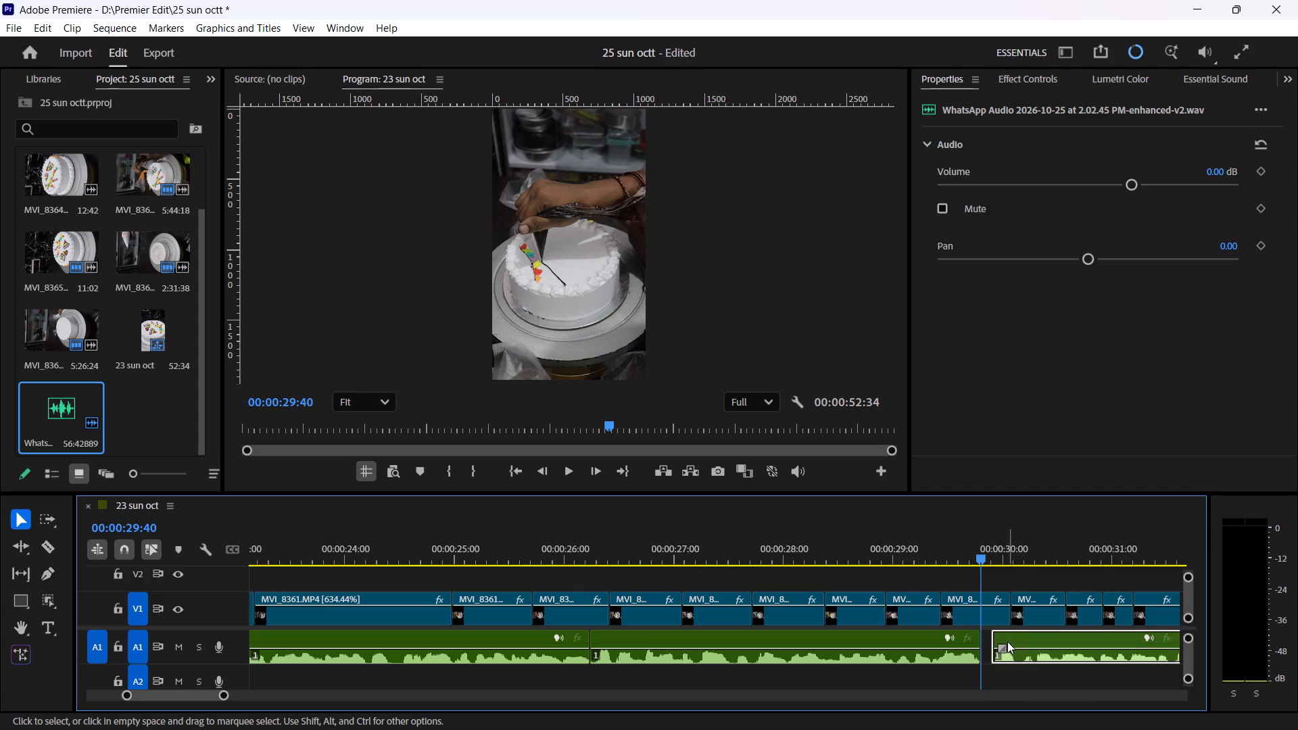
pyautogui.moveTo(1007, 635); pyautogui.dragTo(1001, 635)
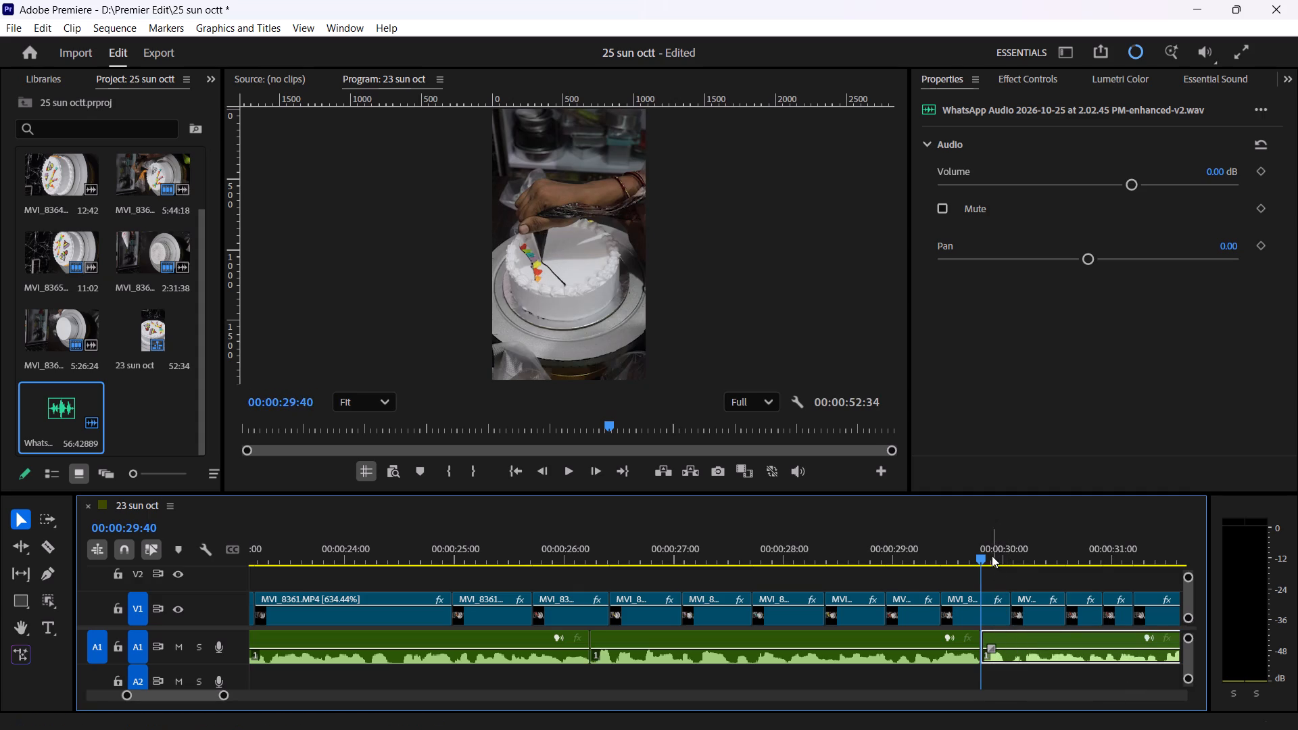
# Split the A1 voice-over at the start of the pause at 00:00:32:10.
pyautogui.moveTo(982, 554); pyautogui.dragTo(1039, 632)
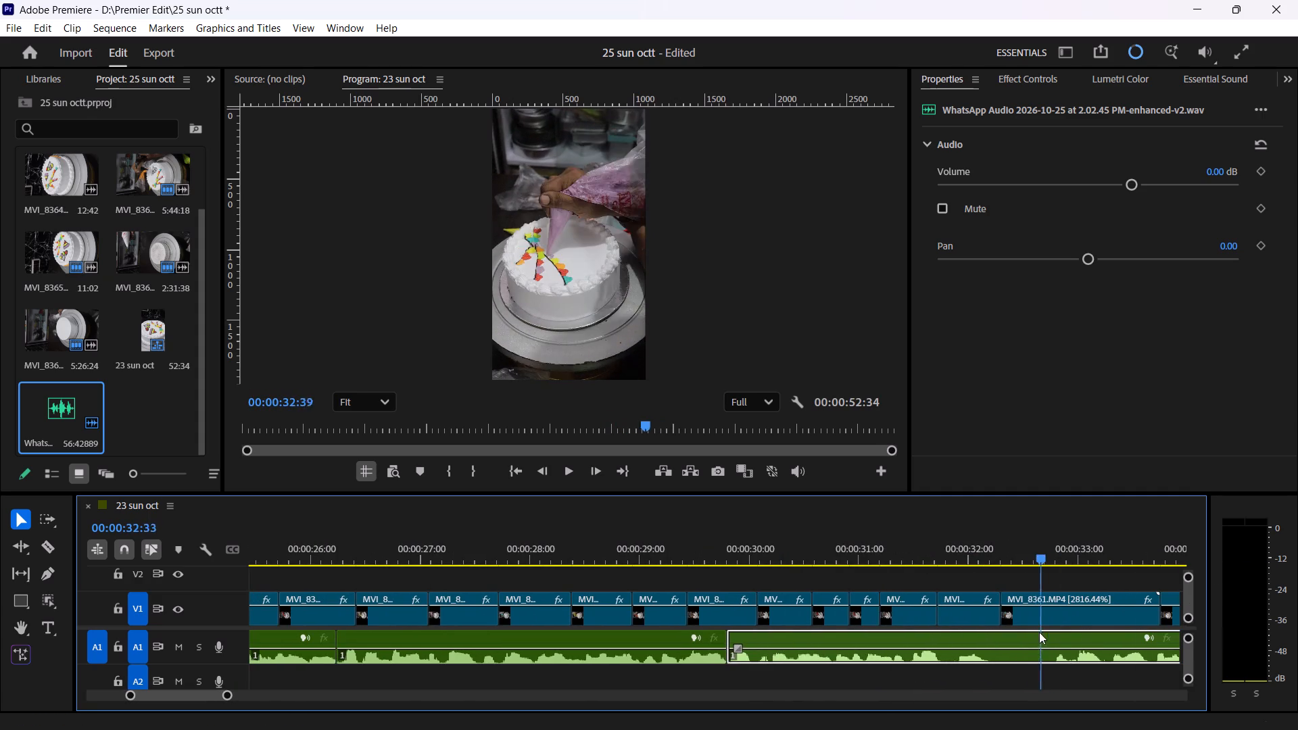
pyautogui.moveTo(1039, 632); pyautogui.dragTo(992, 672)
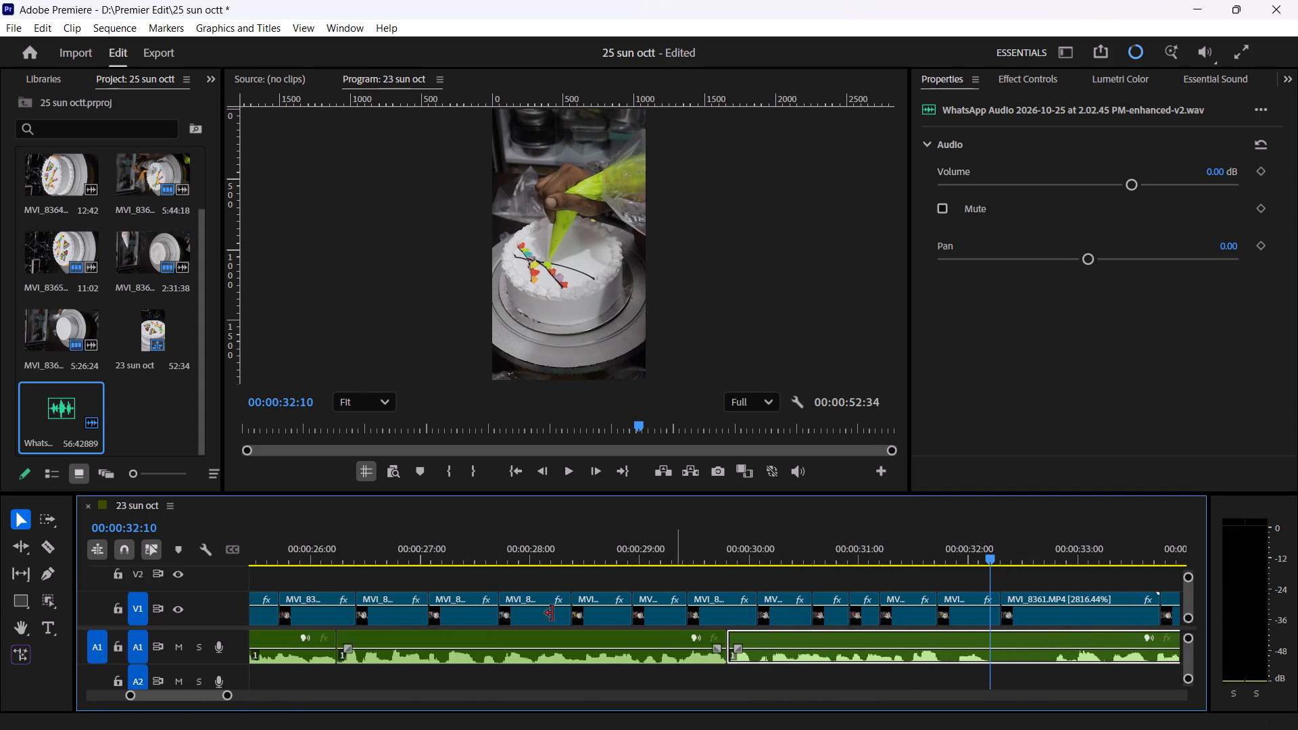
pyautogui.click(48, 550)
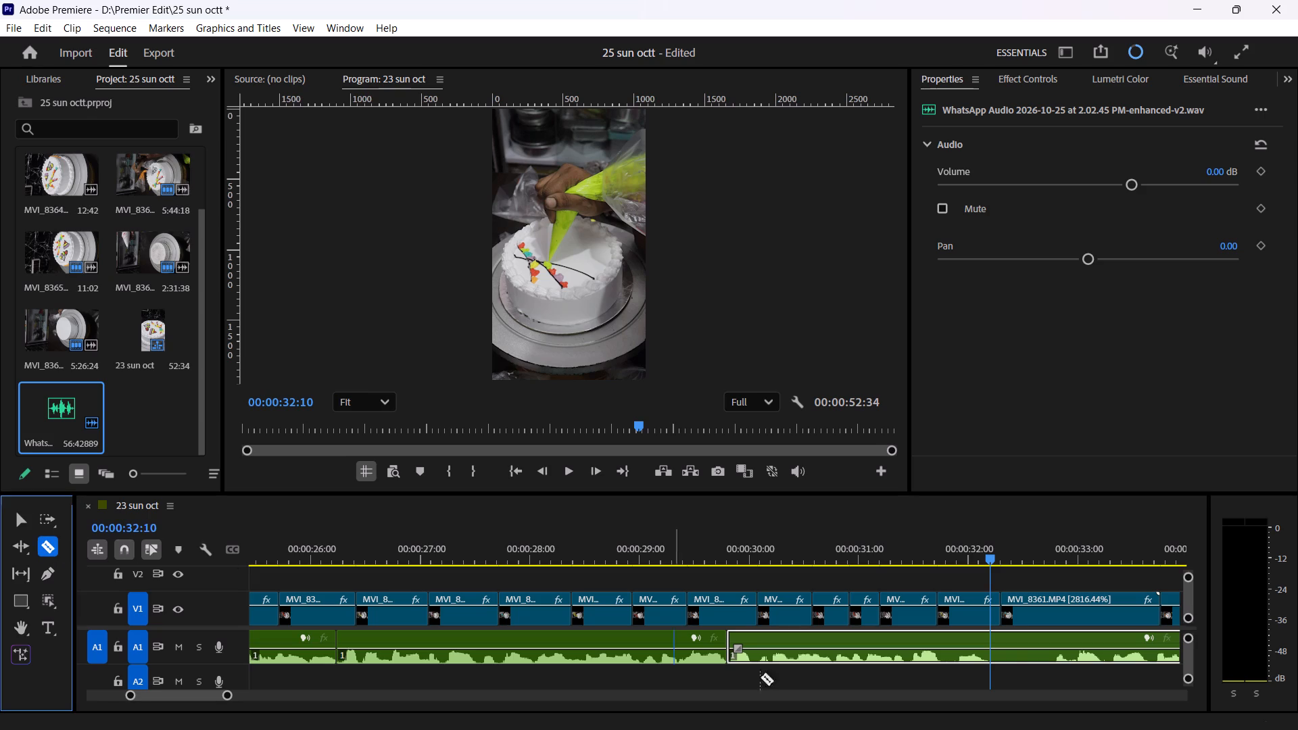
pyautogui.click(991, 645)
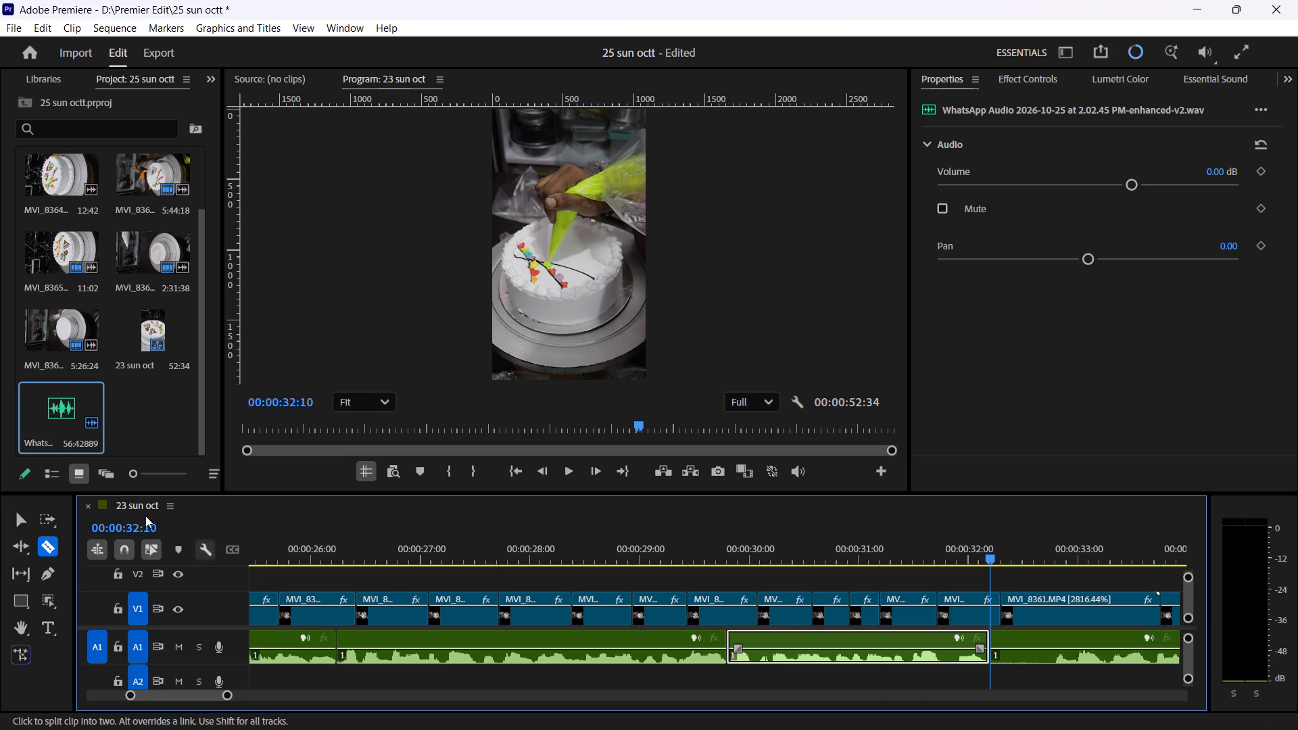
# Trim the silent start of the voice-over piece after the 00:00:32:10 cut and move it back against the preceding piece.
pyautogui.click(22, 522)
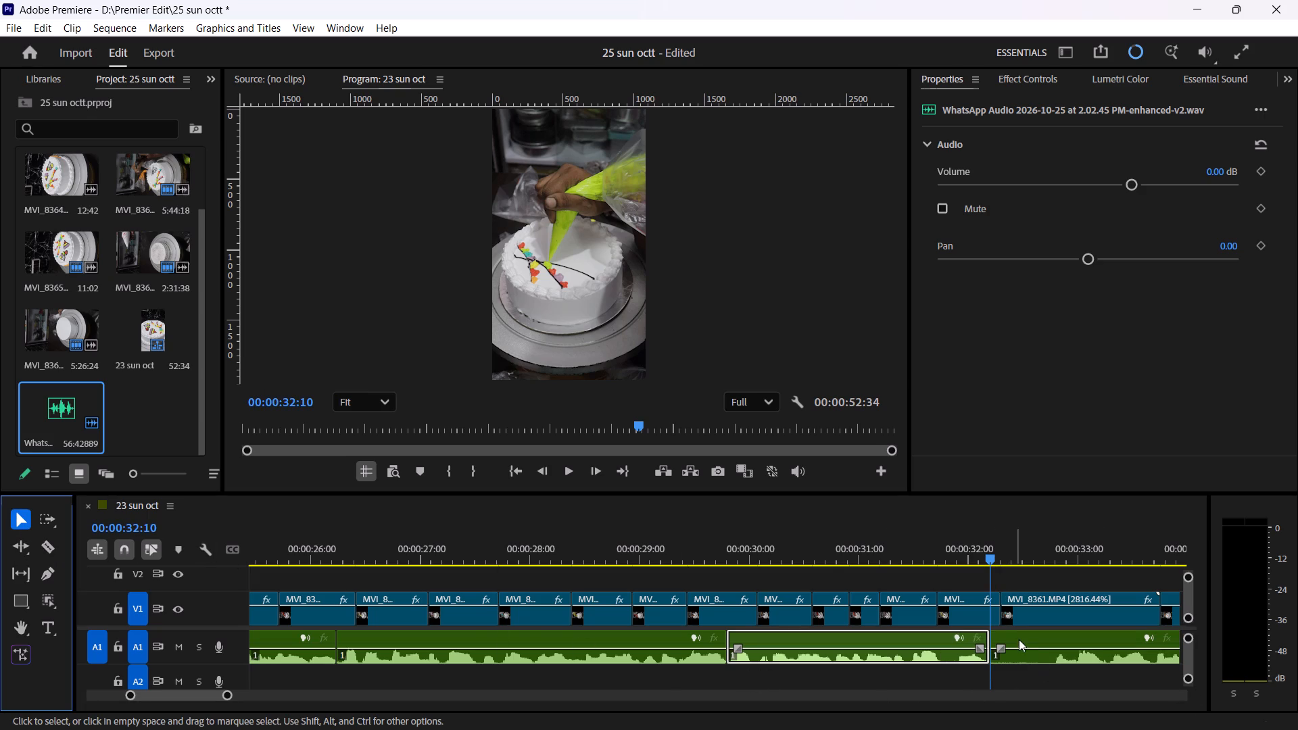
pyautogui.click(1020, 637)
pyautogui.moveTo(999, 633); pyautogui.dragTo(1055, 675)
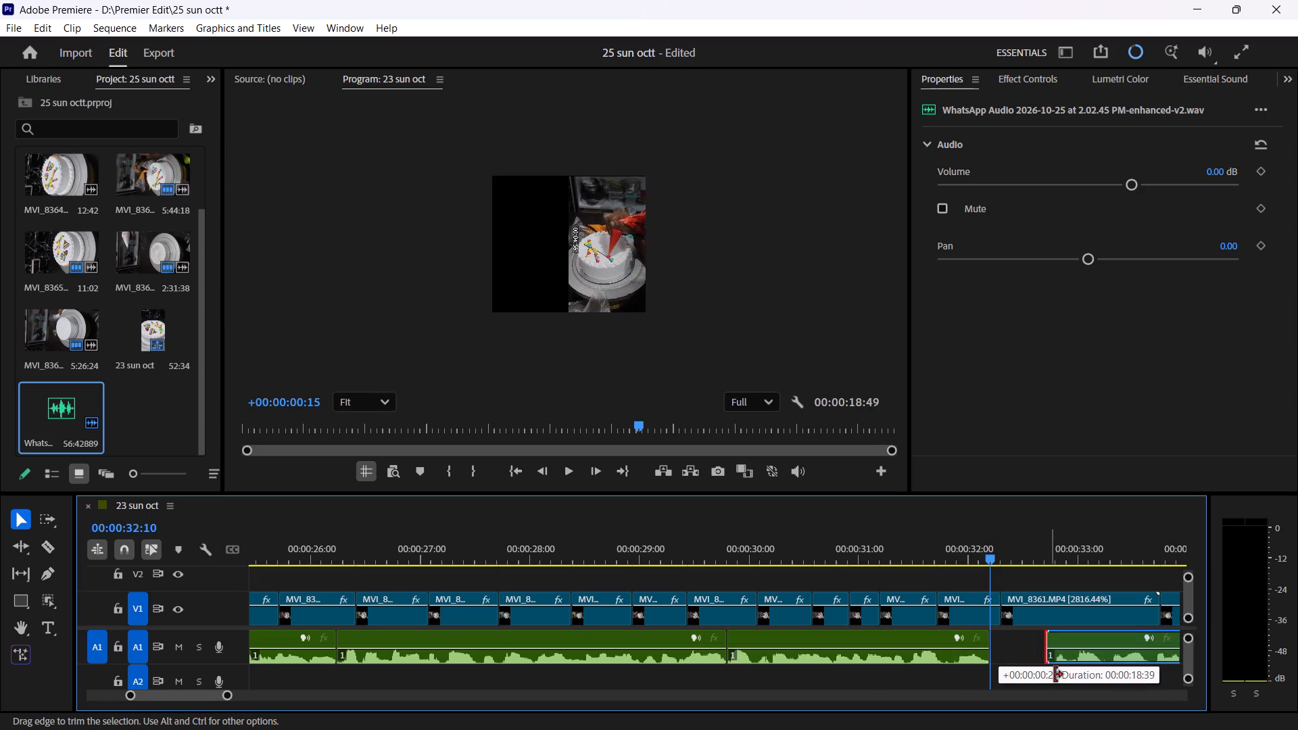
pyautogui.moveTo(1055, 675); pyautogui.dragTo(1059, 687)
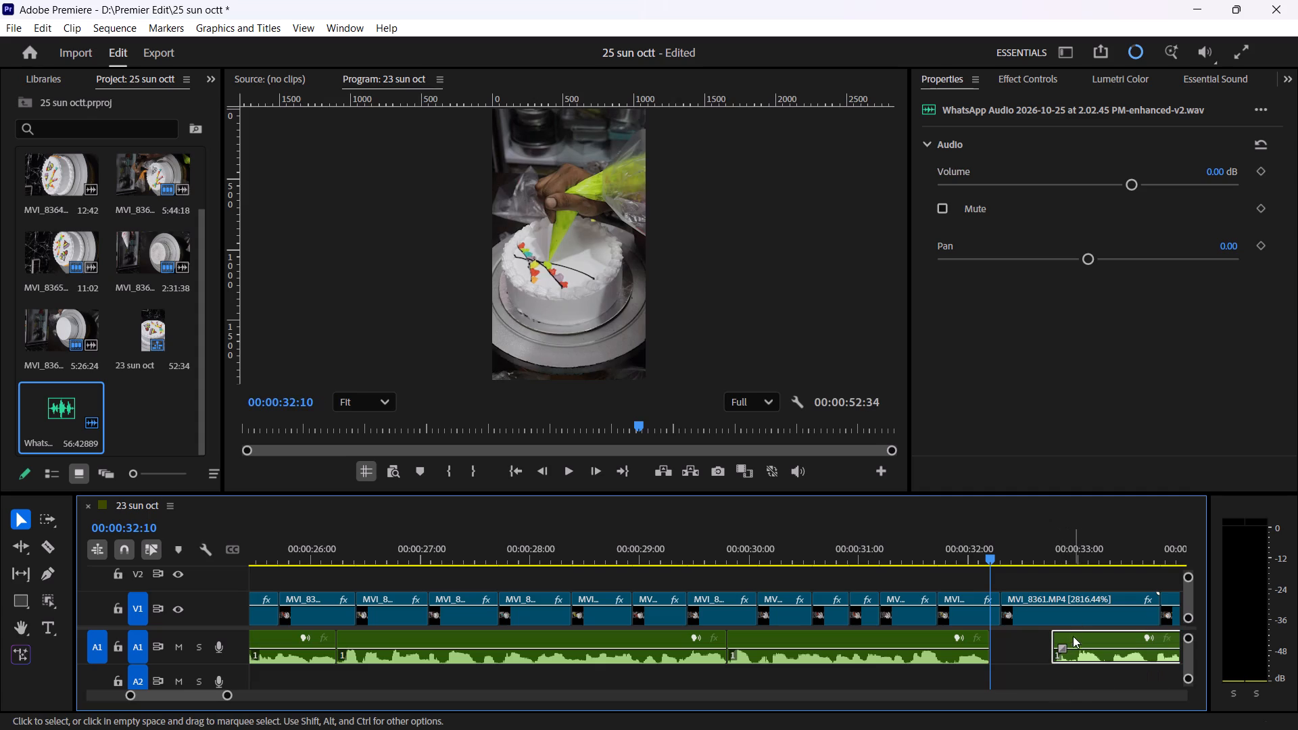
pyautogui.moveTo(1073, 637); pyautogui.dragTo(1011, 650)
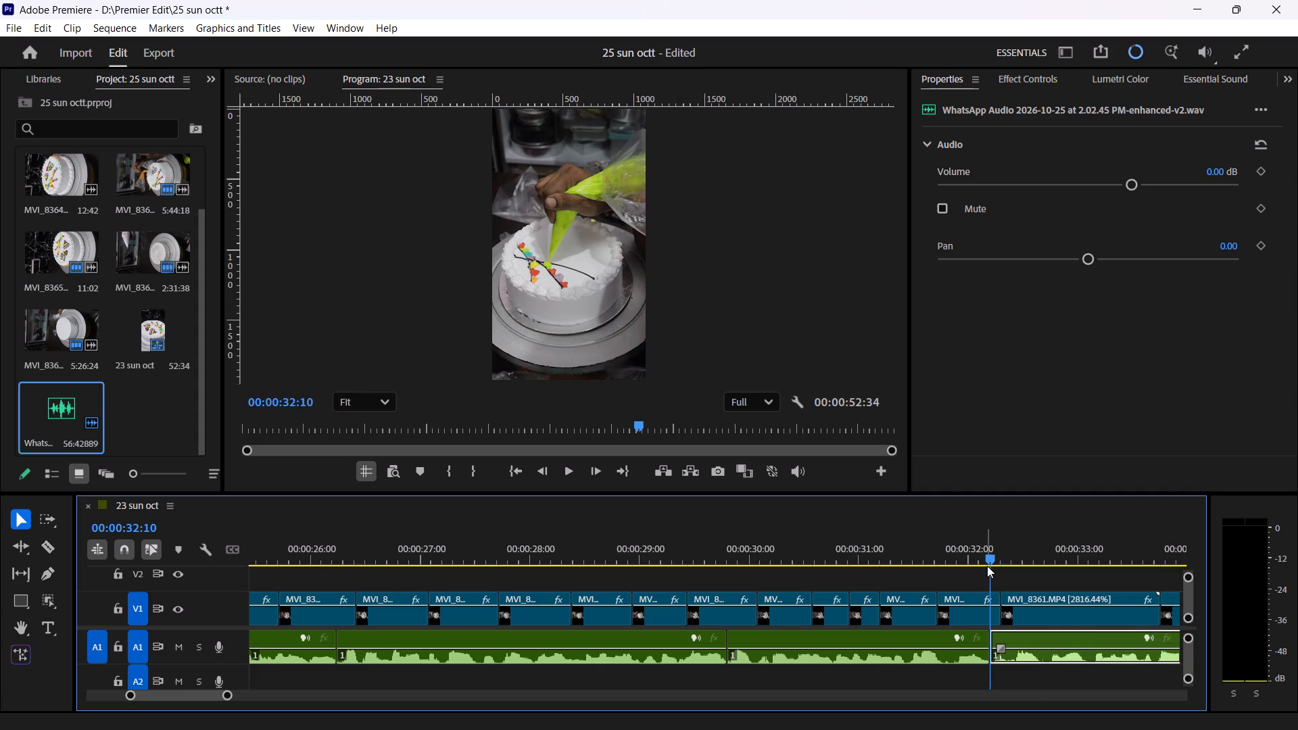
# Split the A1 voice-over at the start of the pause at 00:00:36:02.
pyautogui.moveTo(991, 558); pyautogui.dragTo(1212, 602)
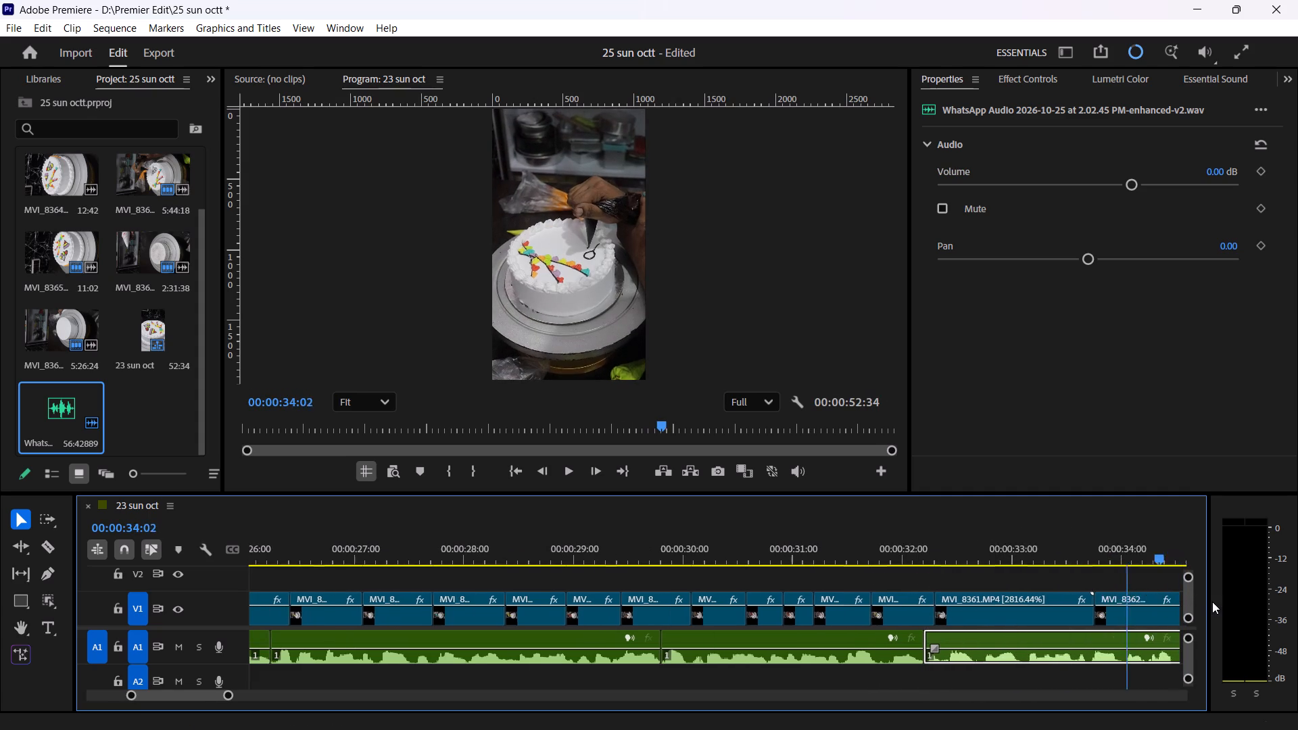
pyautogui.moveTo(1212, 602); pyautogui.dragTo(936, 660)
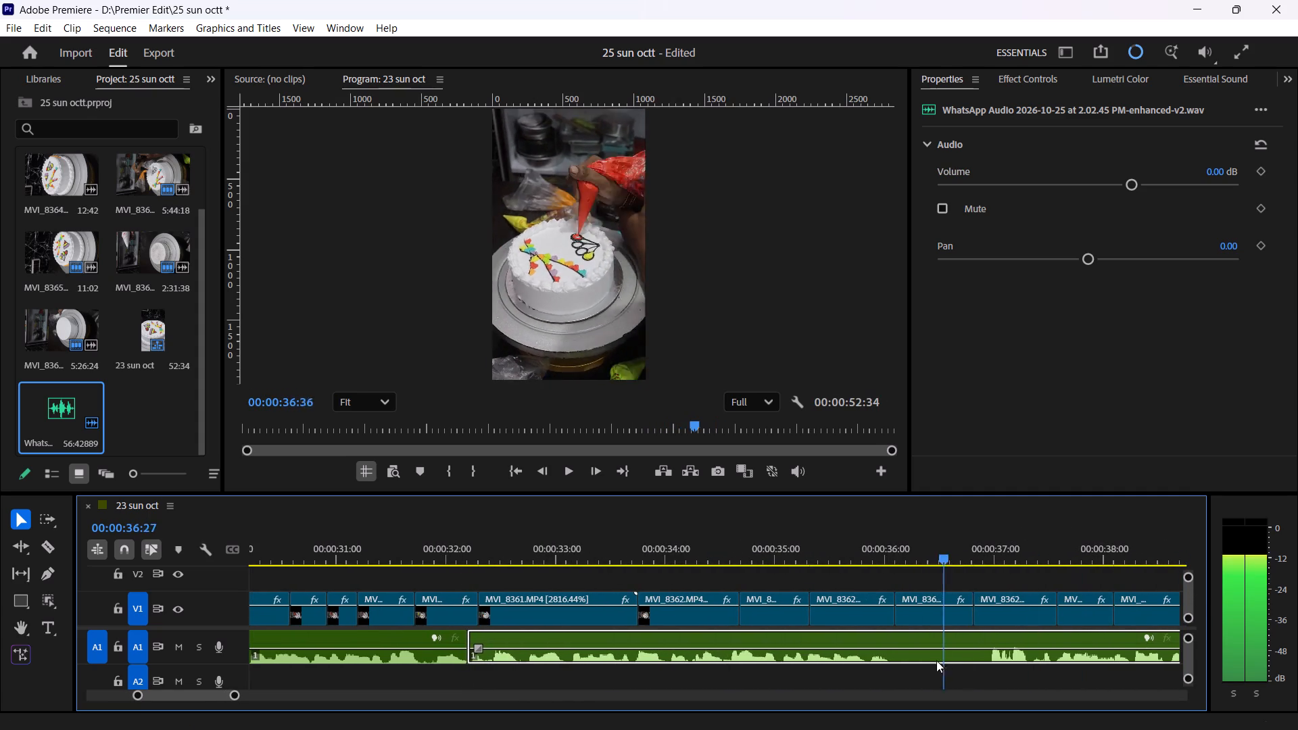
pyautogui.moveTo(936, 660); pyautogui.dragTo(890, 674)
pyautogui.click(37, 543)
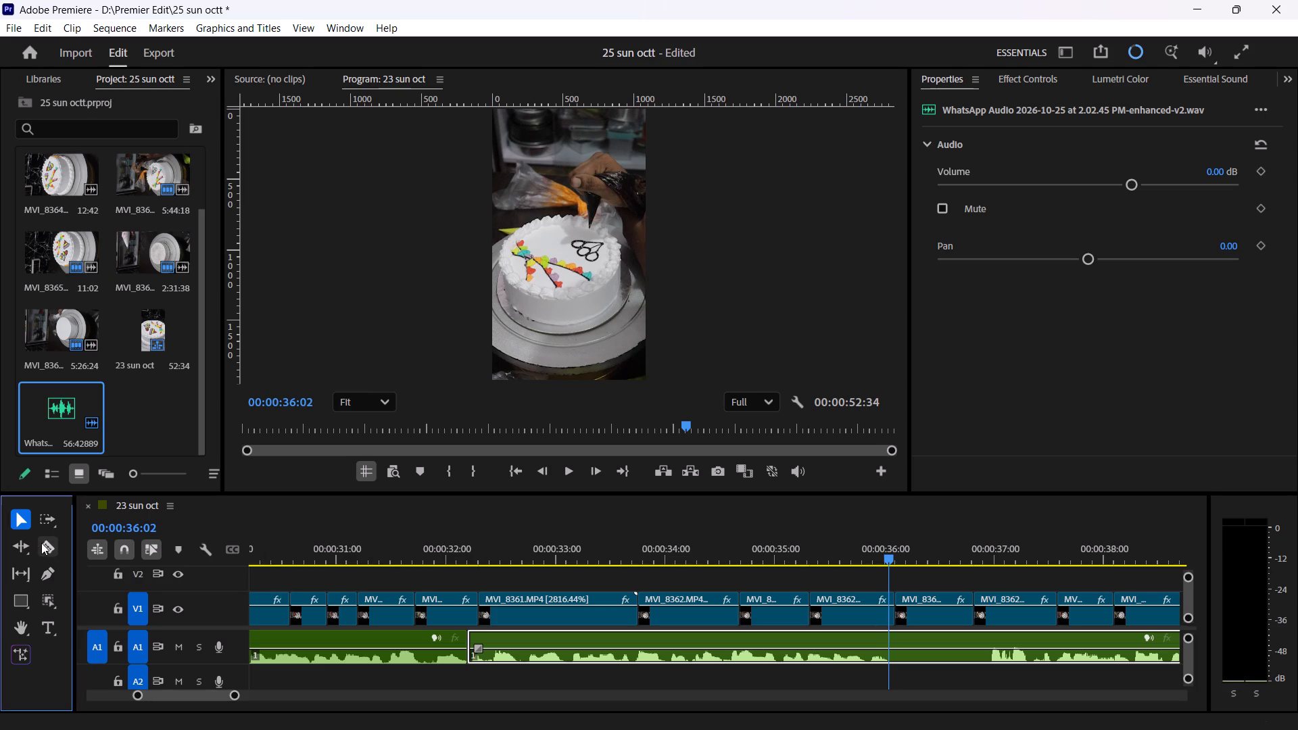
pyautogui.click(41, 543)
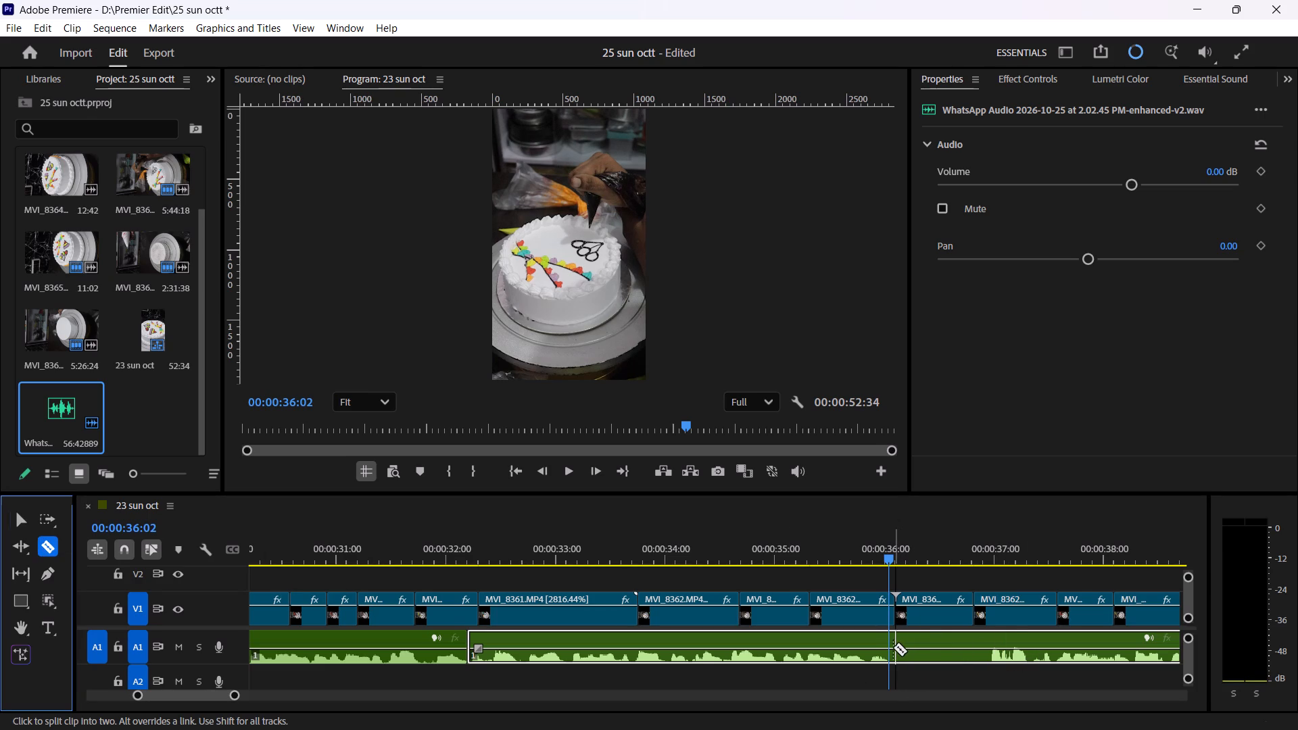
pyautogui.click(889, 648)
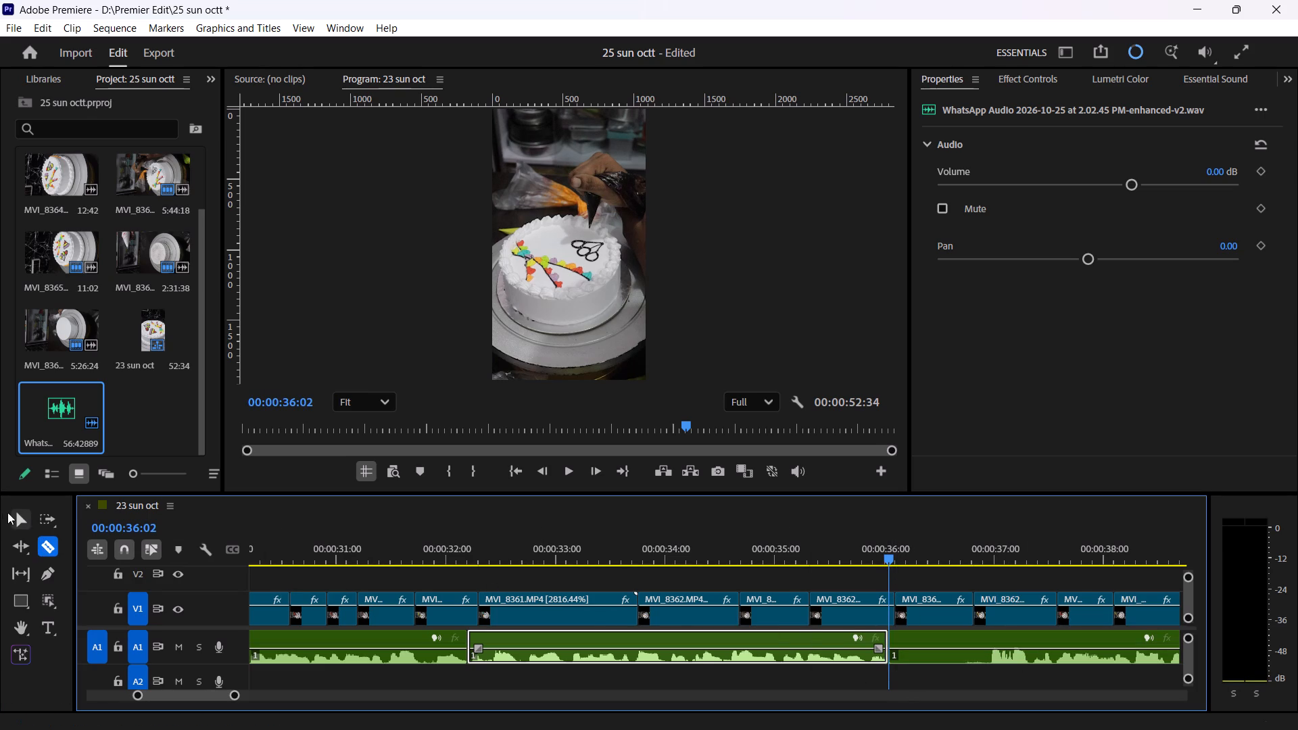
# Trim the silent start of the voice-over piece after the 00:00:36:02 cut and move it back against the preceding piece.
pyautogui.click(20, 516)
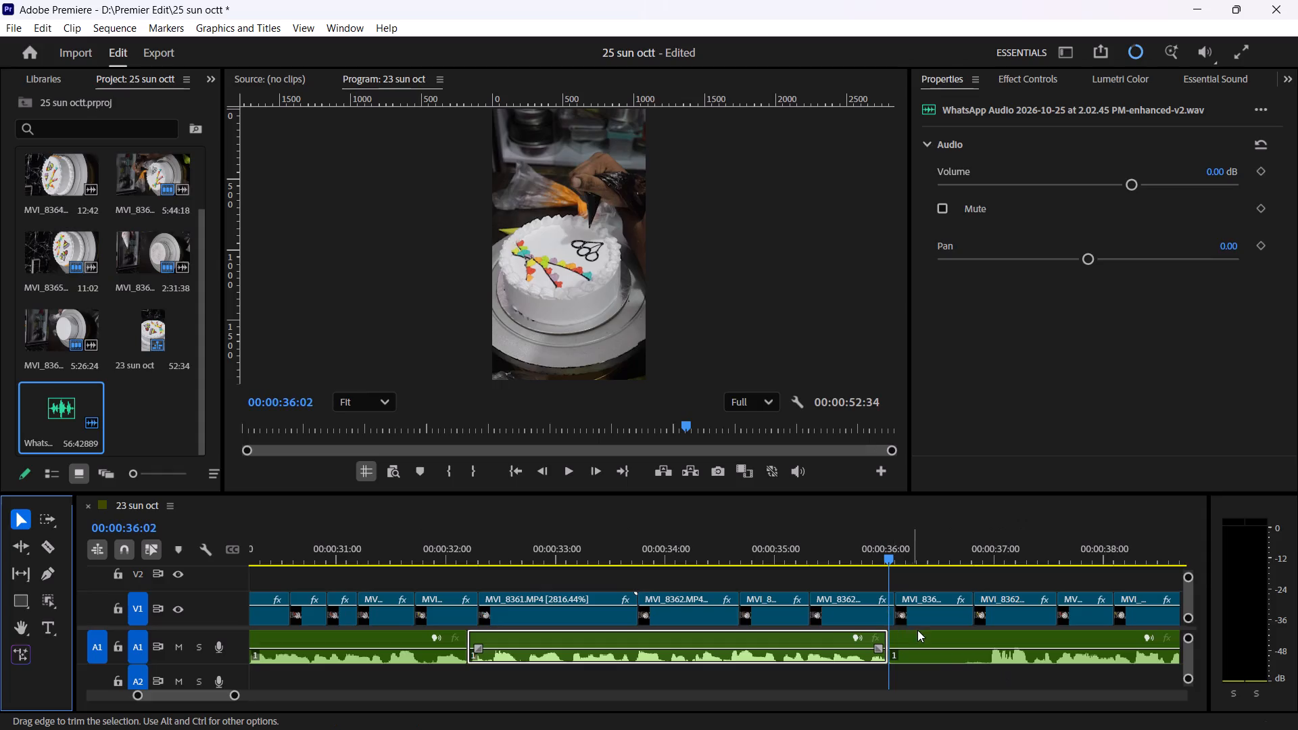
pyautogui.click(919, 639)
pyautogui.moveTo(897, 639); pyautogui.dragTo(973, 654)
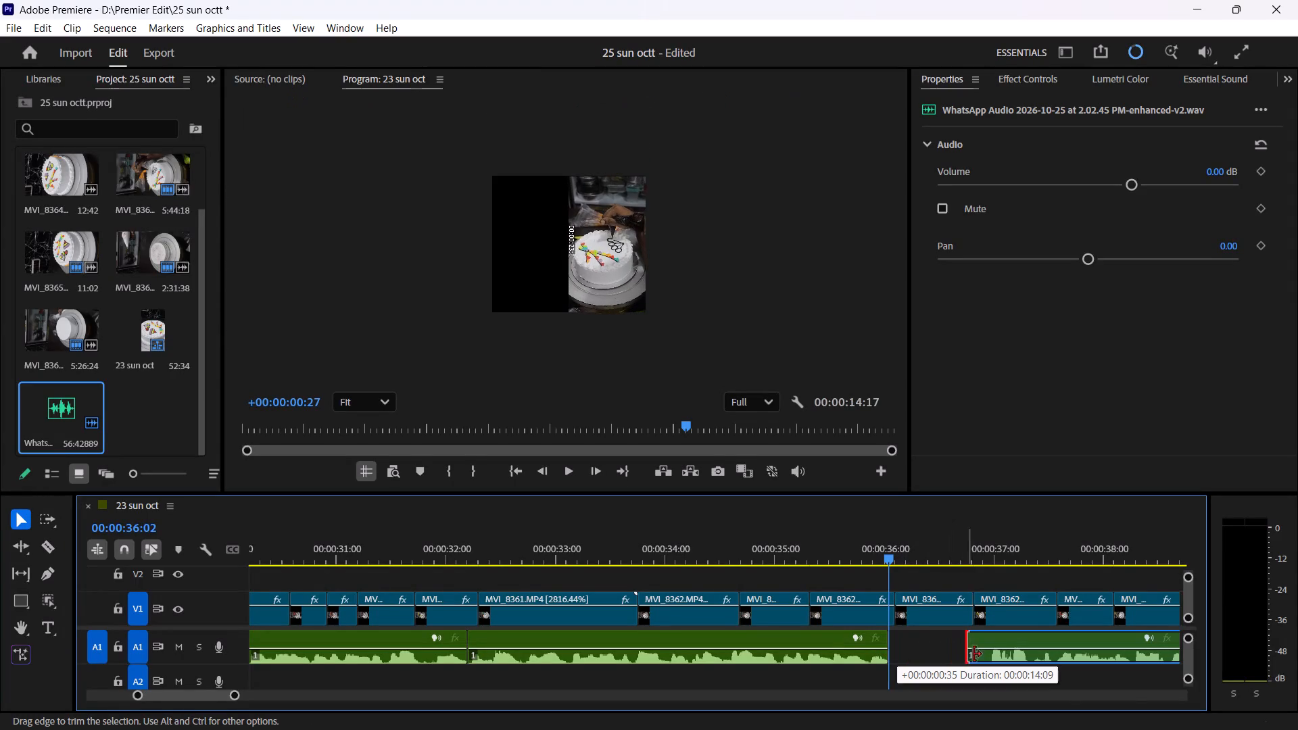
pyautogui.moveTo(973, 654); pyautogui.dragTo(993, 660)
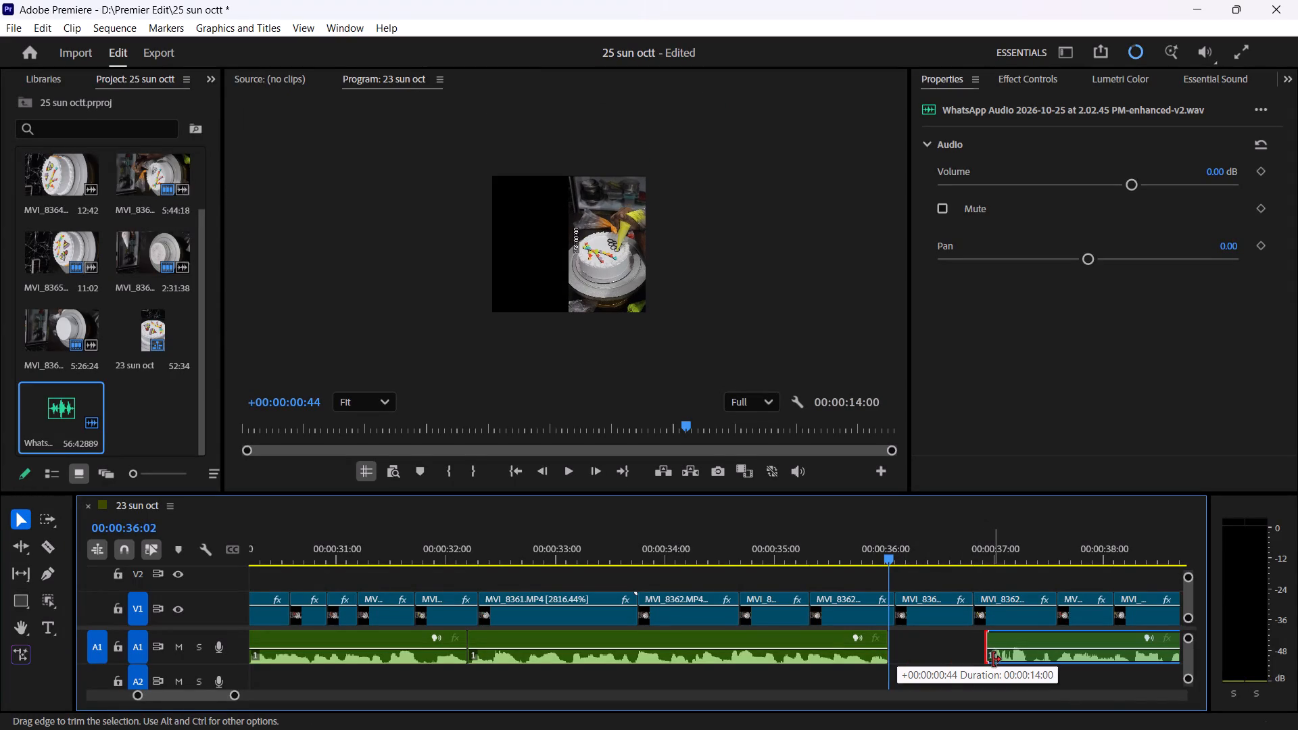
pyautogui.moveTo(993, 660); pyautogui.dragTo(990, 634)
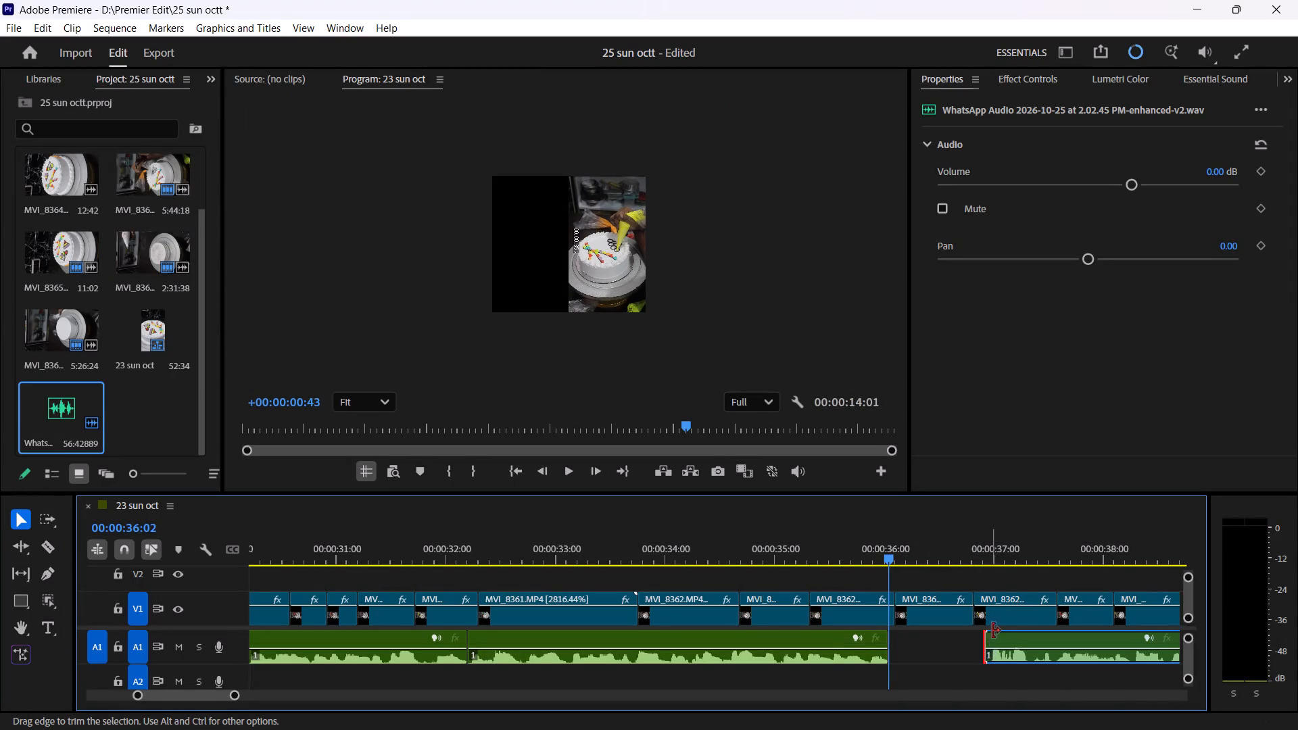
pyautogui.moveTo(1013, 637); pyautogui.dragTo(912, 646)
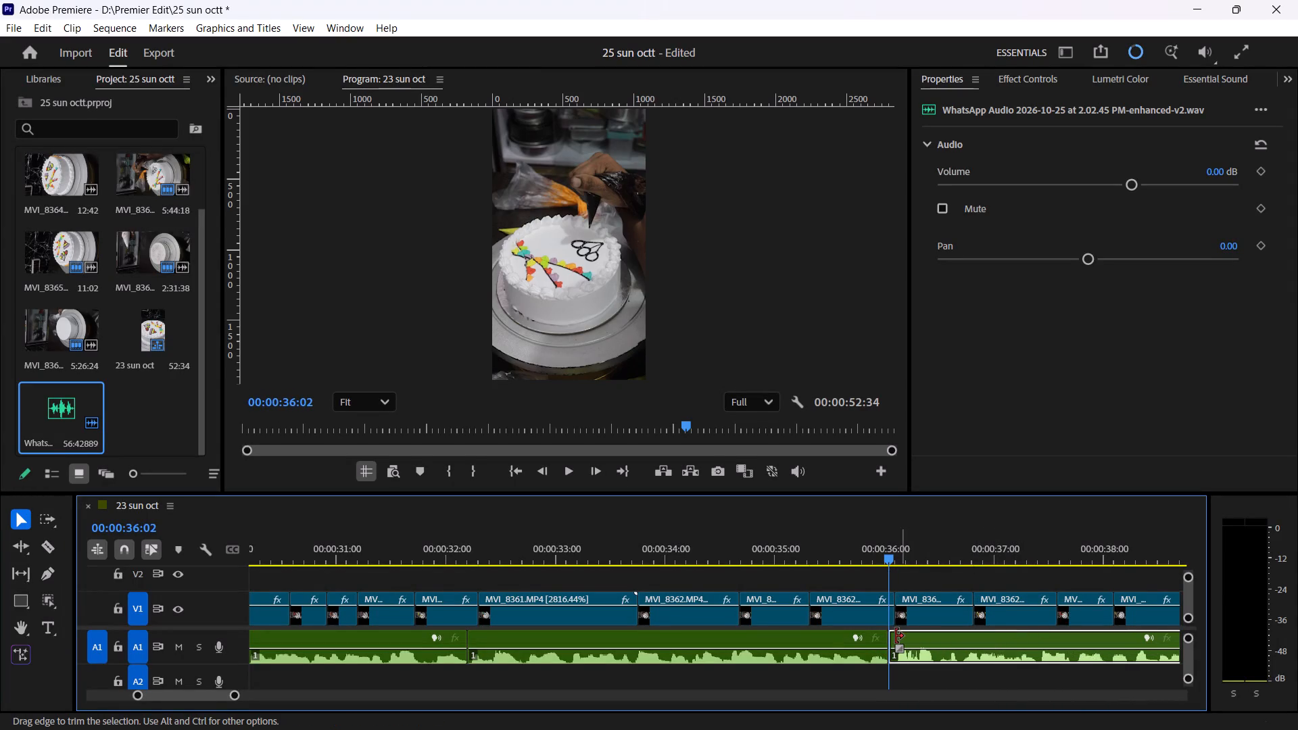
pyautogui.moveTo(893, 635); pyautogui.dragTo(894, 631)
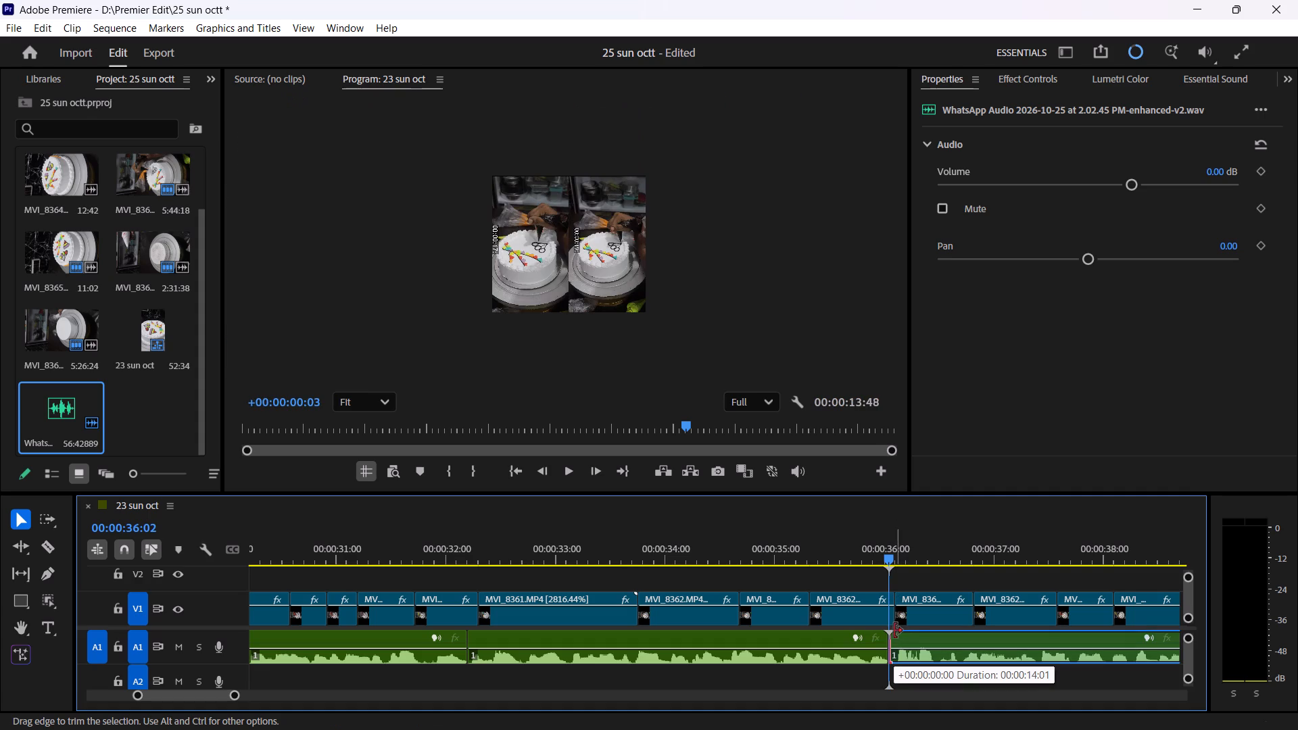
pyautogui.moveTo(894, 631); pyautogui.dragTo(894, 627)
# Split the A1 voice-over at the start of the pause at 00:00:40:46.
pyautogui.moveTo(888, 551); pyautogui.dragTo(1050, 558)
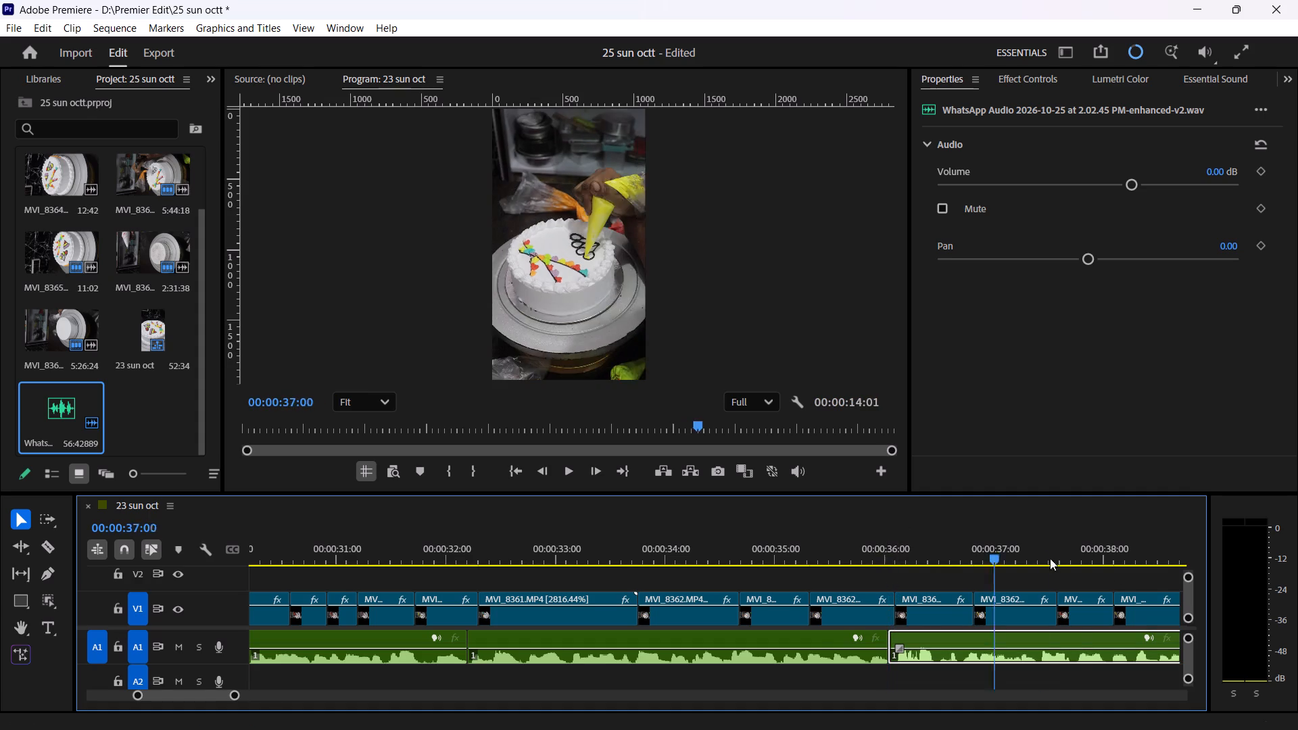
pyautogui.moveTo(1050, 558); pyautogui.dragTo(1201, 593)
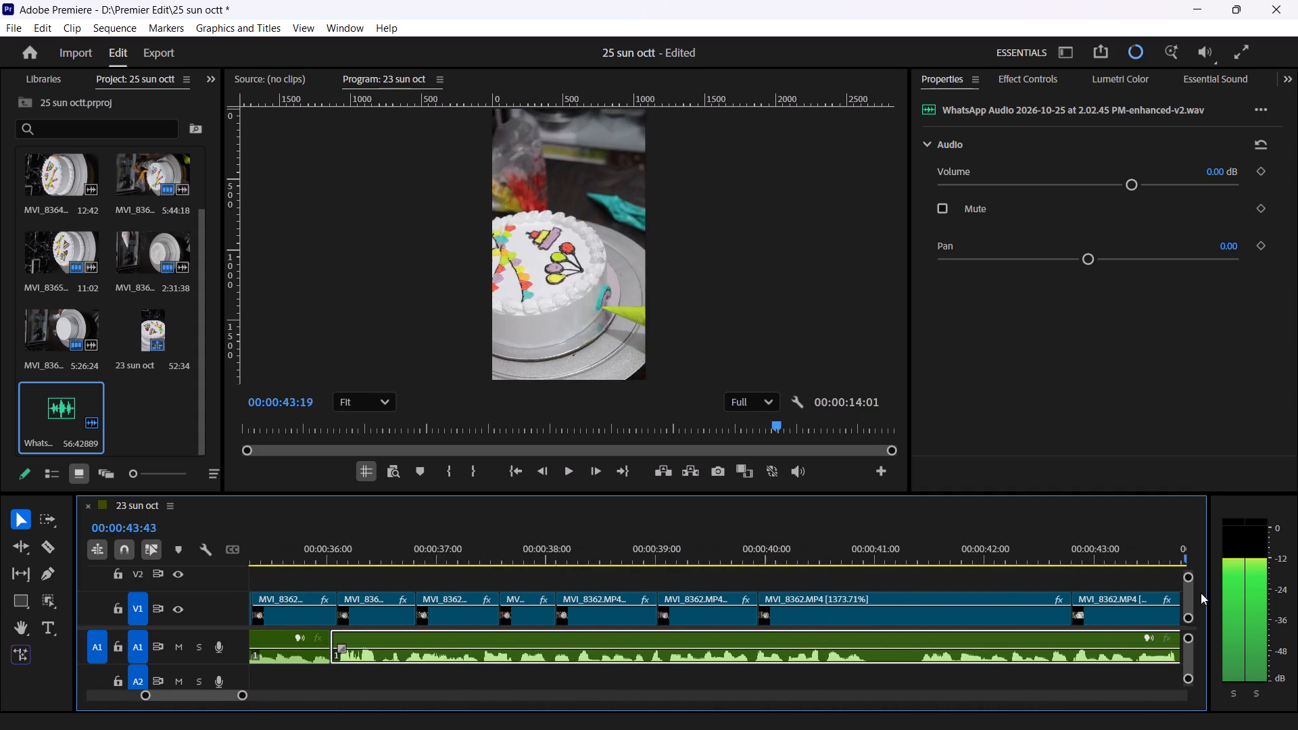
pyautogui.moveTo(1201, 593); pyautogui.dragTo(868, 669)
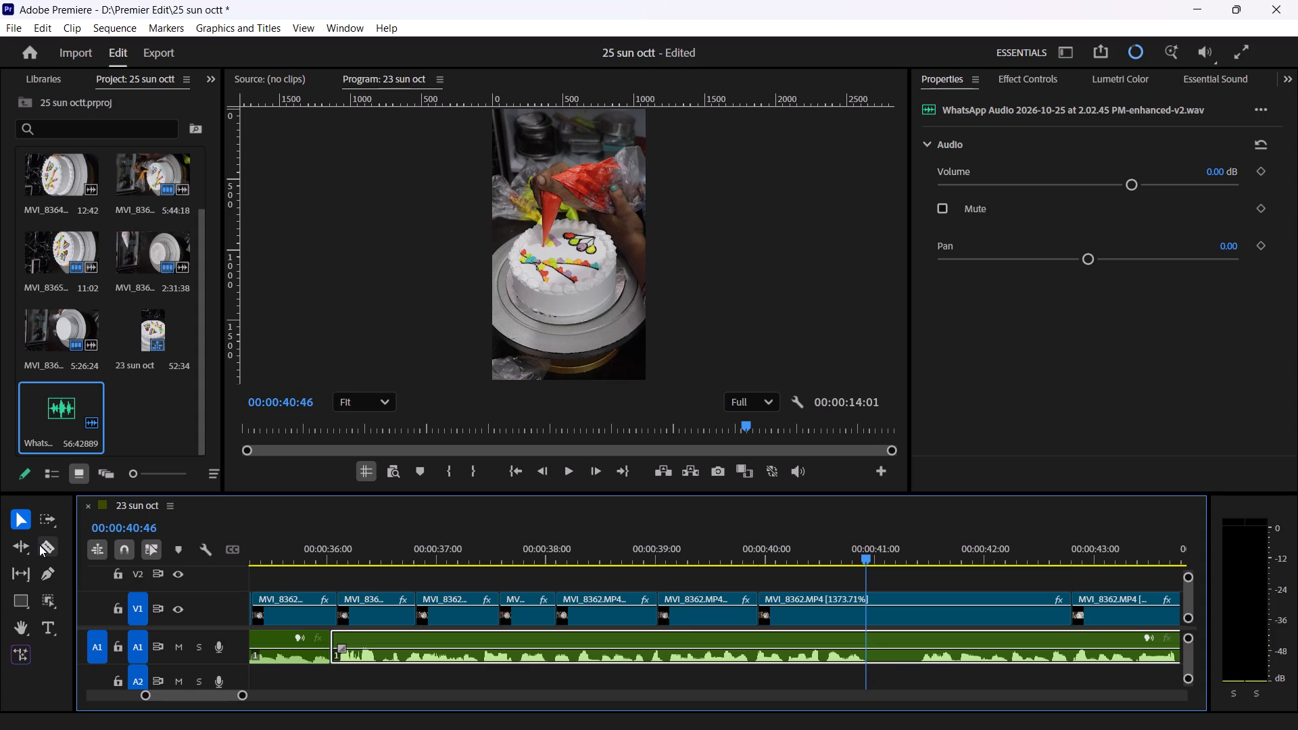
pyautogui.click(40, 545)
pyautogui.click(869, 649)
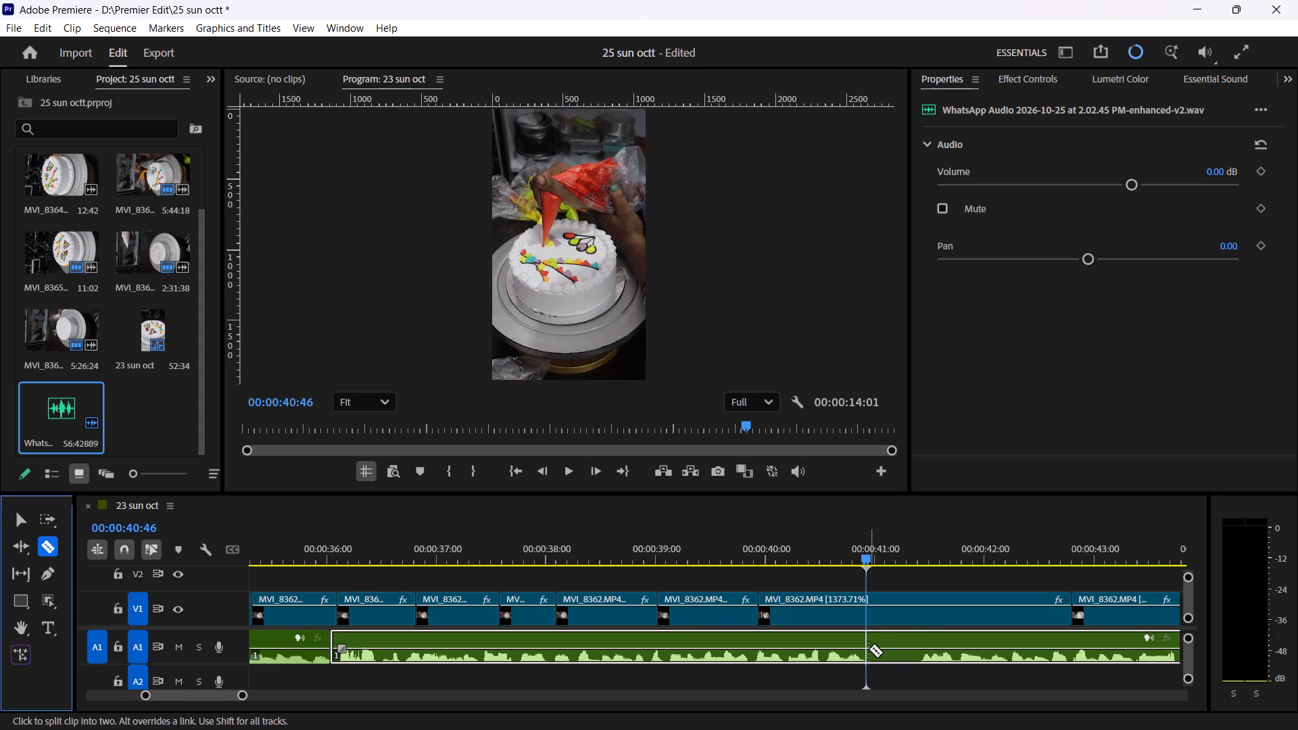
# Trim the silent start of the voice-over piece after the 00:00:40:46 cut and move it back against the preceding piece.
pyautogui.click(26, 514)
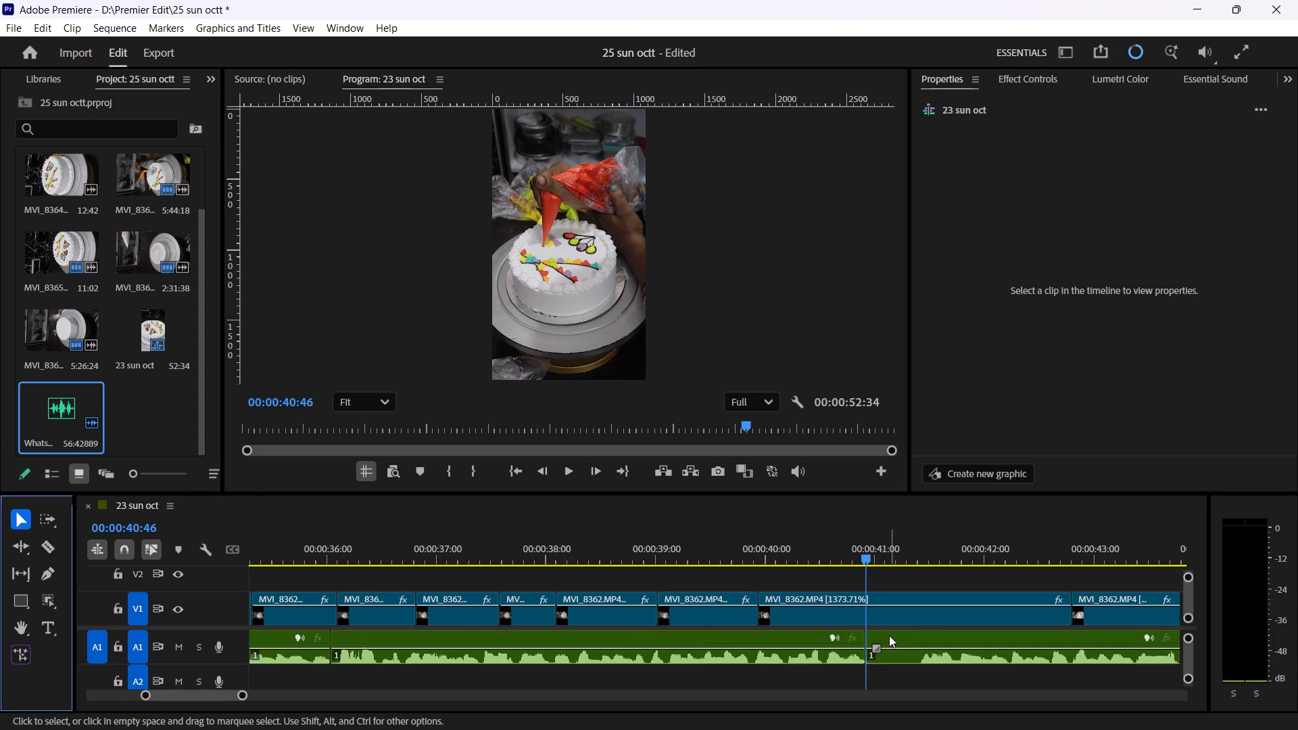
pyautogui.click(890, 635)
pyautogui.moveTo(871, 635); pyautogui.dragTo(908, 646)
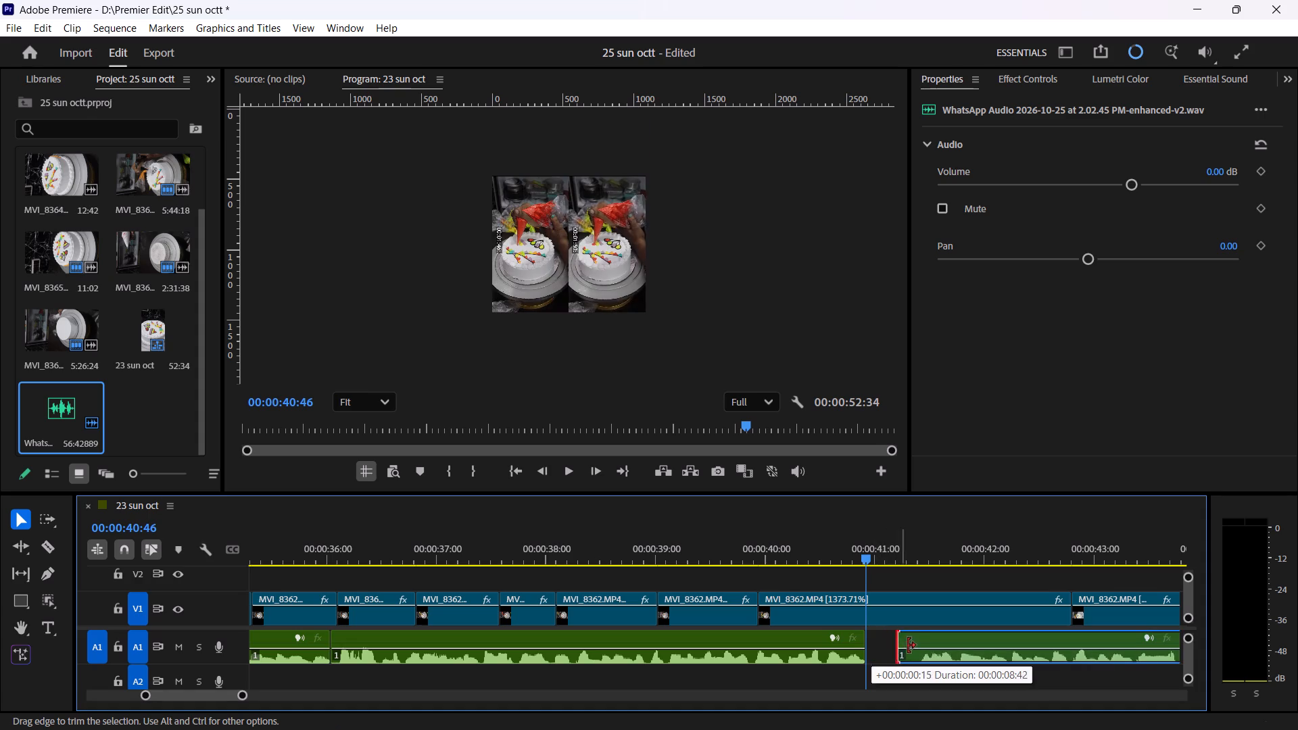
pyautogui.moveTo(908, 646); pyautogui.dragTo(922, 670)
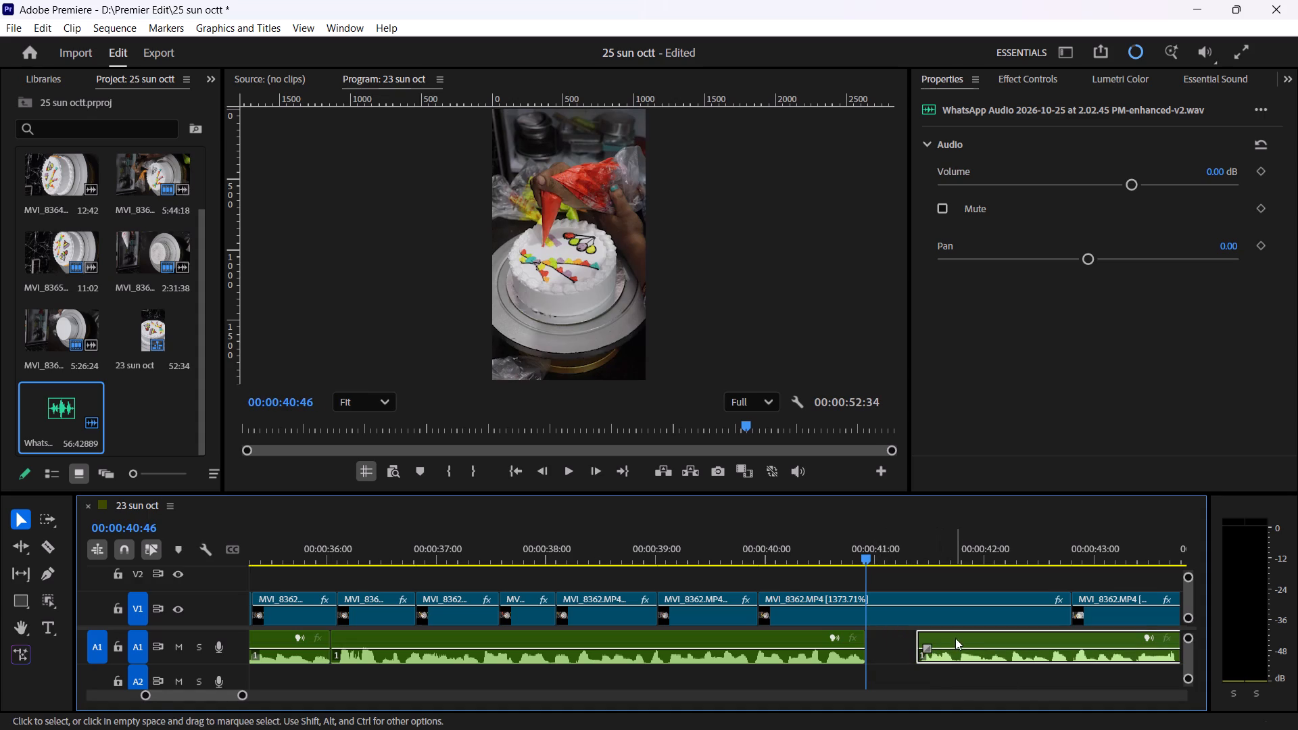
pyautogui.moveTo(955, 637); pyautogui.dragTo(911, 644)
# Check the rest of the A1 voice-over for silent gaps and play its ending to find where the speech stops.
pyautogui.moveTo(861, 552); pyautogui.dragTo(1047, 546)
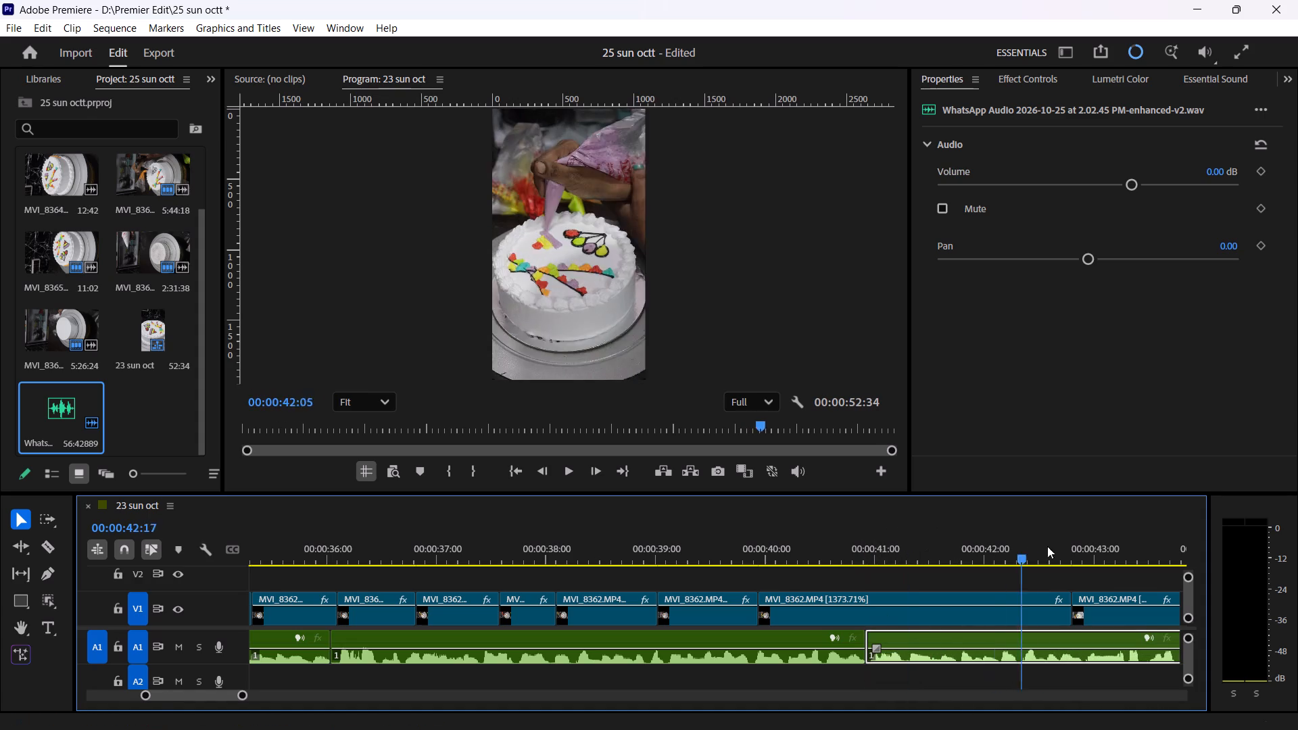
pyautogui.moveTo(1047, 546); pyautogui.dragTo(1221, 535)
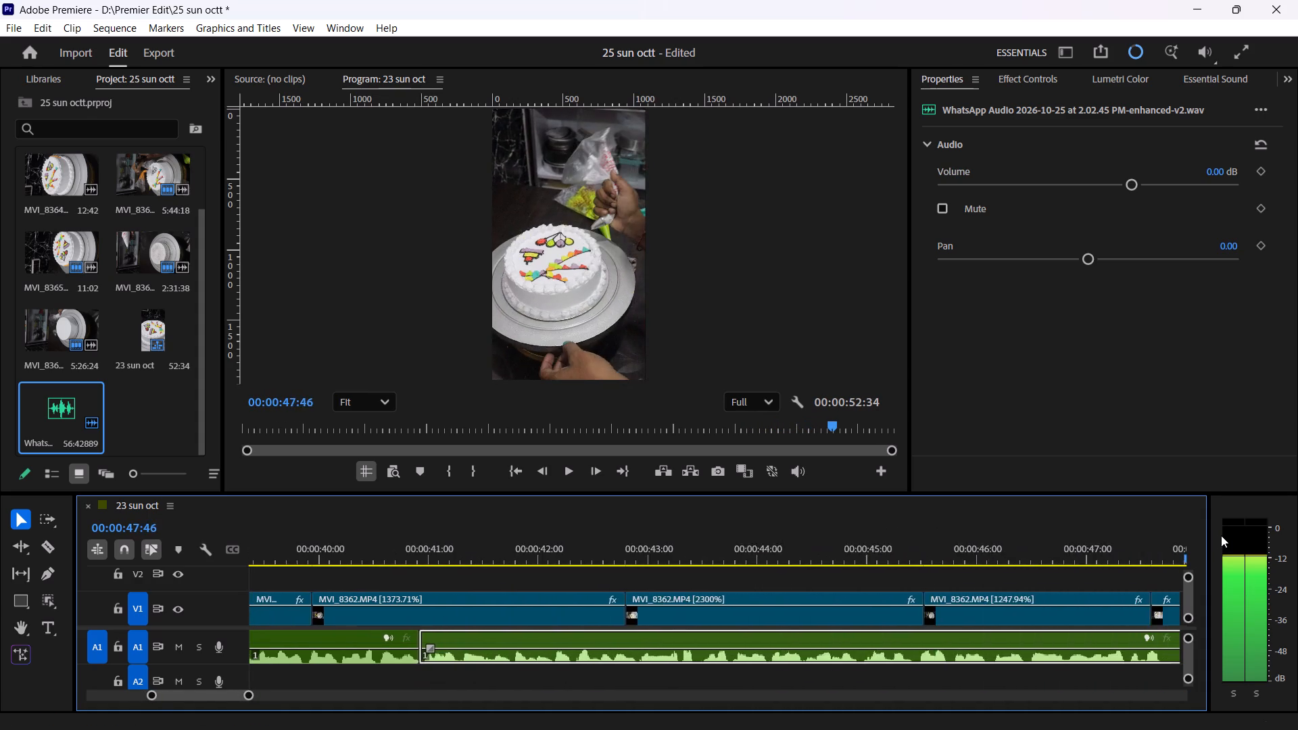
pyautogui.moveTo(1221, 535); pyautogui.dragTo(684, 575)
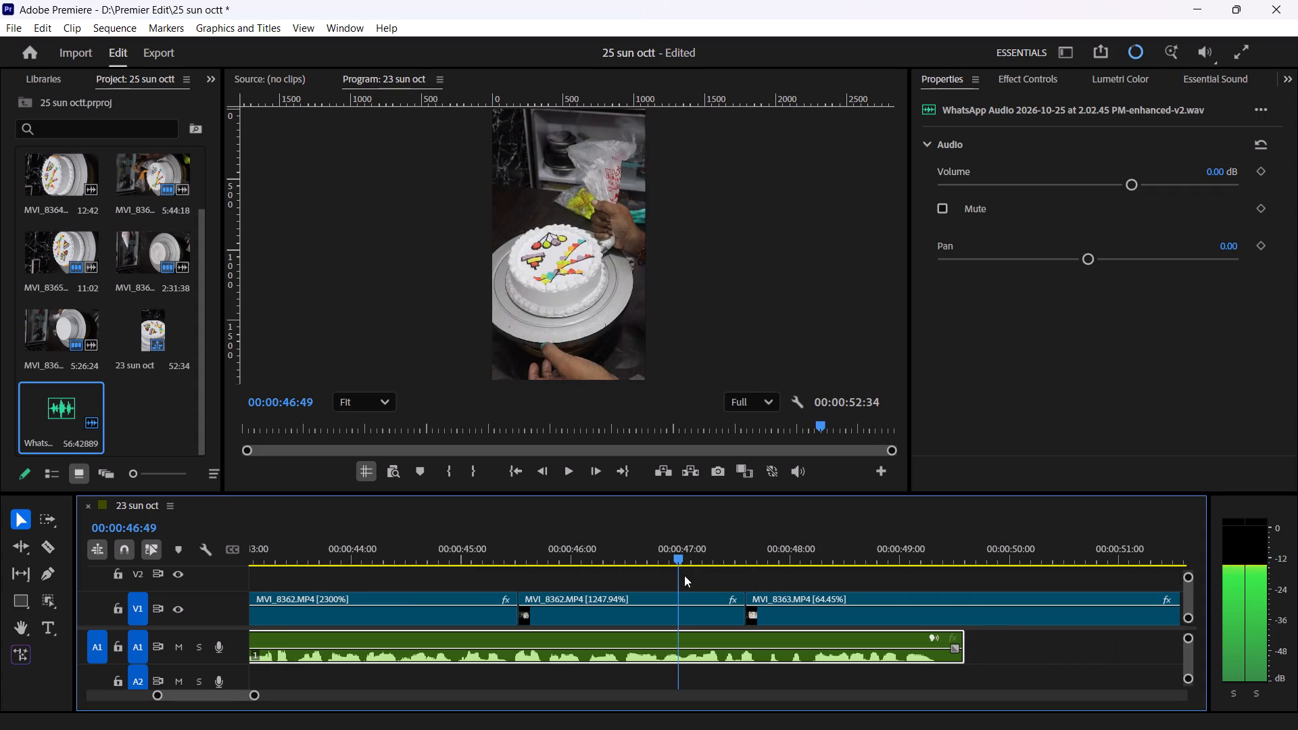
pyautogui.moveTo(684, 575); pyautogui.dragTo(765, 574)
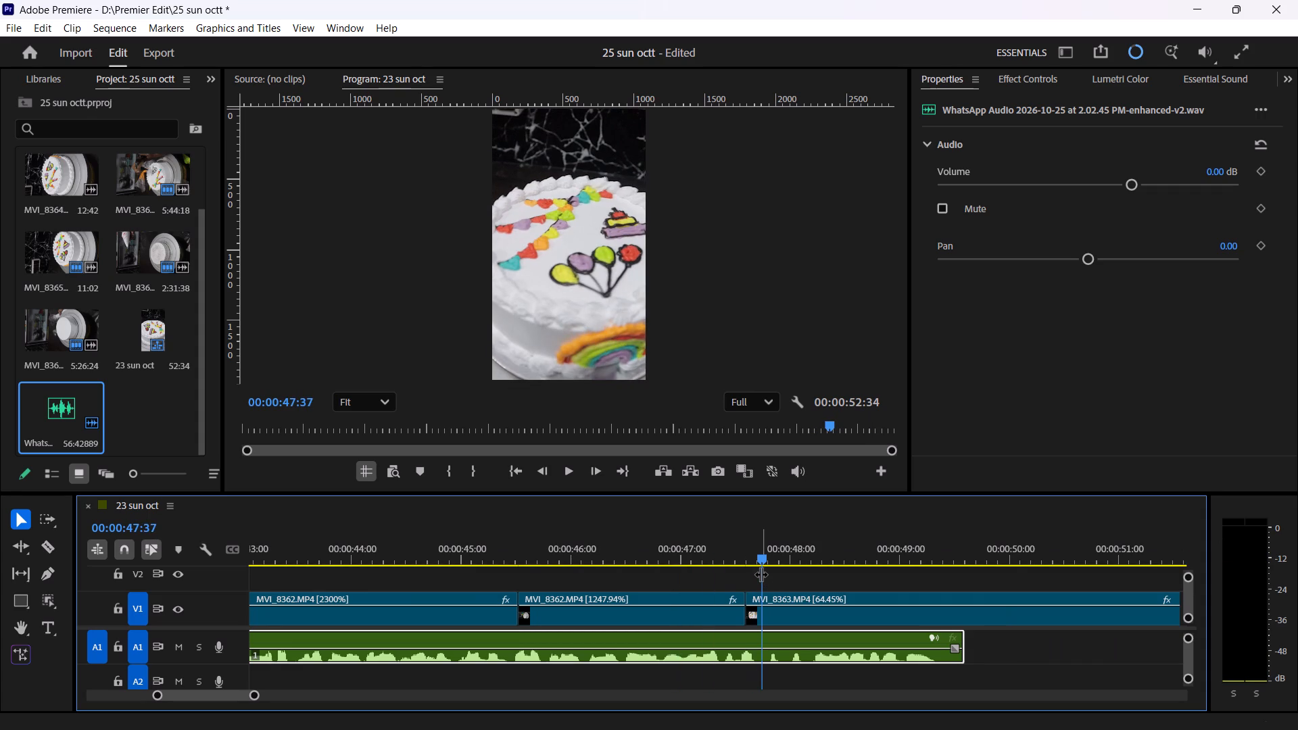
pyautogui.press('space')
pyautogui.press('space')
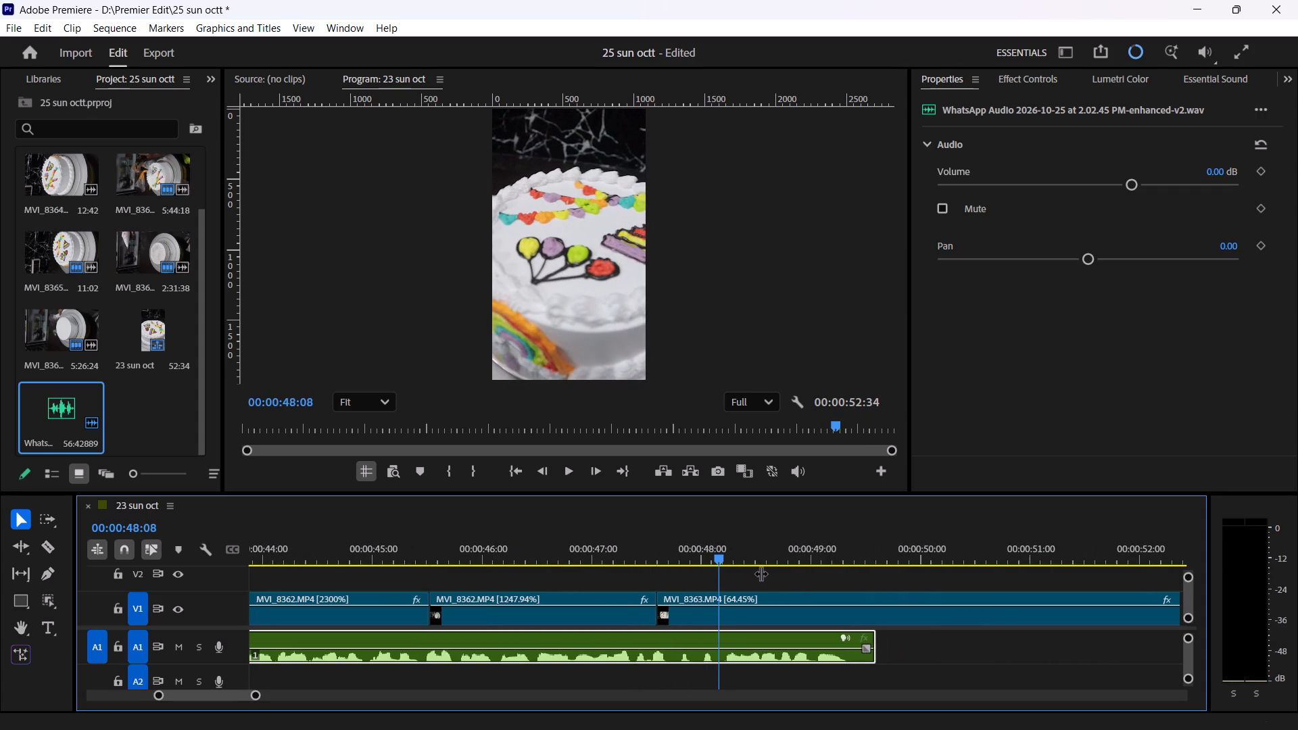
pyautogui.click(662, 556)
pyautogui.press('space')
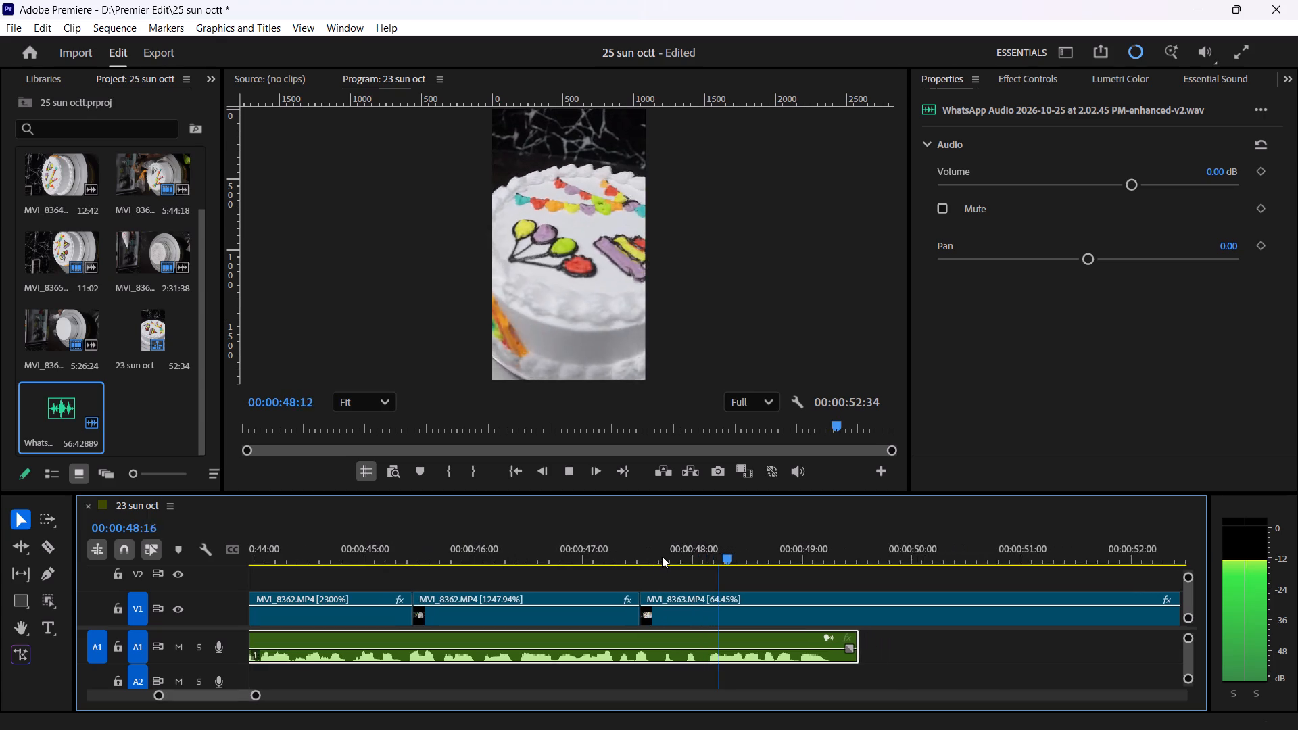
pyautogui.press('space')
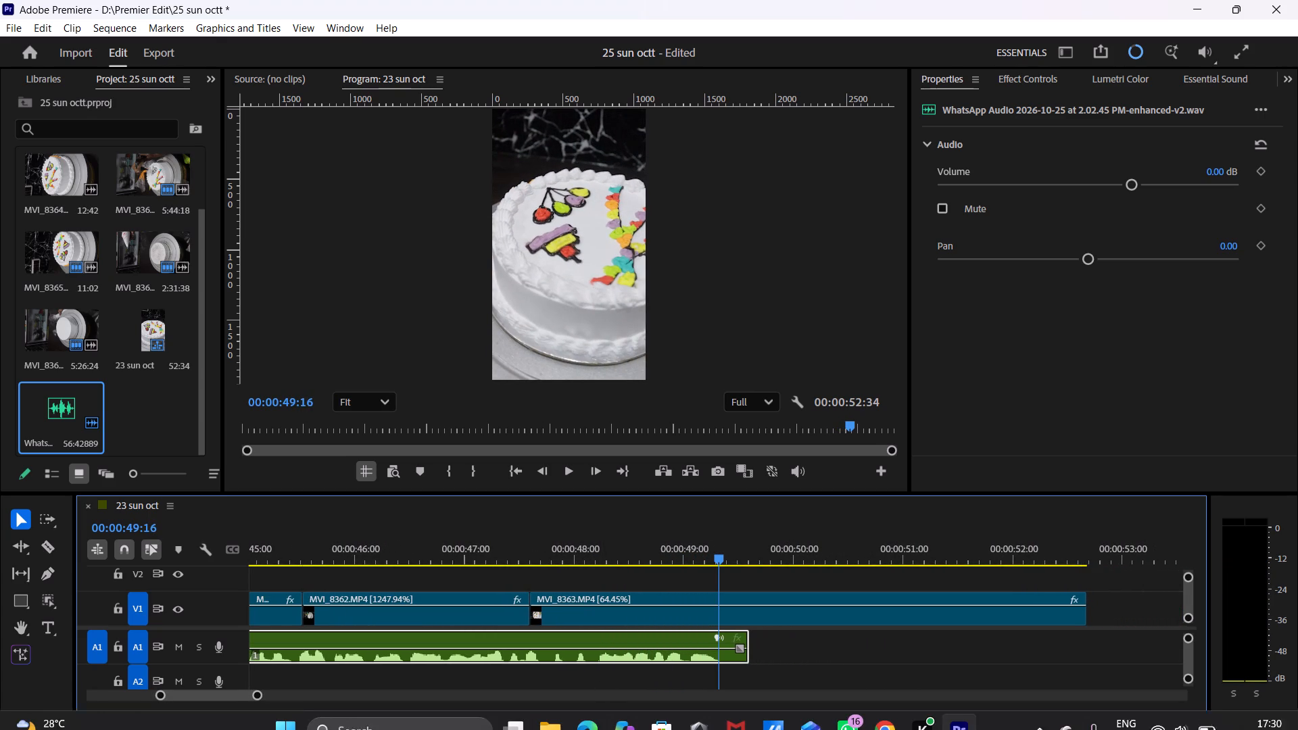
# Trim the silent tail of the last A1 voice-over piece so it ends just after 00:00:49:16.
pyautogui.click(763, 646)
pyautogui.click(679, 627)
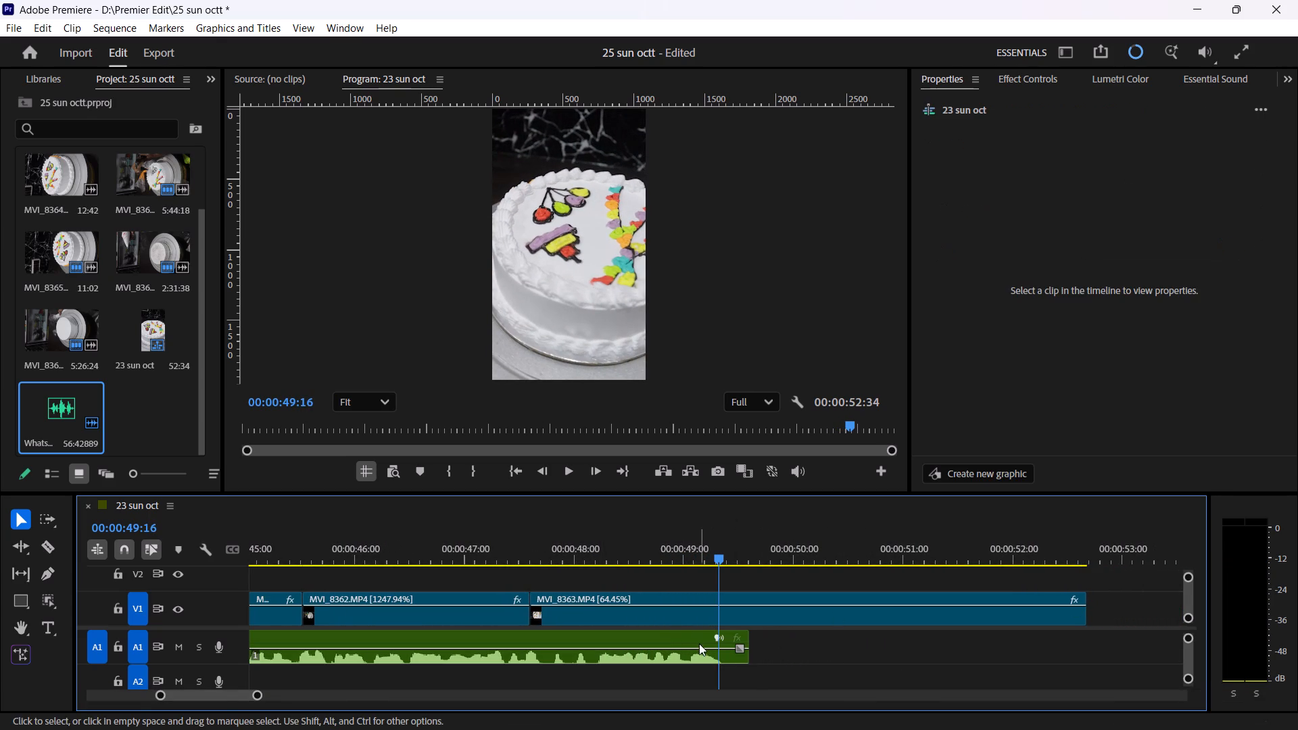
pyautogui.click(694, 638)
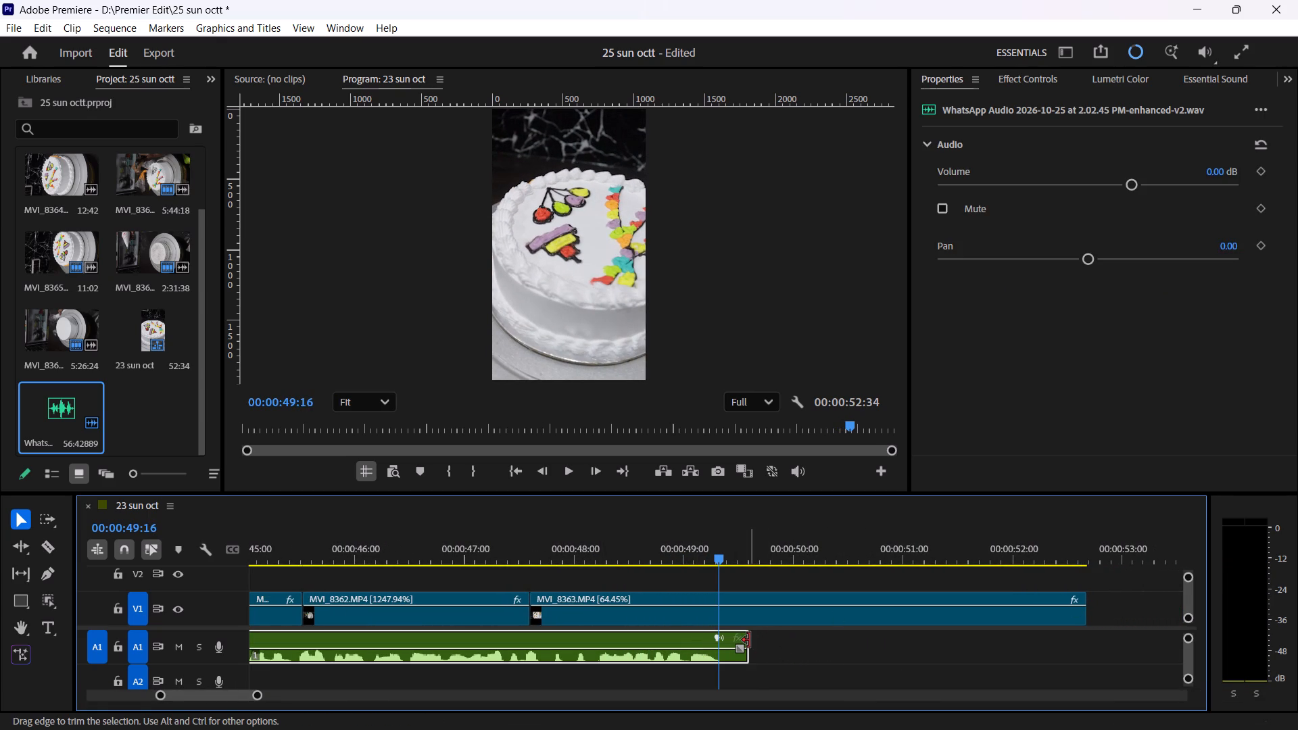
pyautogui.moveTo(749, 640); pyautogui.dragTo(729, 653)
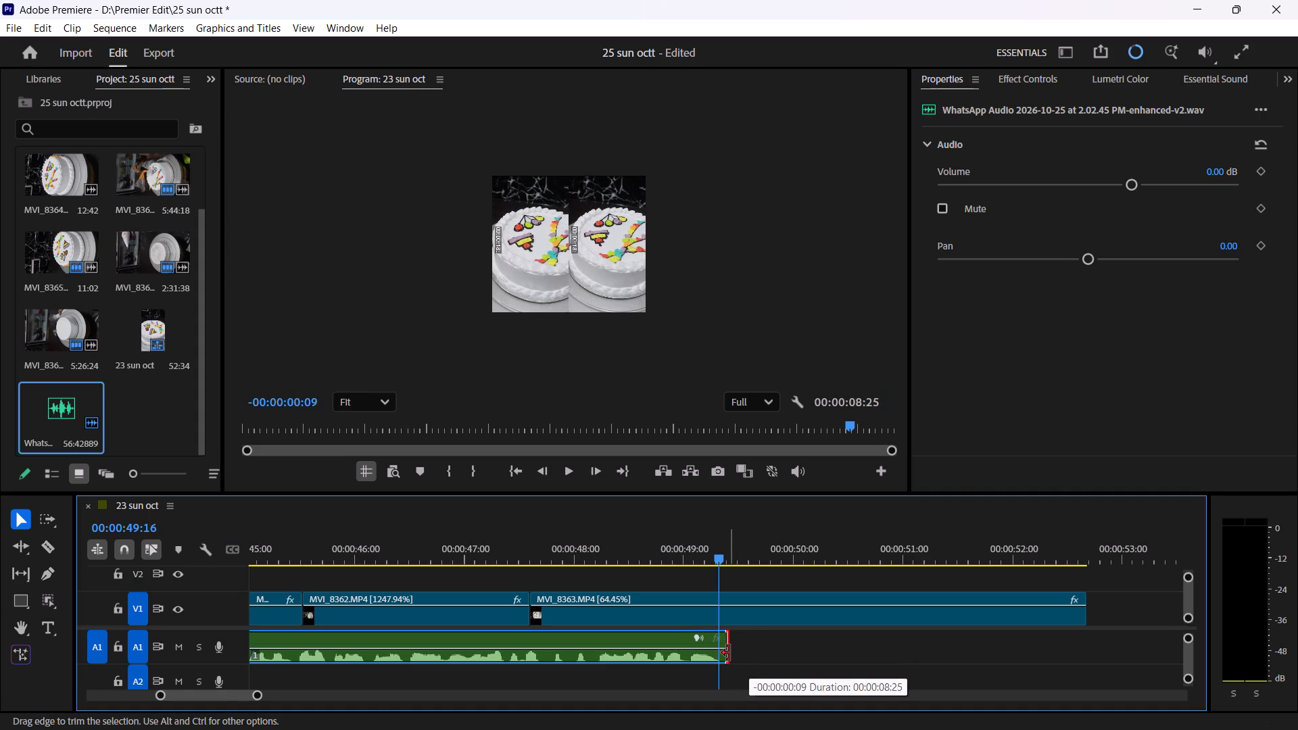
pyautogui.moveTo(729, 653); pyautogui.dragTo(728, 656)
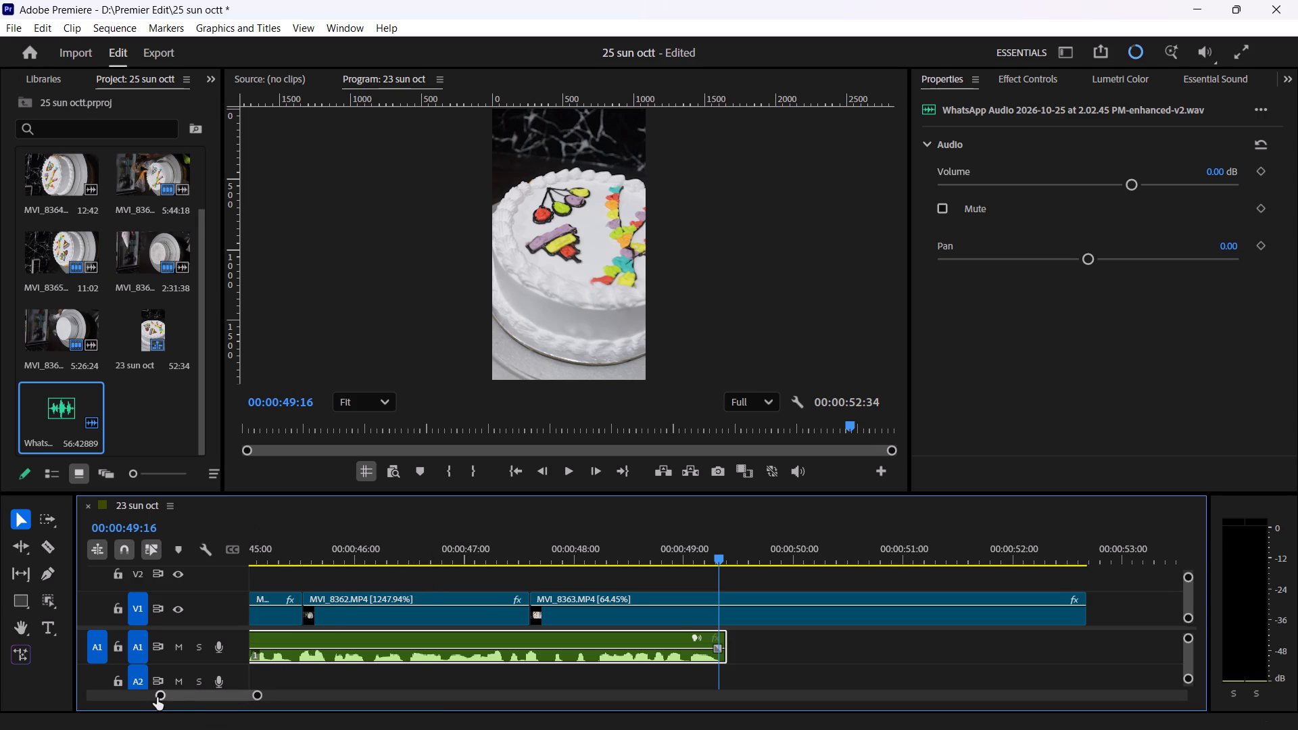
# Skim the whole sequence to check the tightened A1 voice-over against the video, then return to the start.
pyautogui.moveTo(157, 698); pyautogui.dragTo(18, 708)
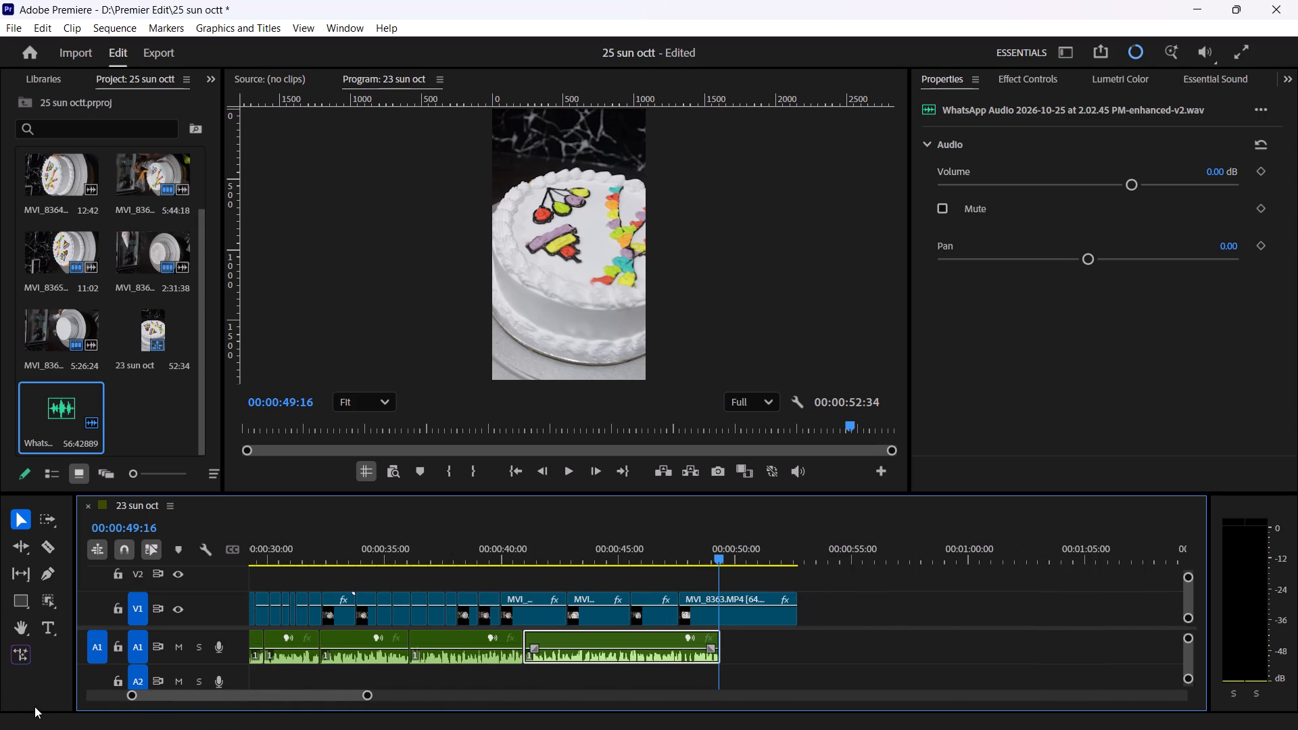
pyautogui.moveTo(130, 698); pyautogui.dragTo(122, 696)
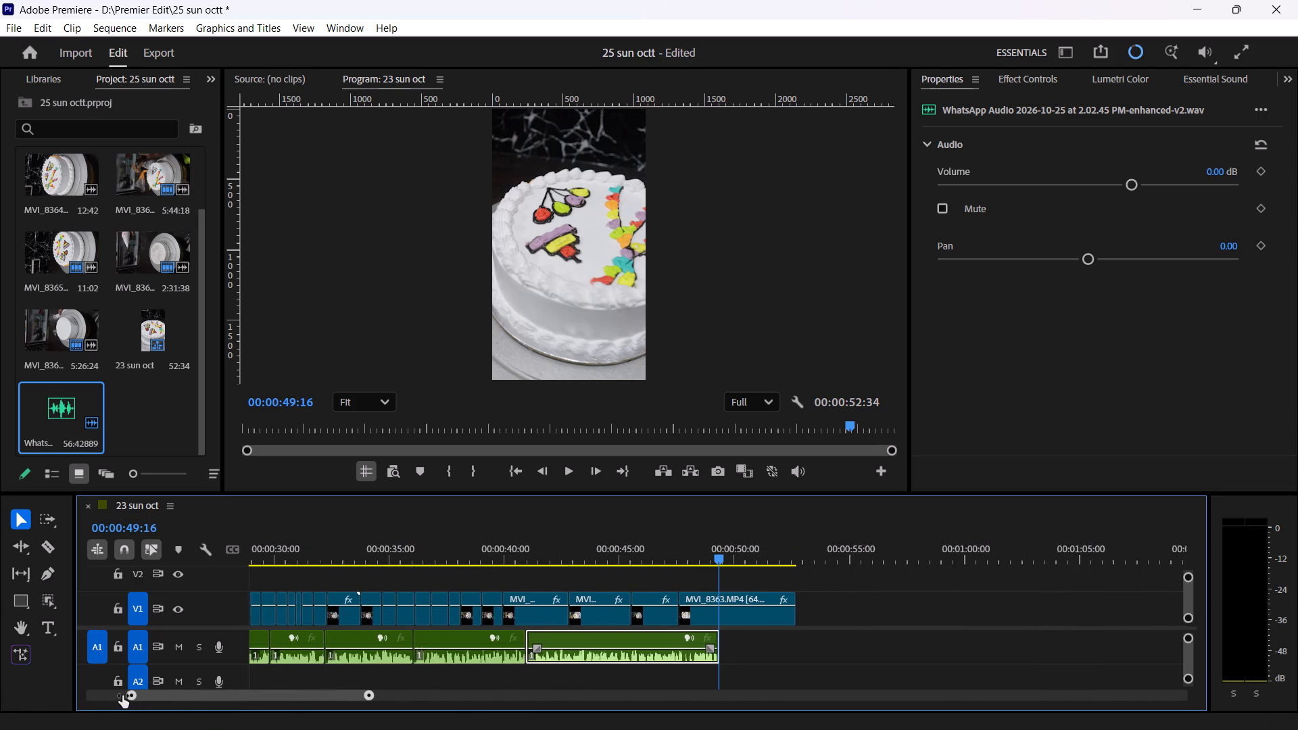
pyautogui.moveTo(122, 696); pyautogui.dragTo(53, 705)
pyautogui.moveTo(149, 694); pyautogui.dragTo(65, 701)
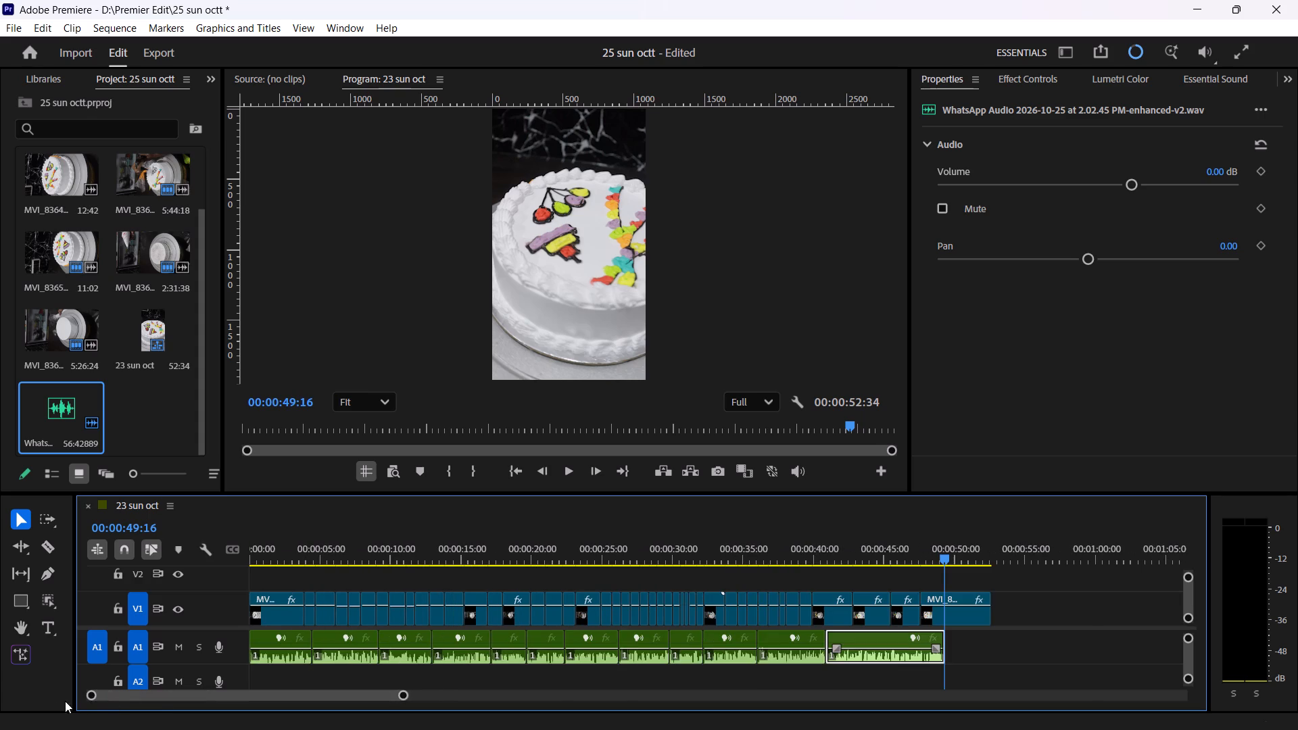
pyautogui.moveTo(65, 701); pyautogui.dragTo(49, 699)
pyautogui.moveTo(304, 552); pyautogui.dragTo(331, 556)
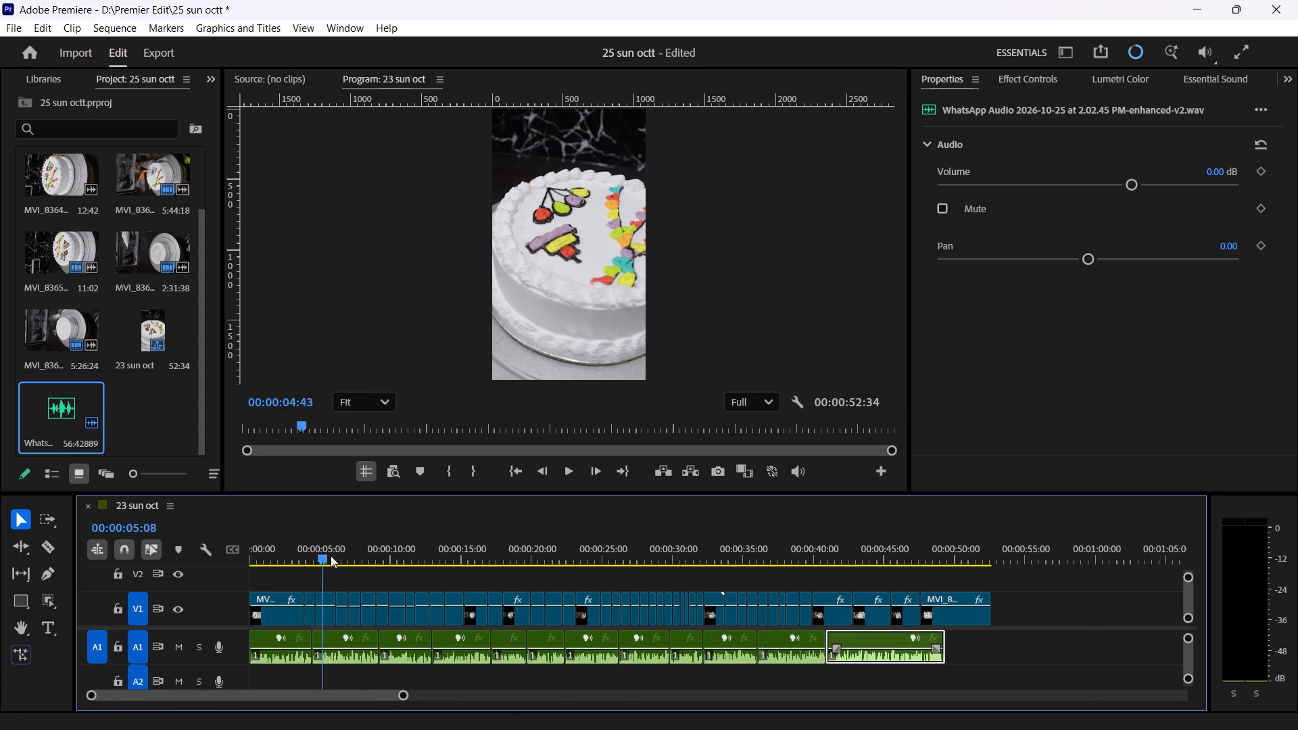
pyautogui.moveTo(331, 556); pyautogui.dragTo(665, 611)
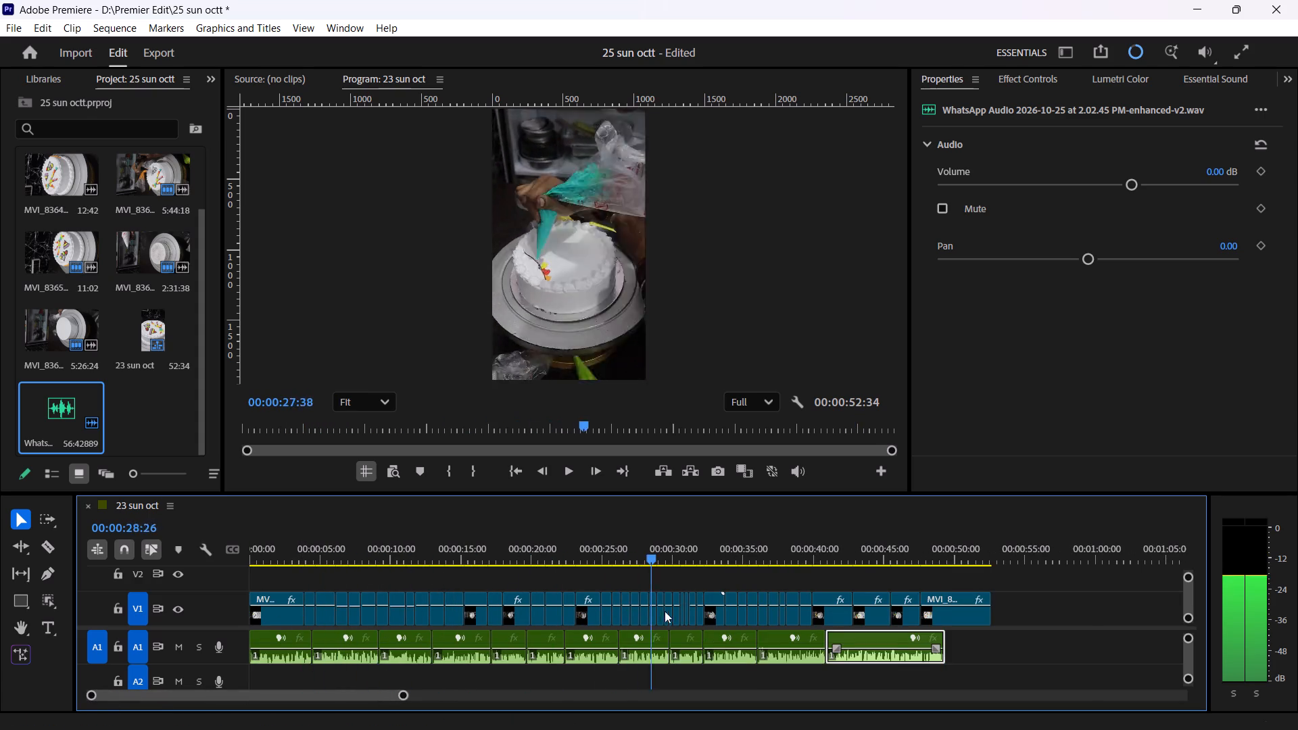
pyautogui.moveTo(665, 611); pyautogui.dragTo(235, 644)
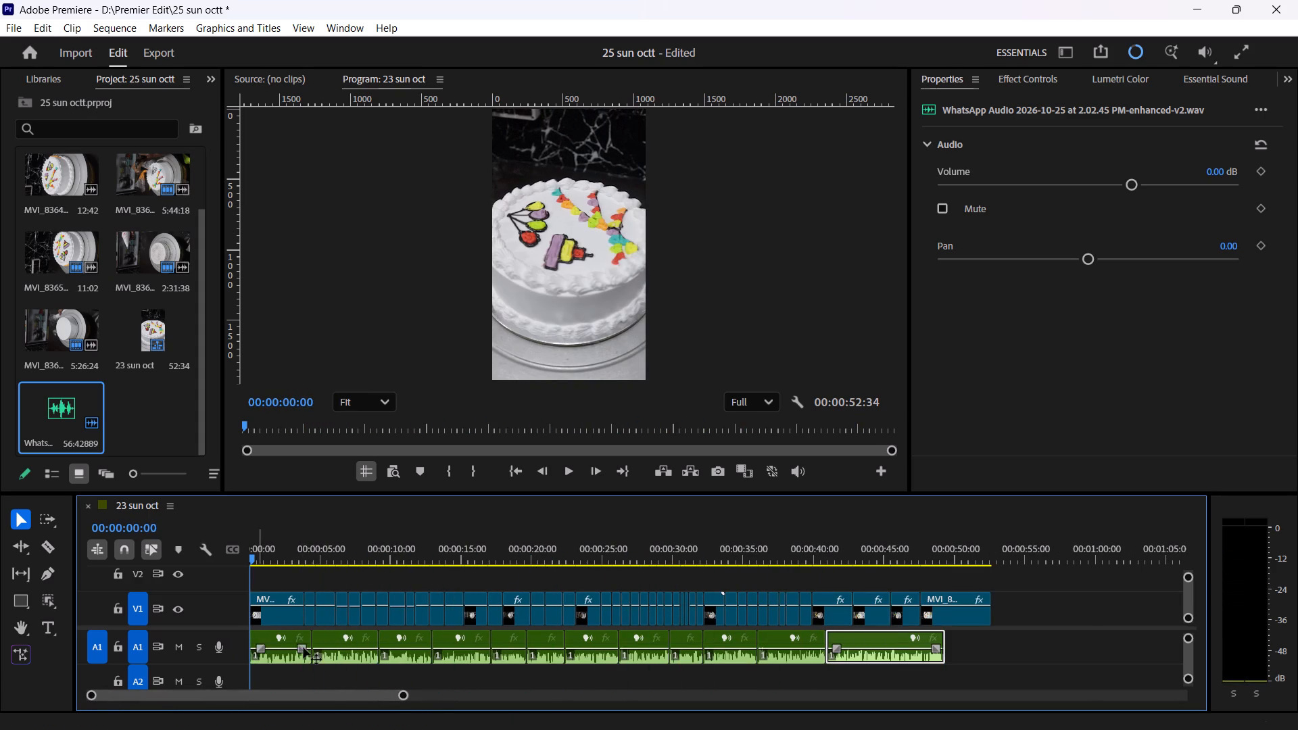
# Play the opening from about 00:00:01:08 to check the voice-over against the finished-cake clip on V1.
pyautogui.moveTo(404, 697); pyautogui.dragTo(289, 704)
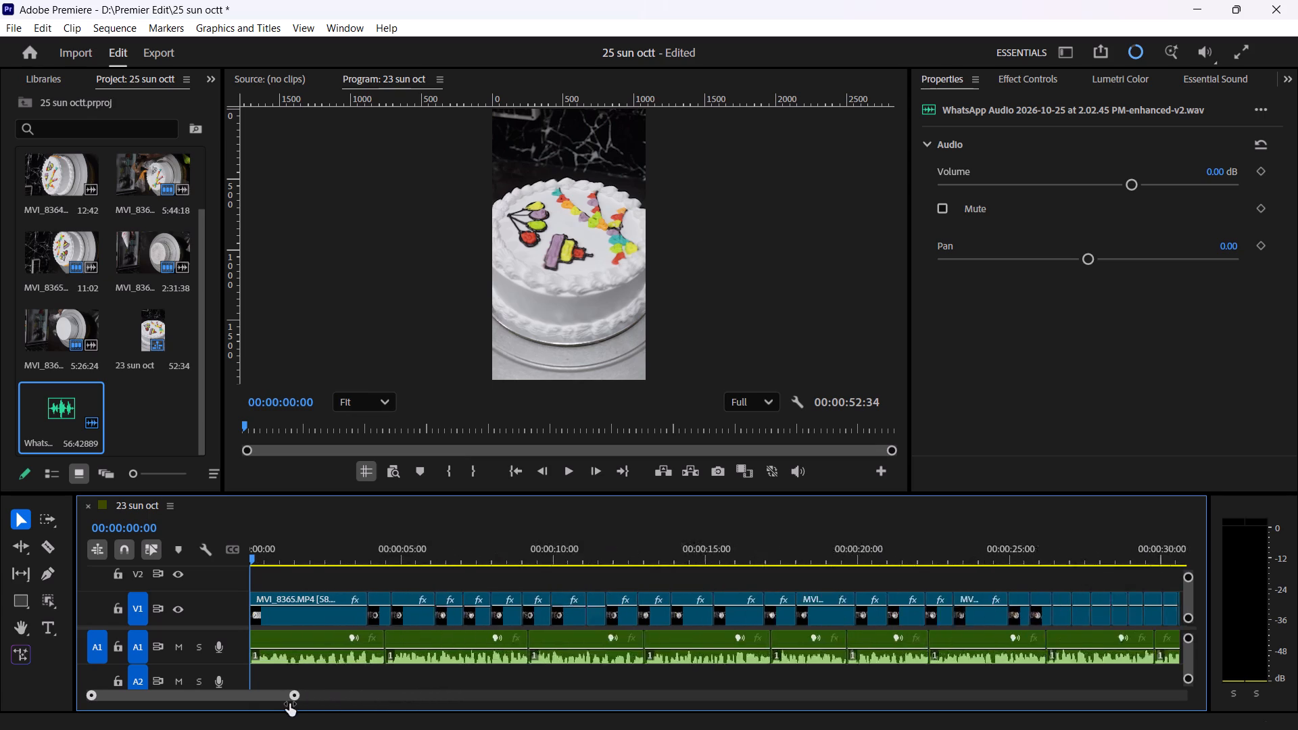
pyautogui.moveTo(289, 704); pyautogui.dragTo(224, 714)
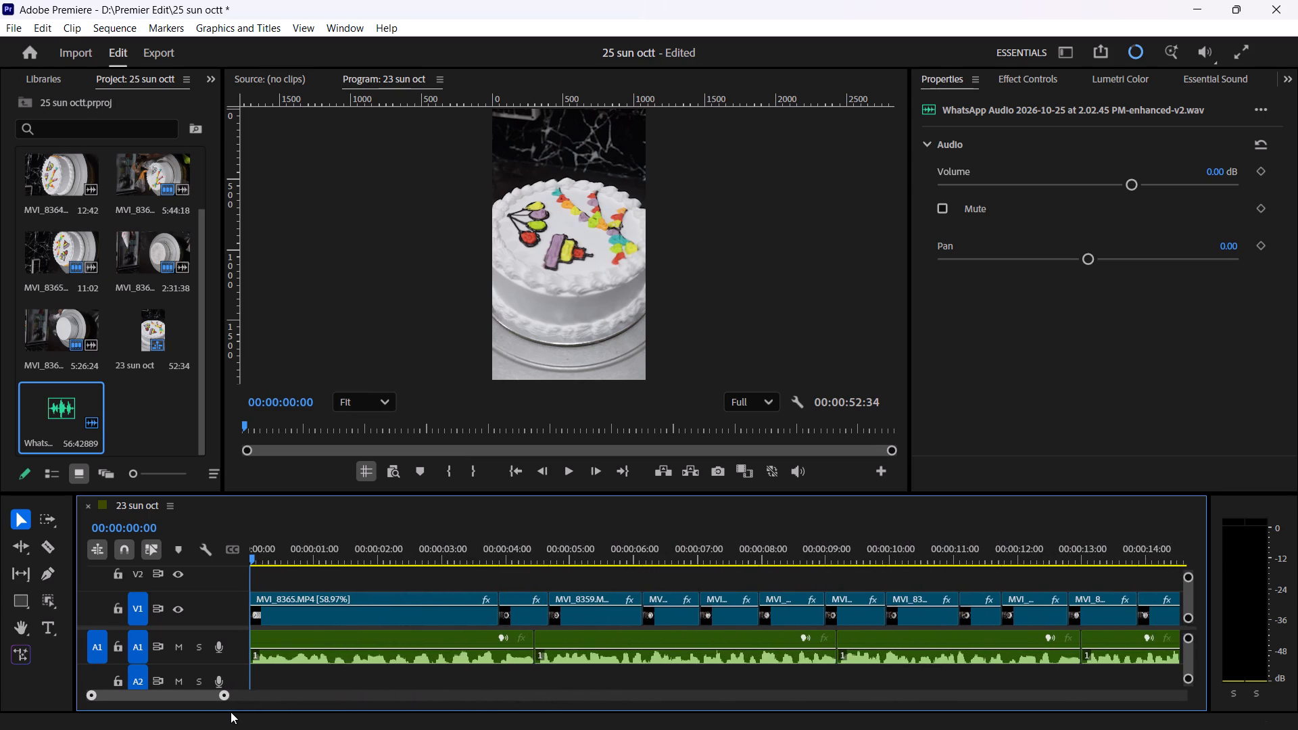
pyautogui.click(325, 539)
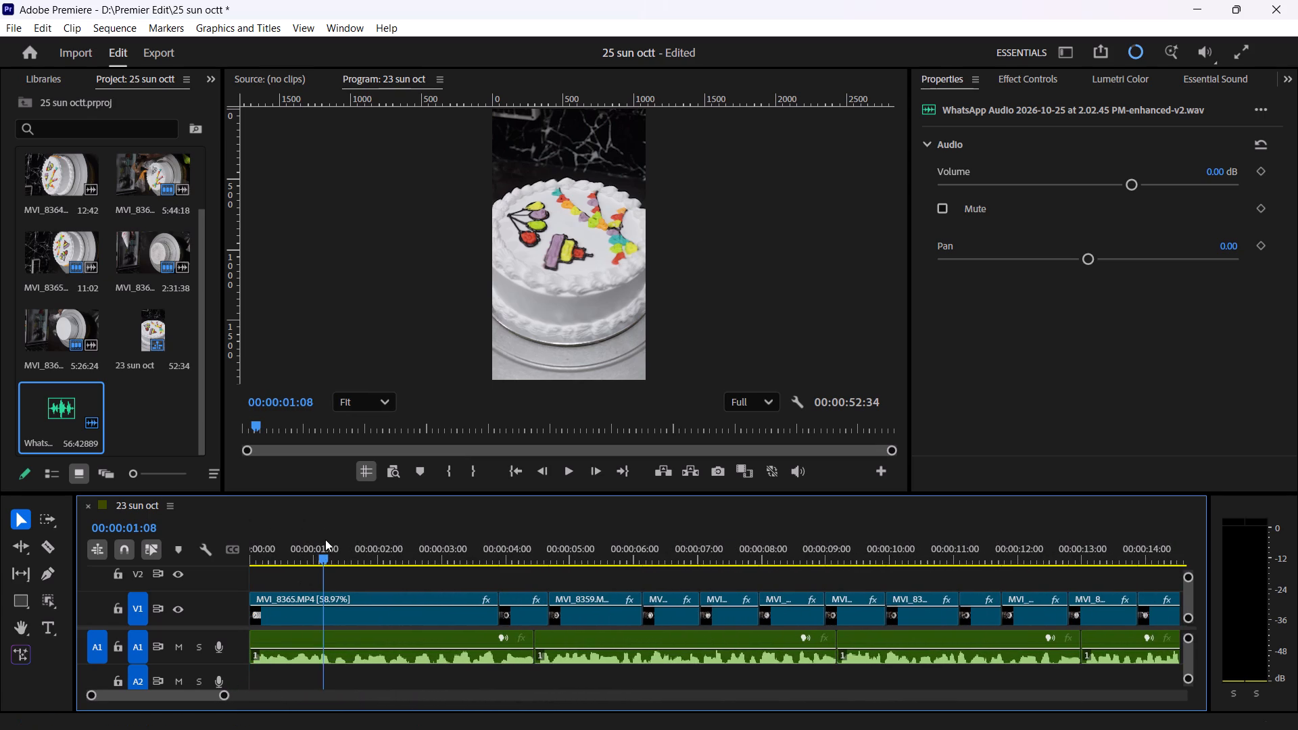
pyautogui.click(571, 470)
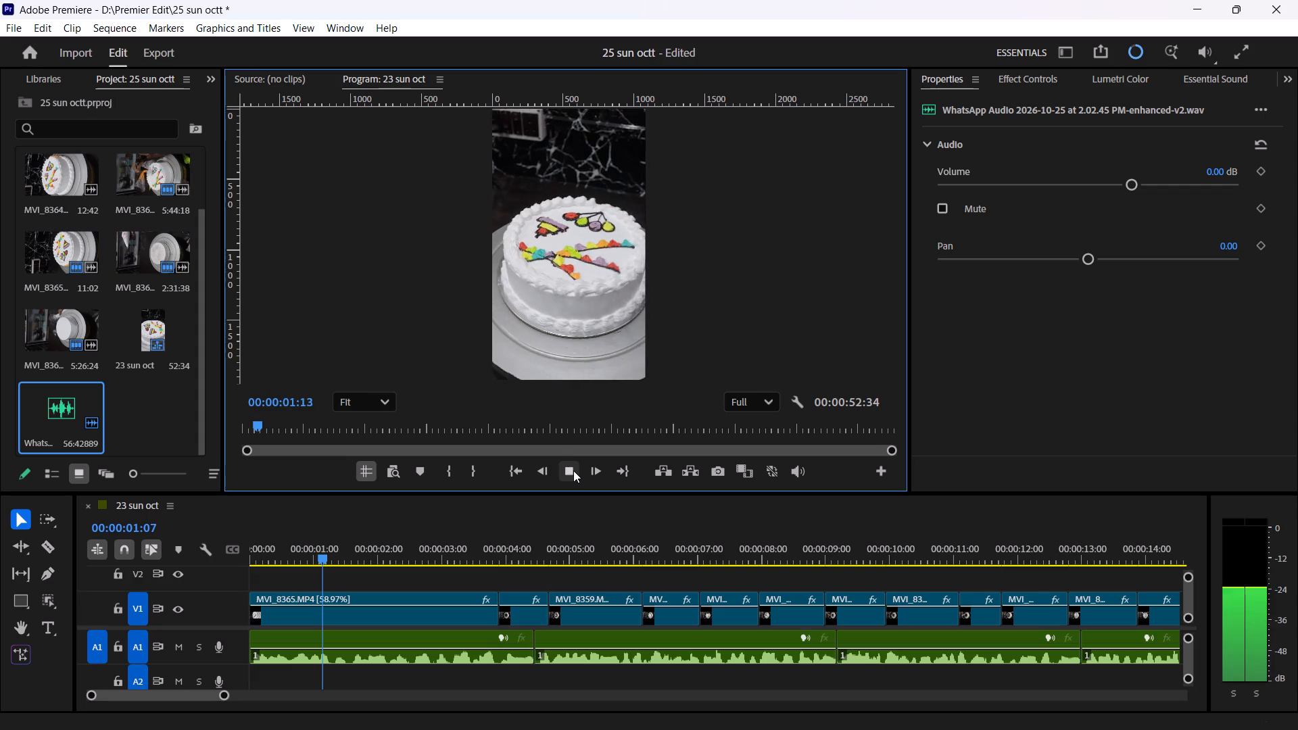
pyautogui.click(573, 470)
pyautogui.click(573, 470)
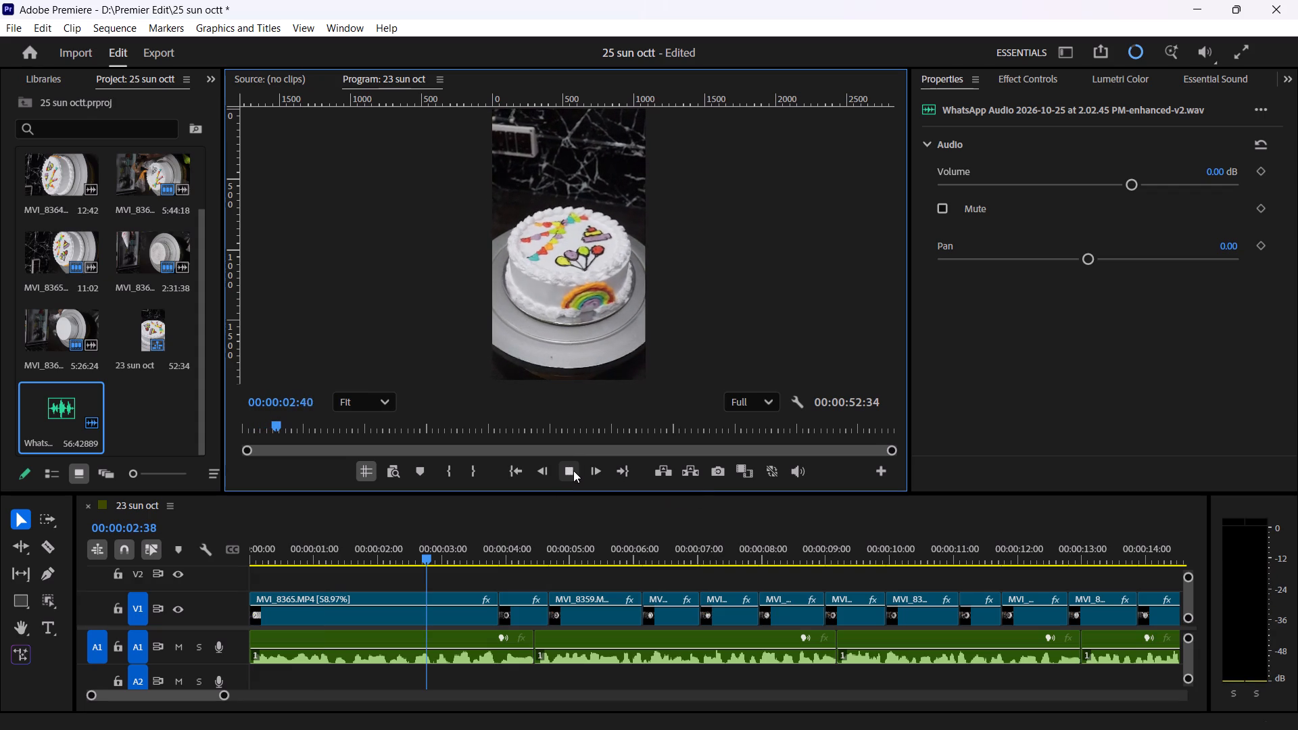
pyautogui.click(573, 470)
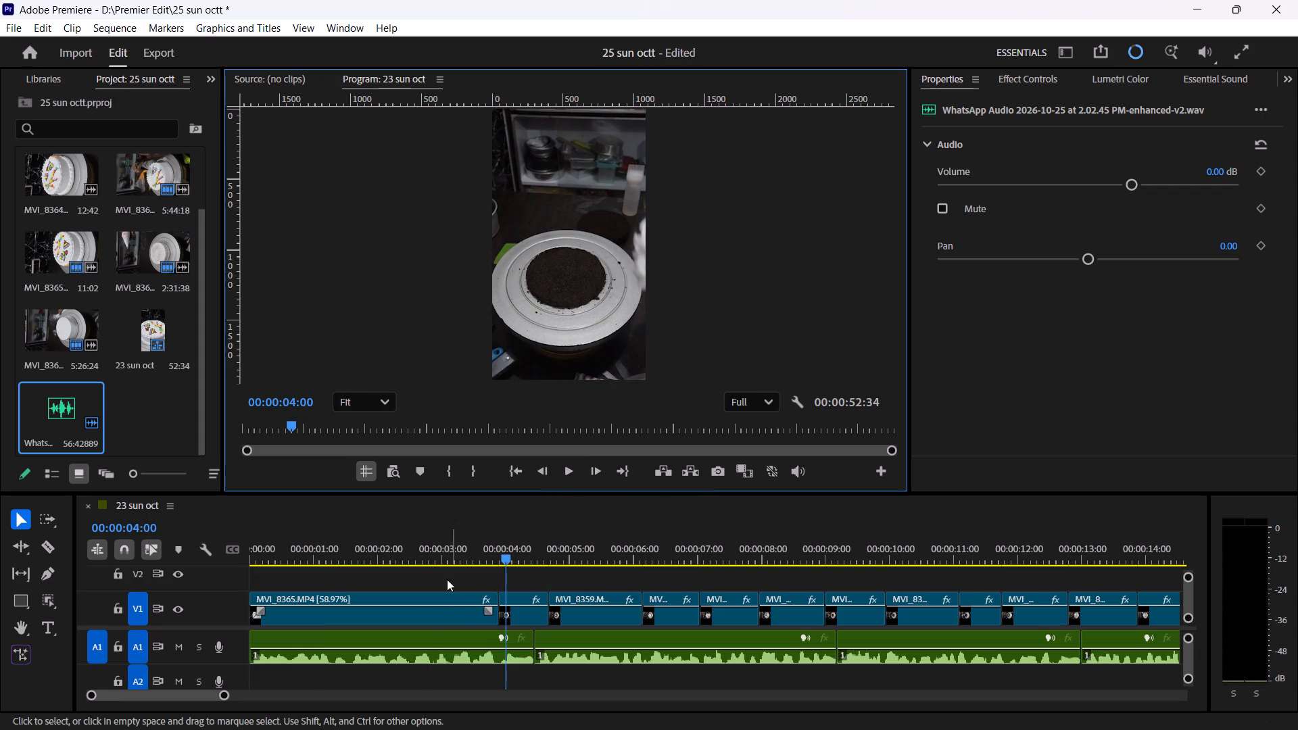
# Play the sequence from the start to about 00:00:09:13, checking the voice-over's loudness and its timing against the picture.
pyautogui.moveTo(453, 558); pyautogui.dragTo(233, 585)
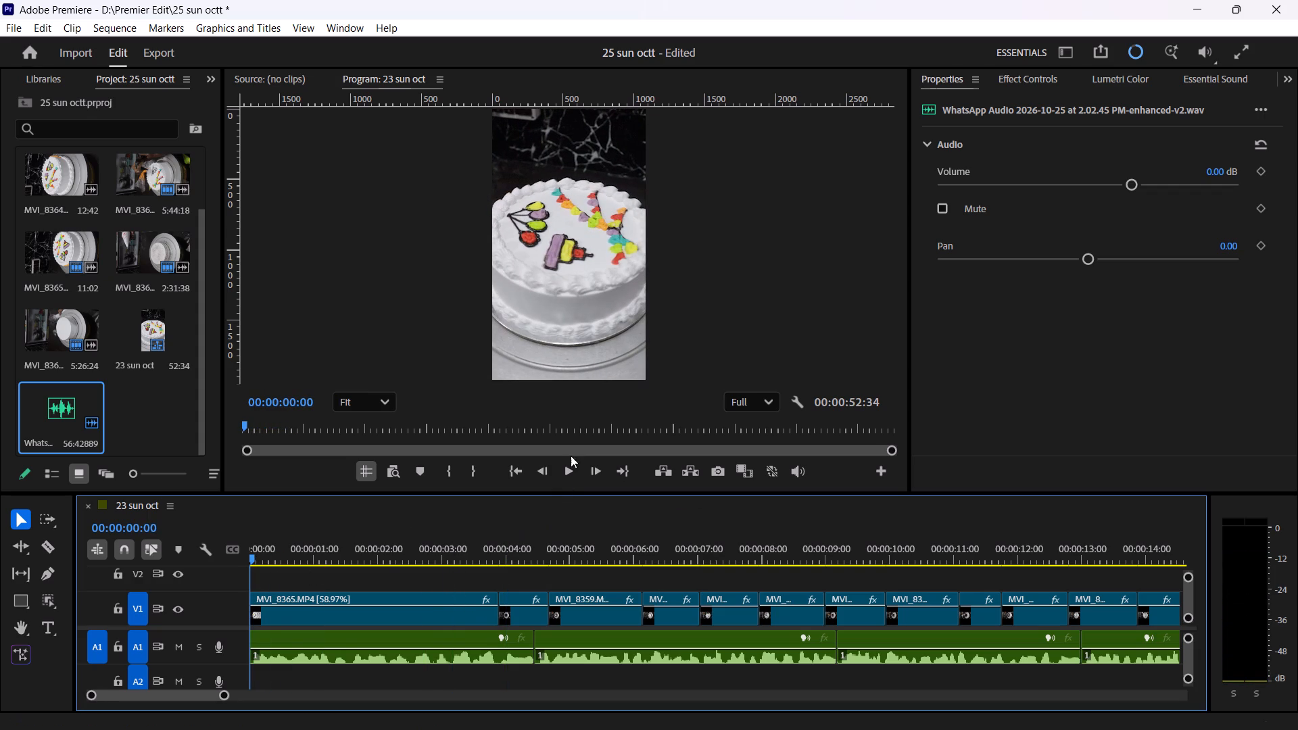
pyautogui.click(567, 474)
pyautogui.click(567, 476)
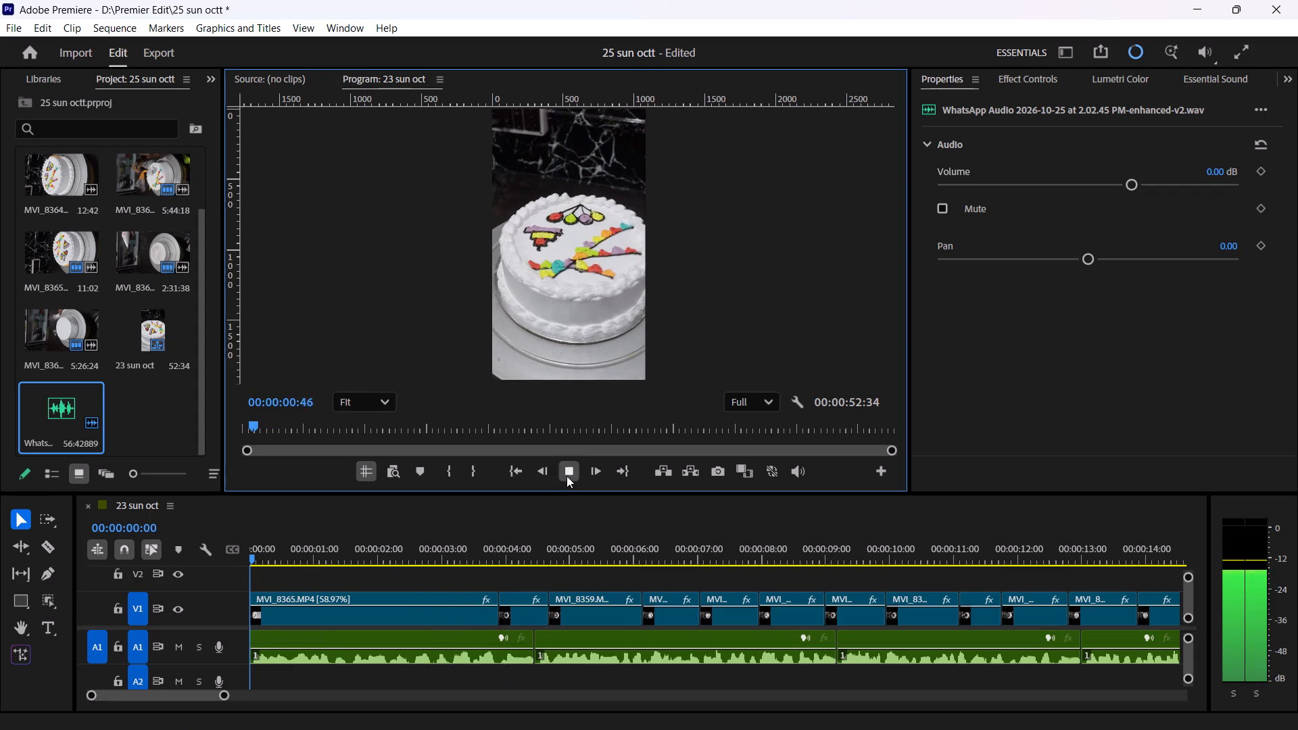
pyautogui.click(567, 476)
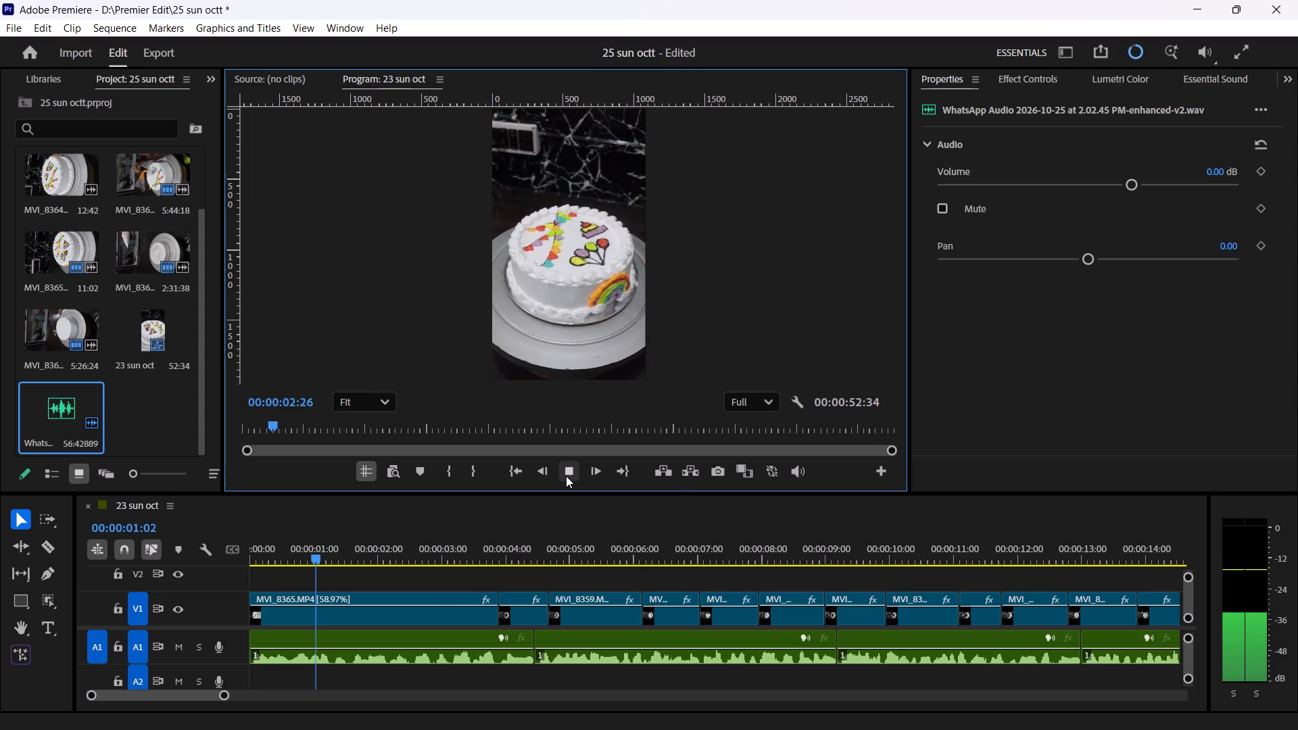
pyautogui.click(566, 476)
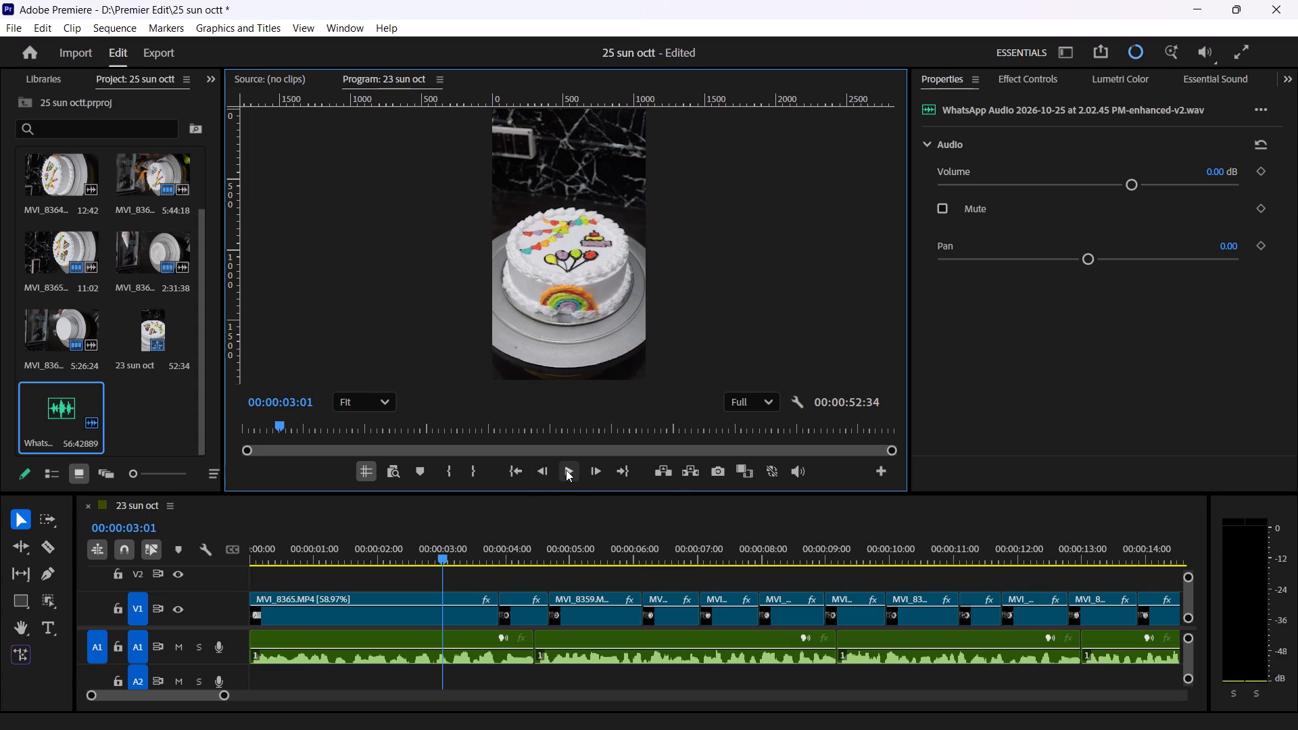
pyautogui.click(567, 470)
pyautogui.click(567, 470)
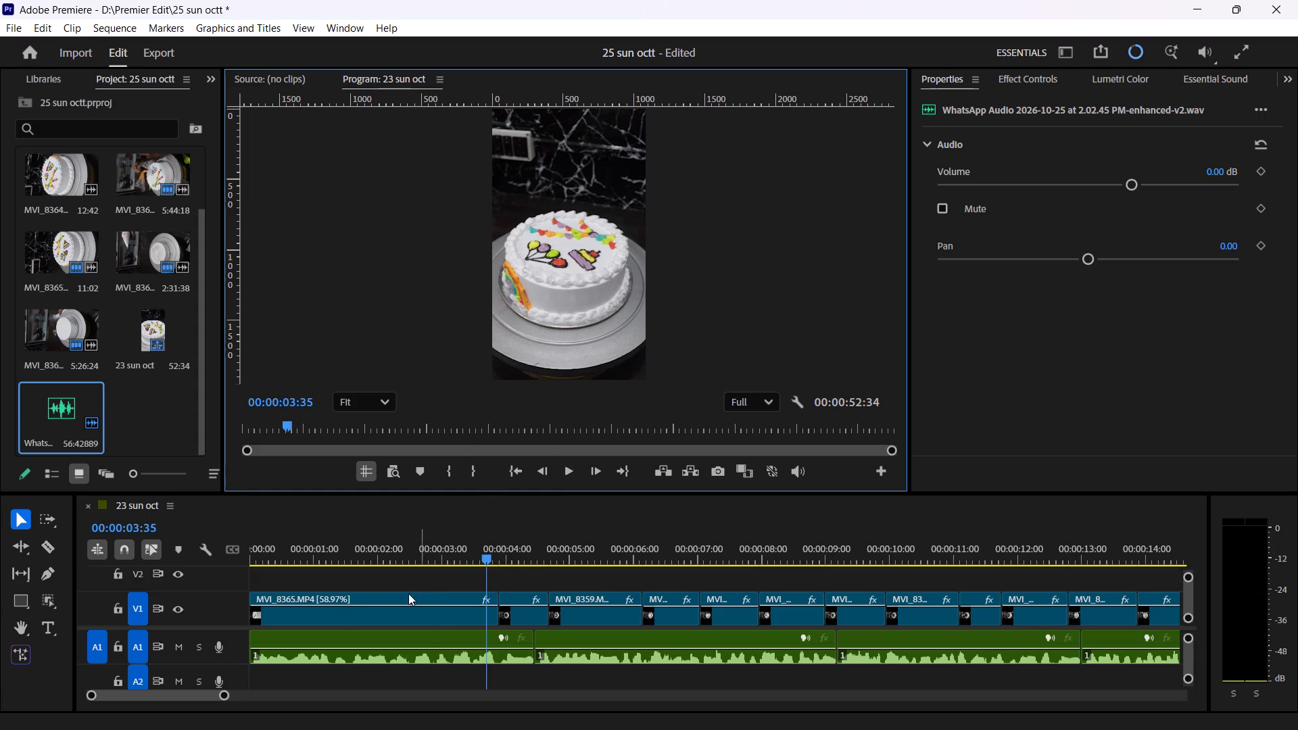
pyautogui.click(571, 475)
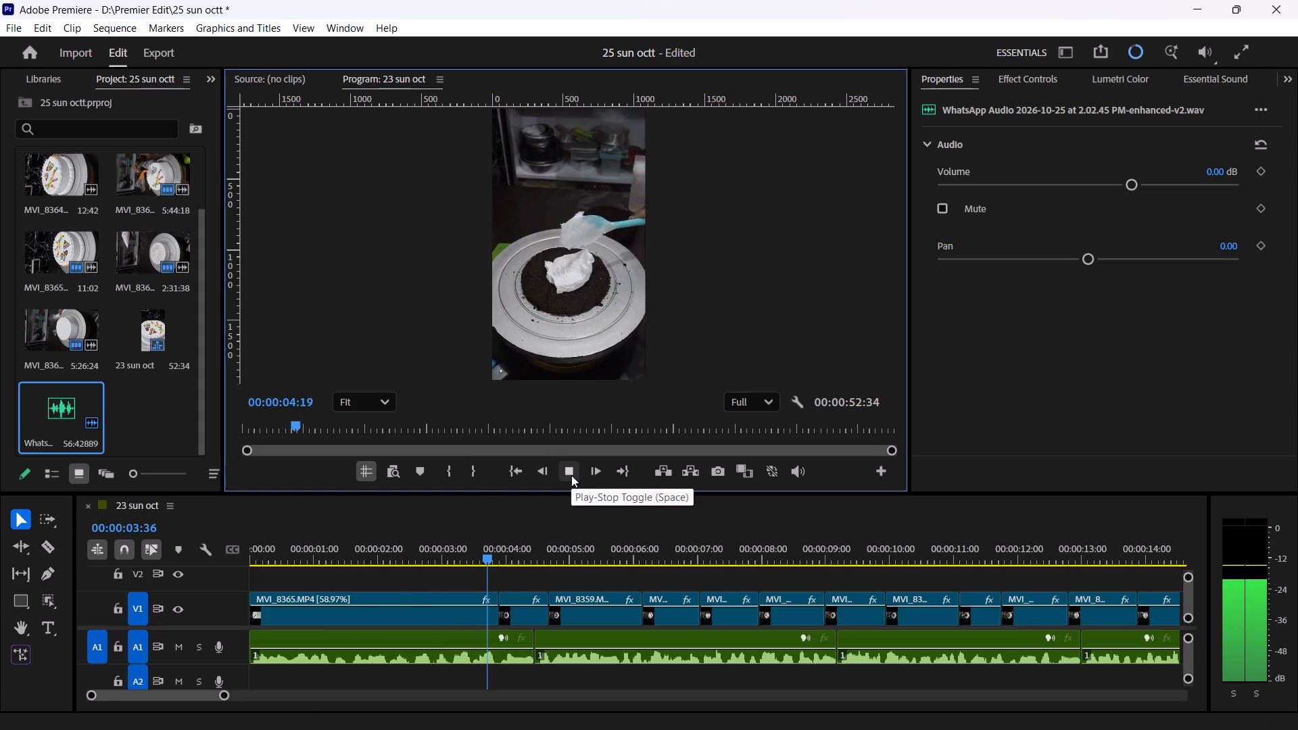
pyautogui.click(571, 475)
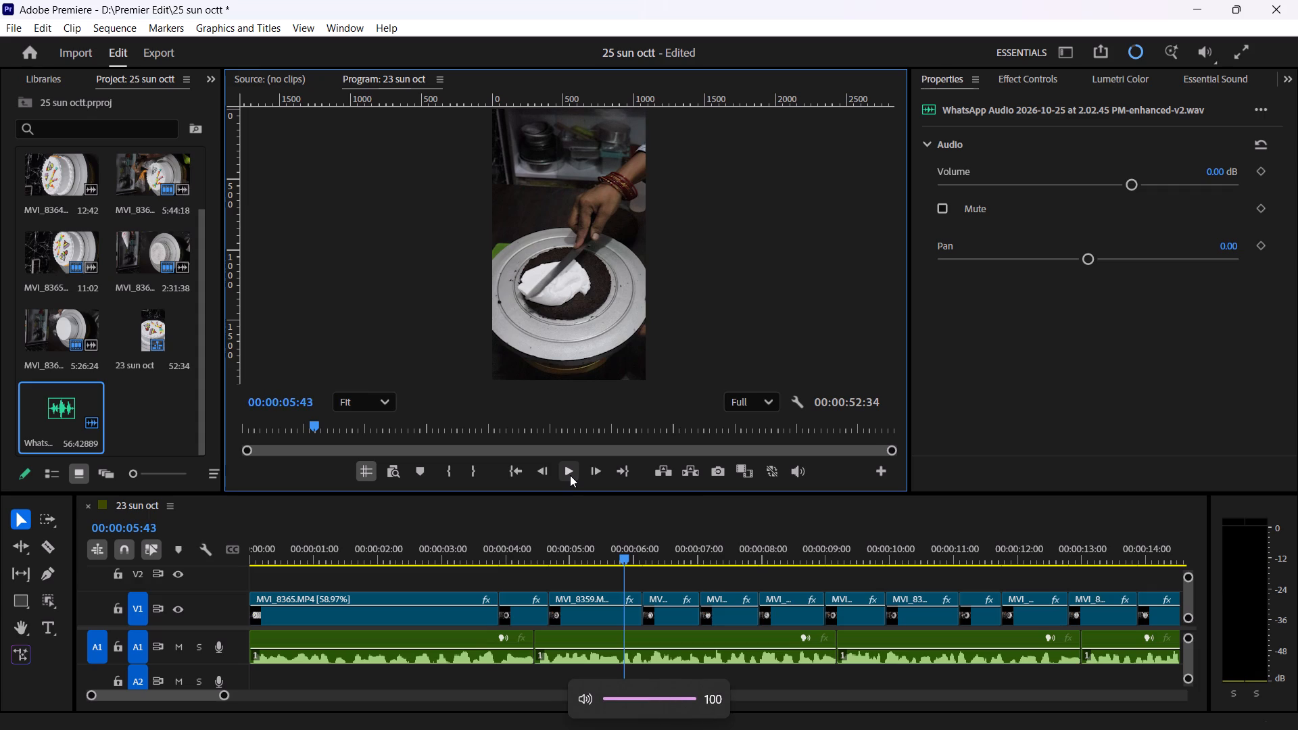
pyautogui.press('space')
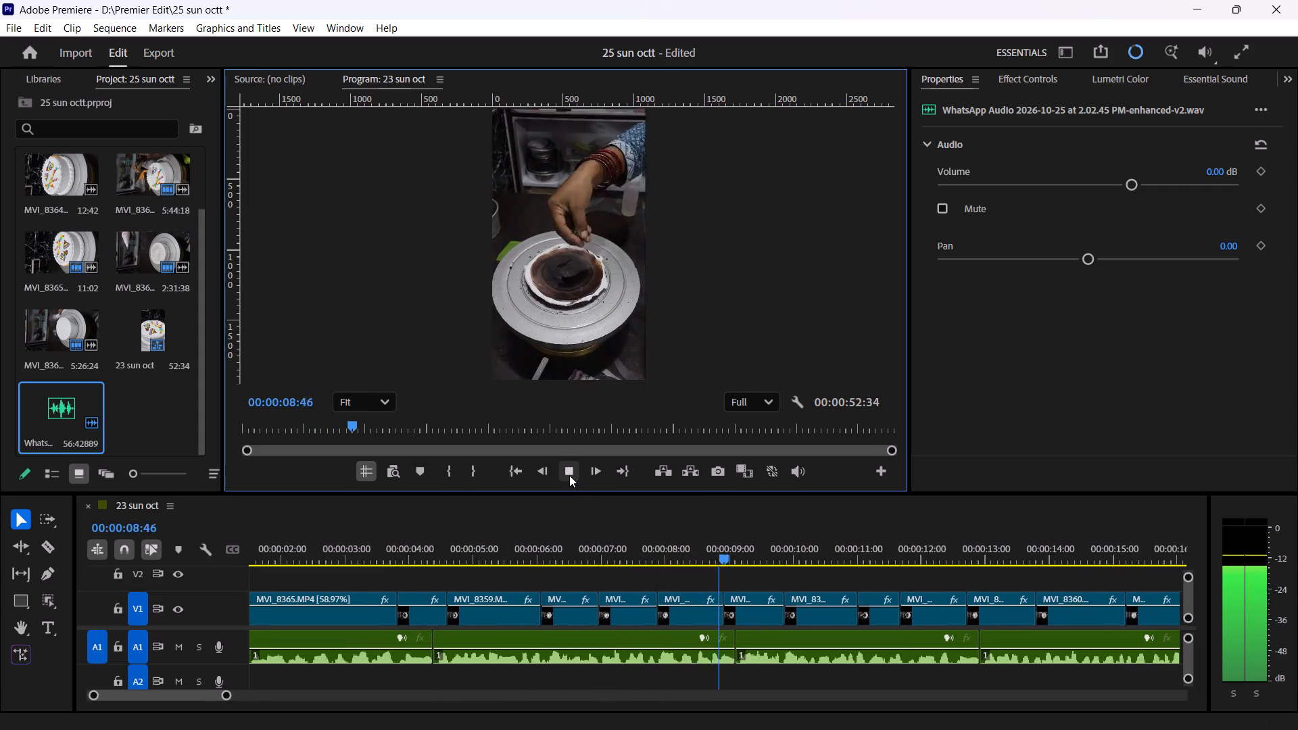
pyautogui.press('space')
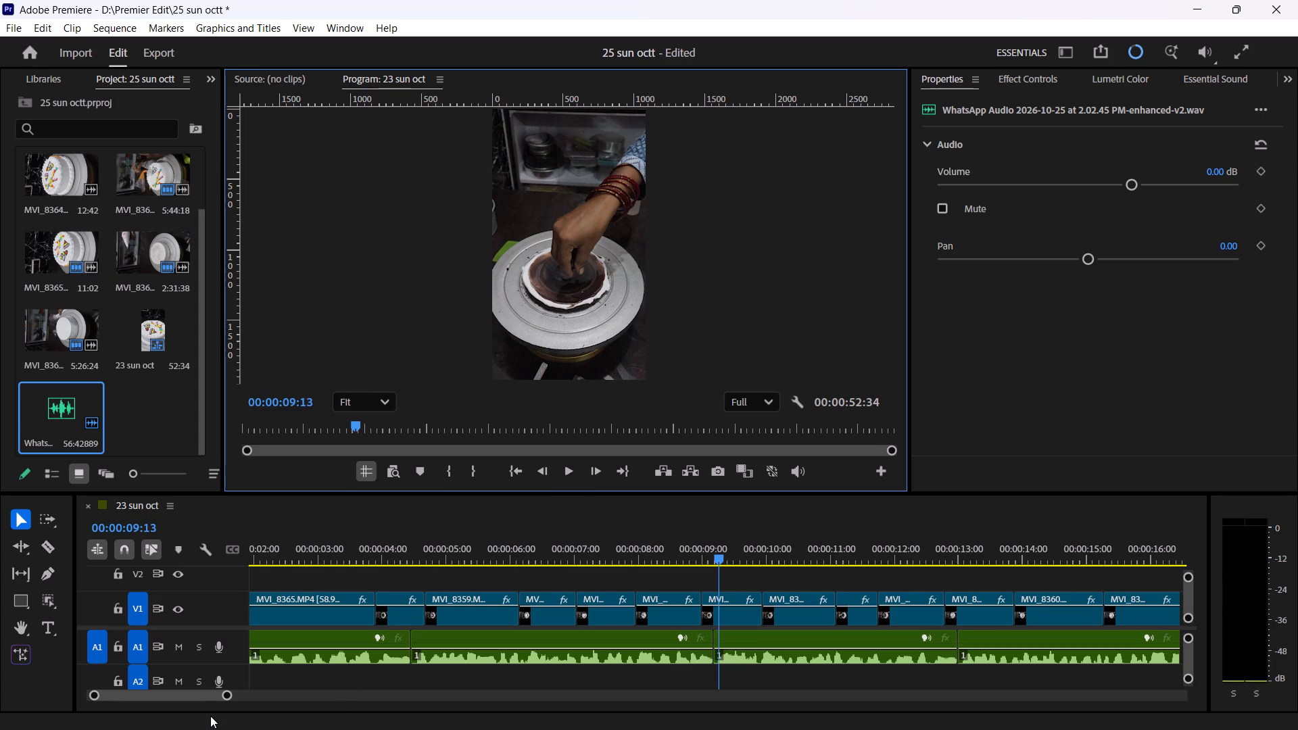
# Select all the voice-over pieces on A1 and raise their volume to 5.90 dB, judging the level by playback between adjustments.
pyautogui.moveTo(225, 696); pyautogui.dragTo(619, 699)
pyautogui.moveTo(554, 657); pyautogui.dragTo(235, 663)
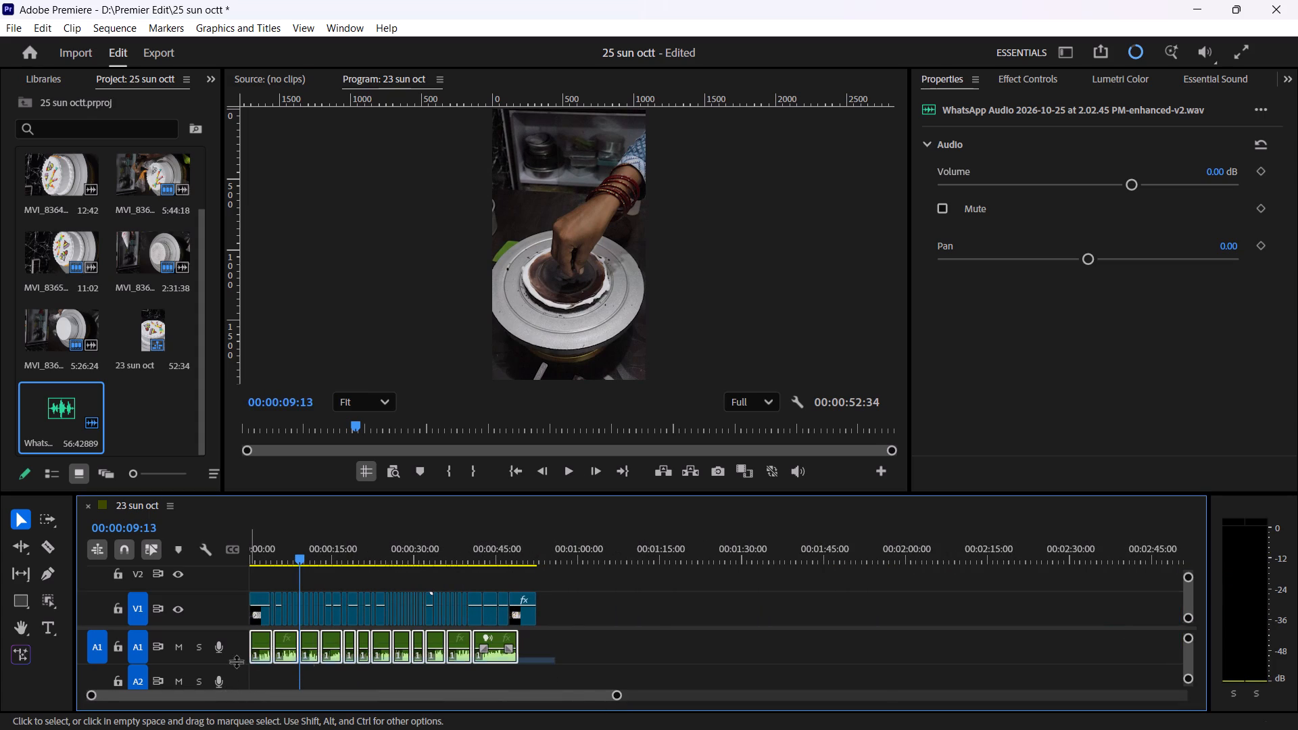
pyautogui.click(1143, 180)
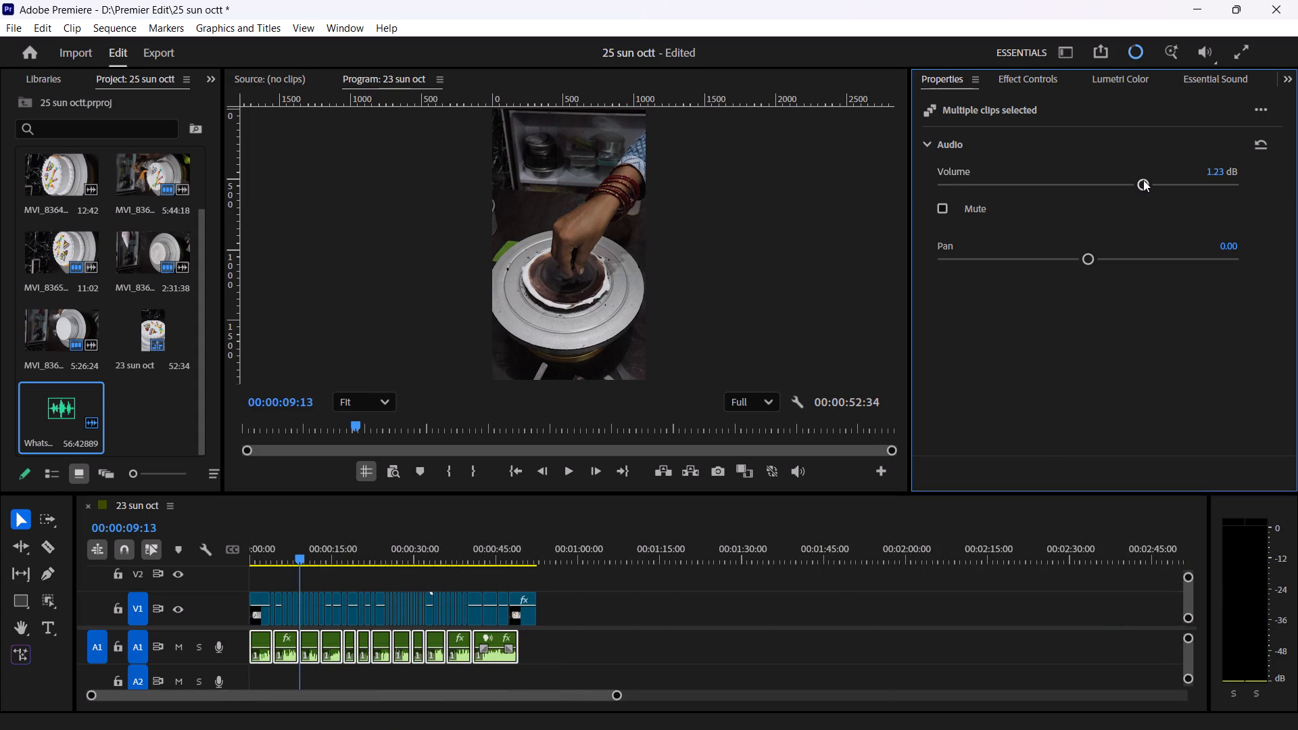
pyautogui.click(1152, 182)
pyautogui.moveTo(324, 550); pyautogui.dragTo(249, 564)
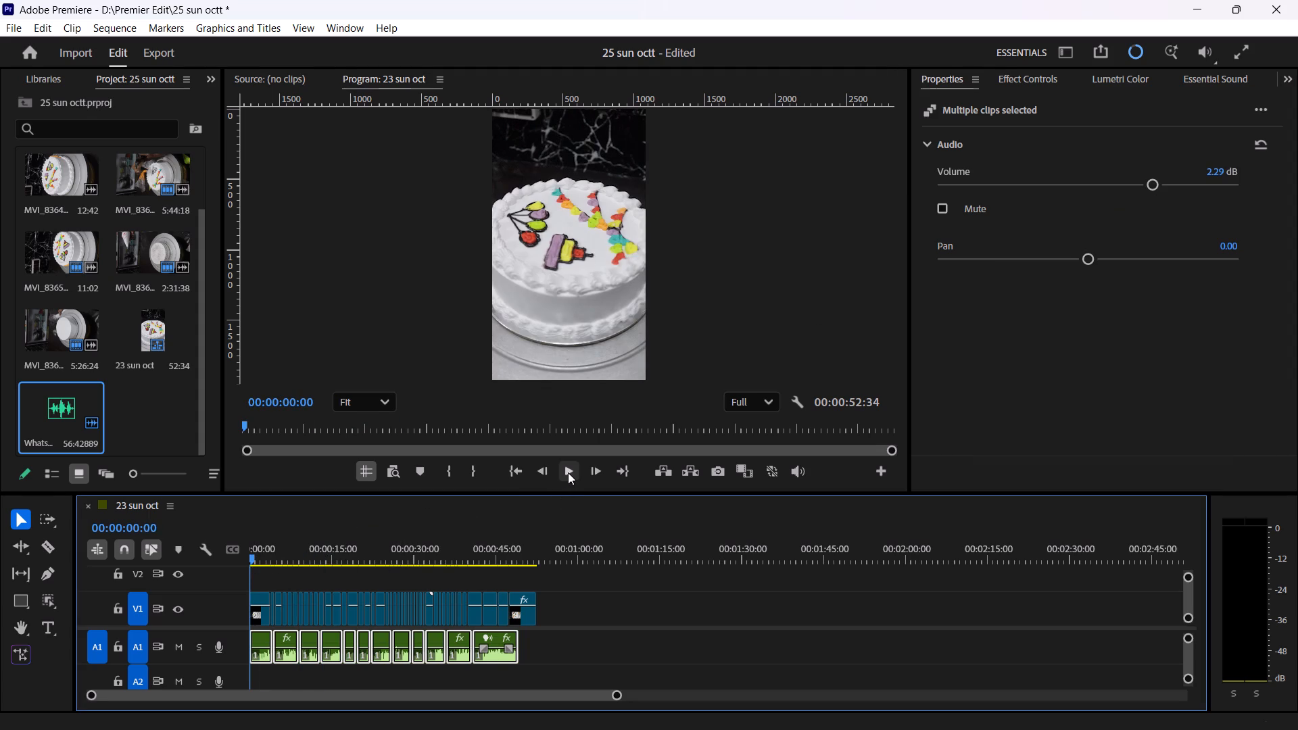
pyautogui.click(571, 472)
pyautogui.click(571, 472)
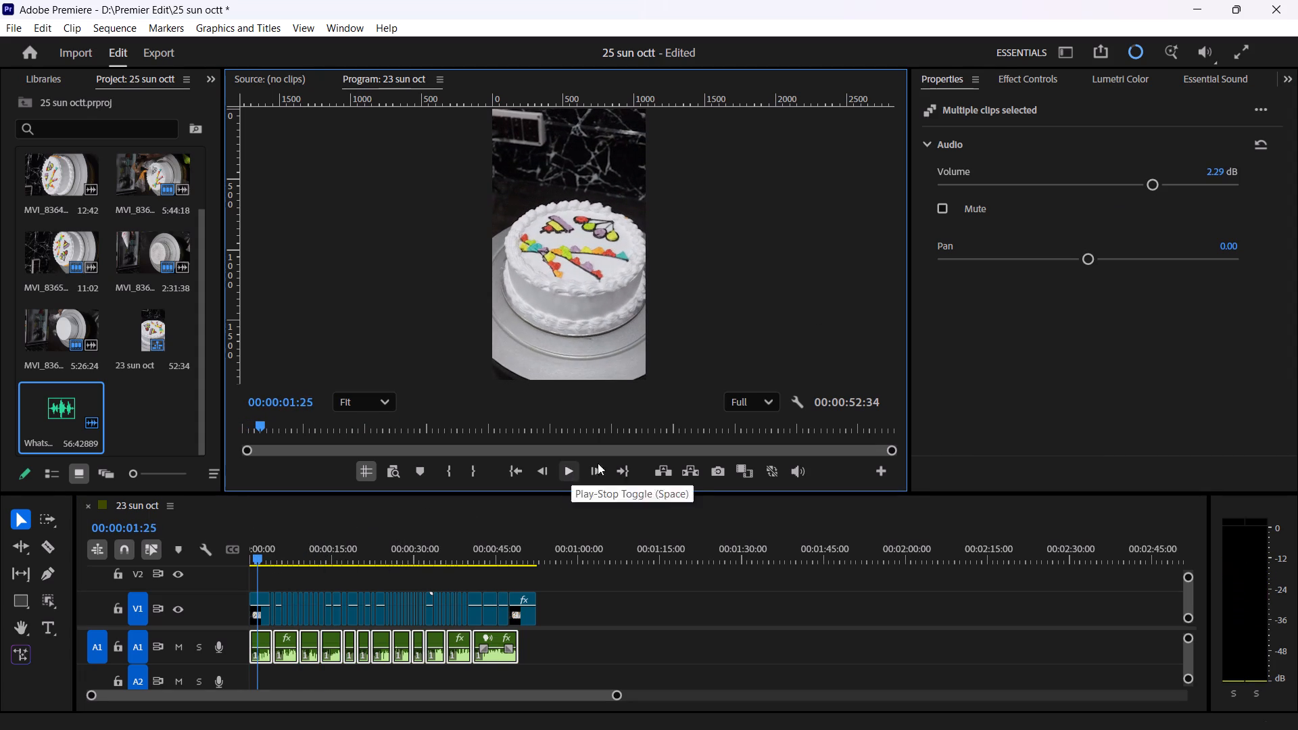
pyautogui.click(1172, 187)
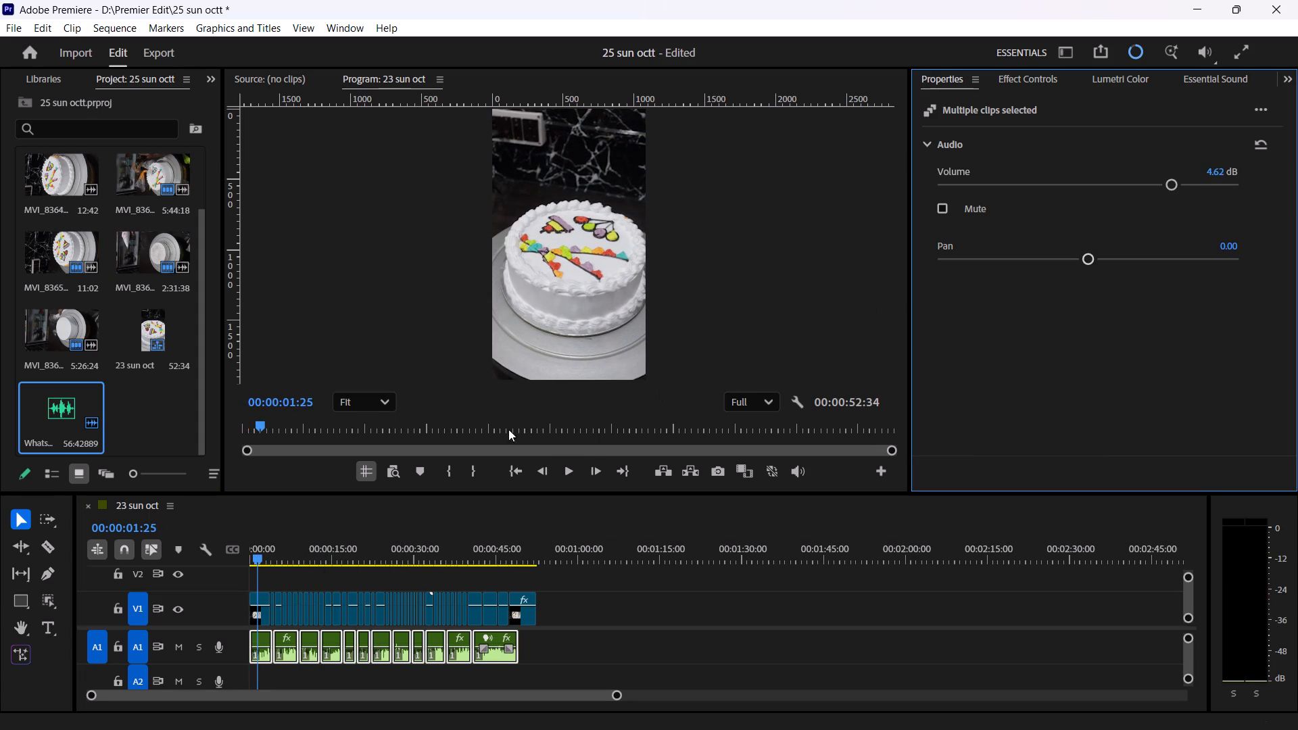
pyautogui.click(565, 470)
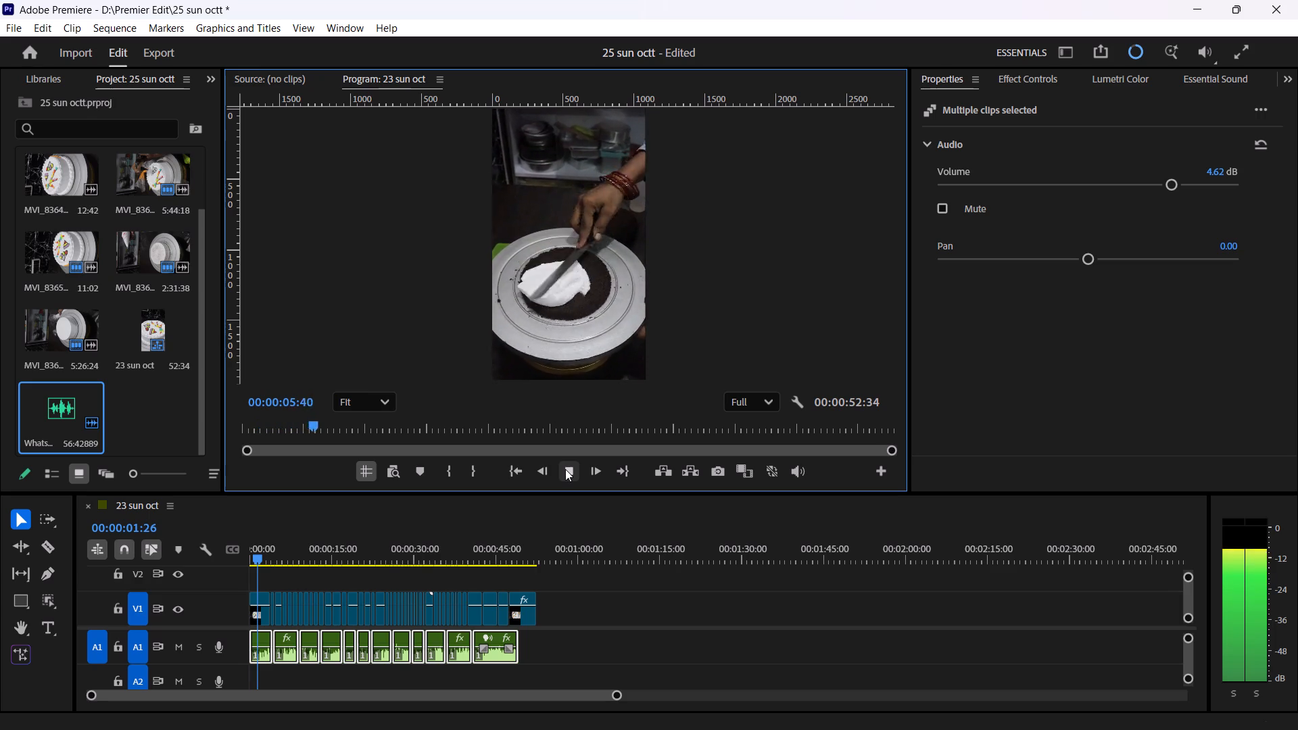
pyautogui.click(565, 469)
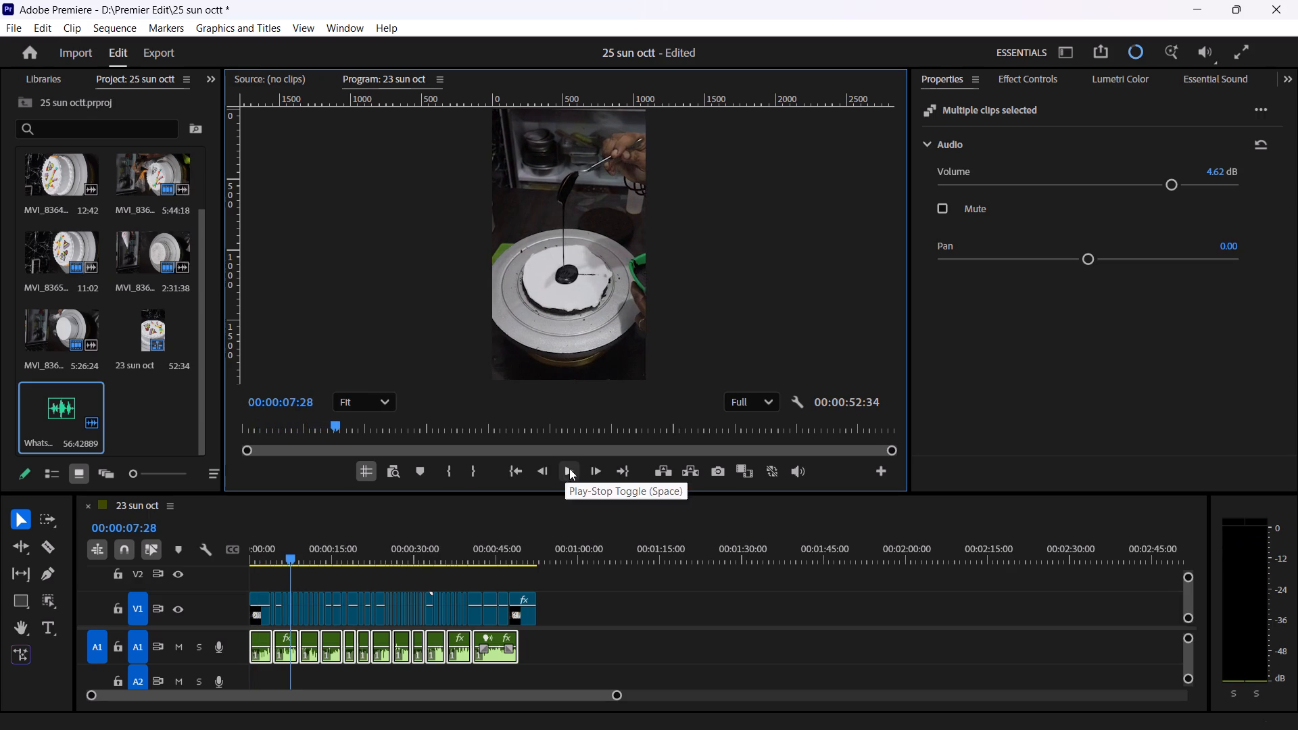
pyautogui.click(1181, 181)
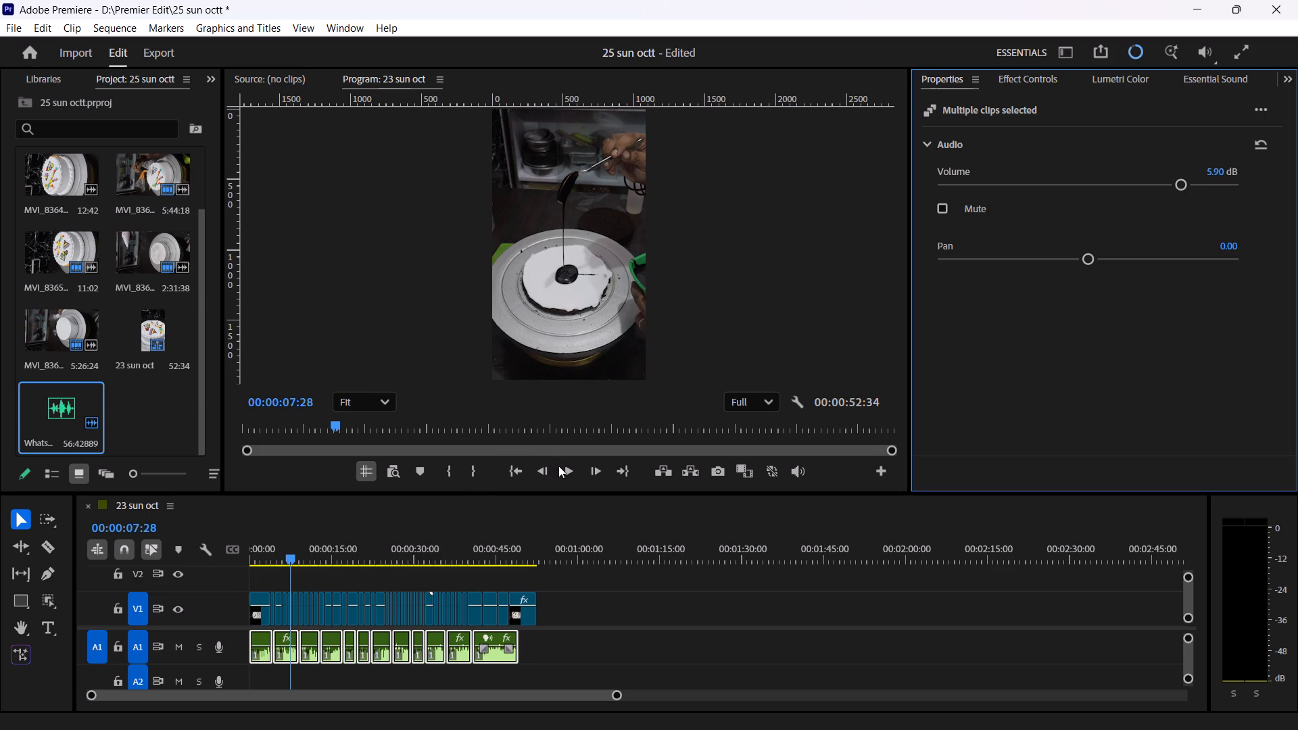
pyautogui.click(560, 466)
pyautogui.click(560, 466)
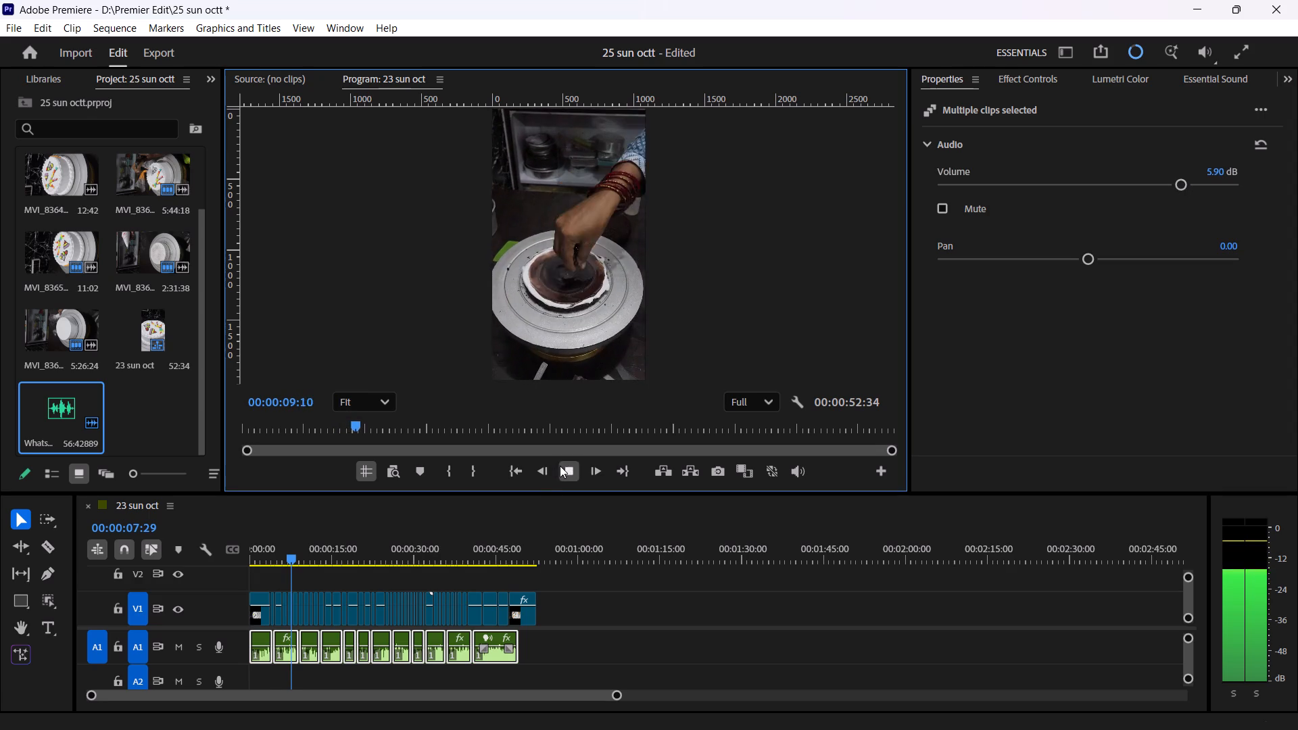
# Replay the opening to about 00:00:03:15 and trim about 00:00:00:39 off the start of the first V1 clip, MVI_8365.
pyautogui.moveTo(298, 548); pyautogui.dragTo(0, 559)
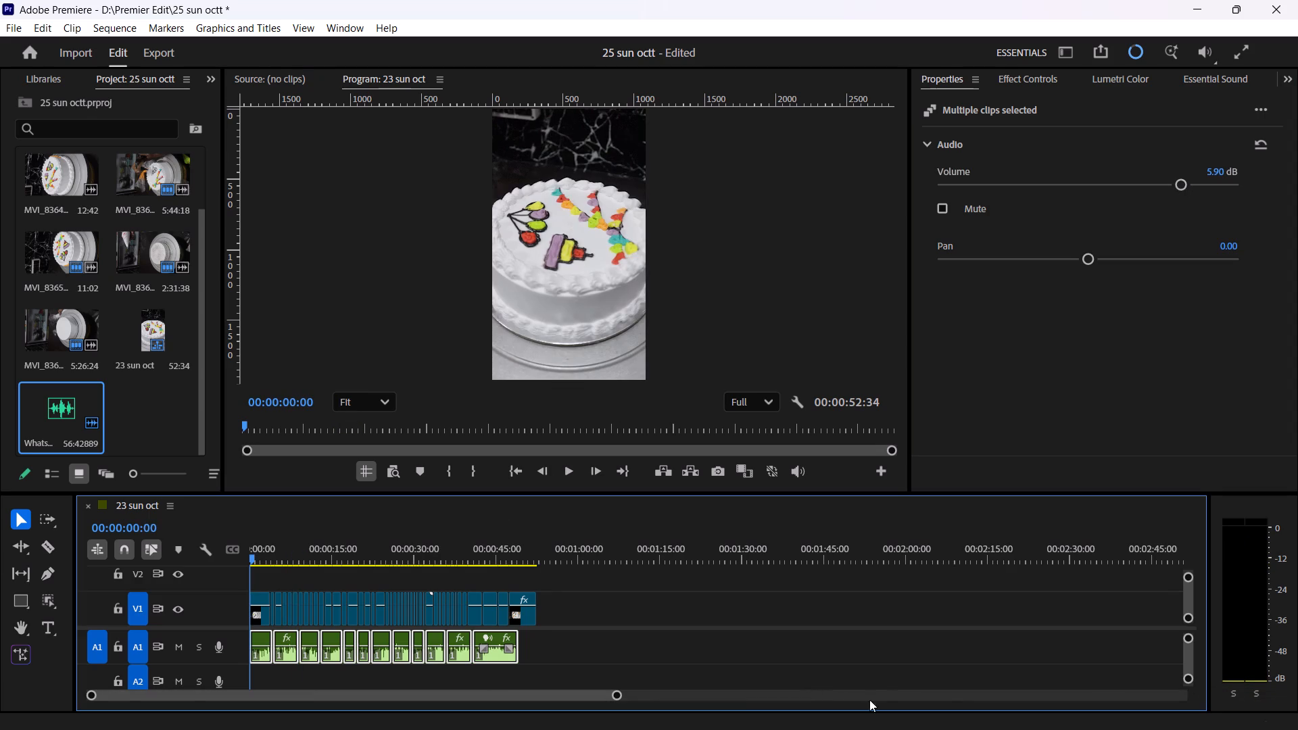
pyautogui.moveTo(617, 693); pyautogui.dragTo(319, 713)
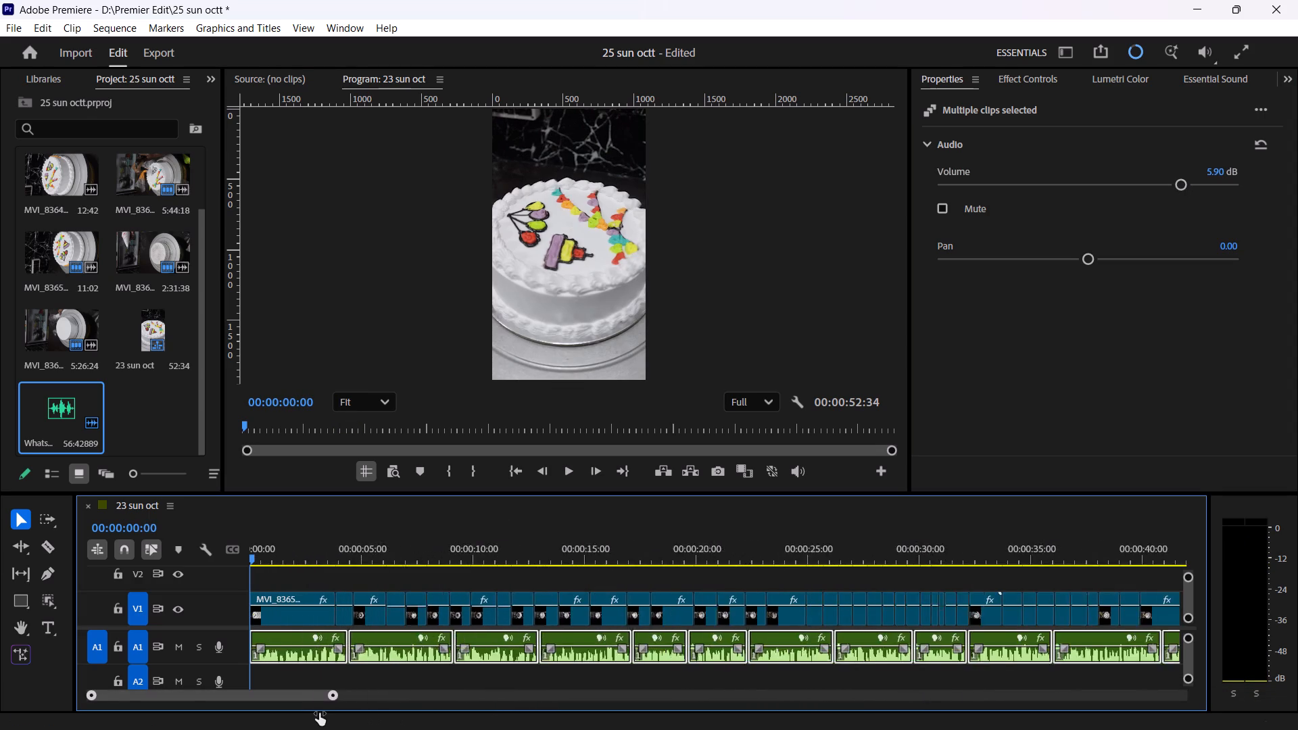
pyautogui.moveTo(319, 713); pyautogui.dragTo(248, 722)
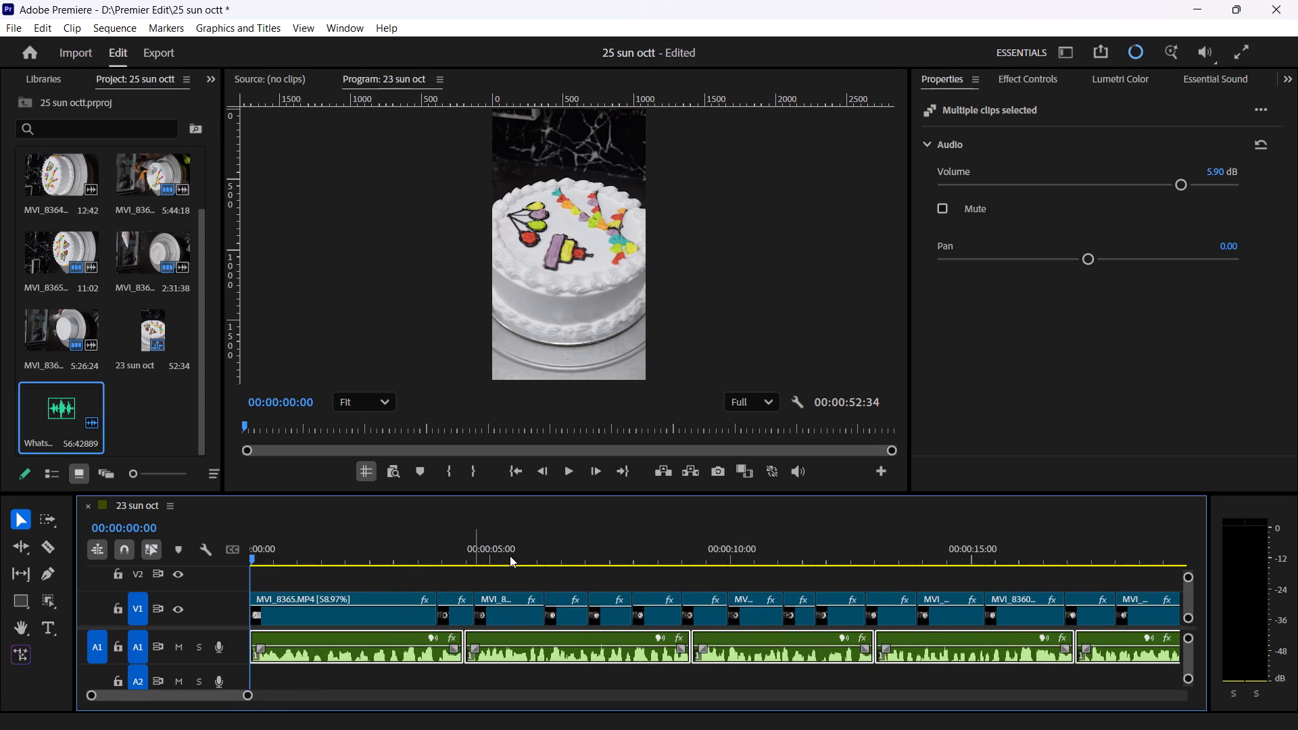
pyautogui.click(566, 470)
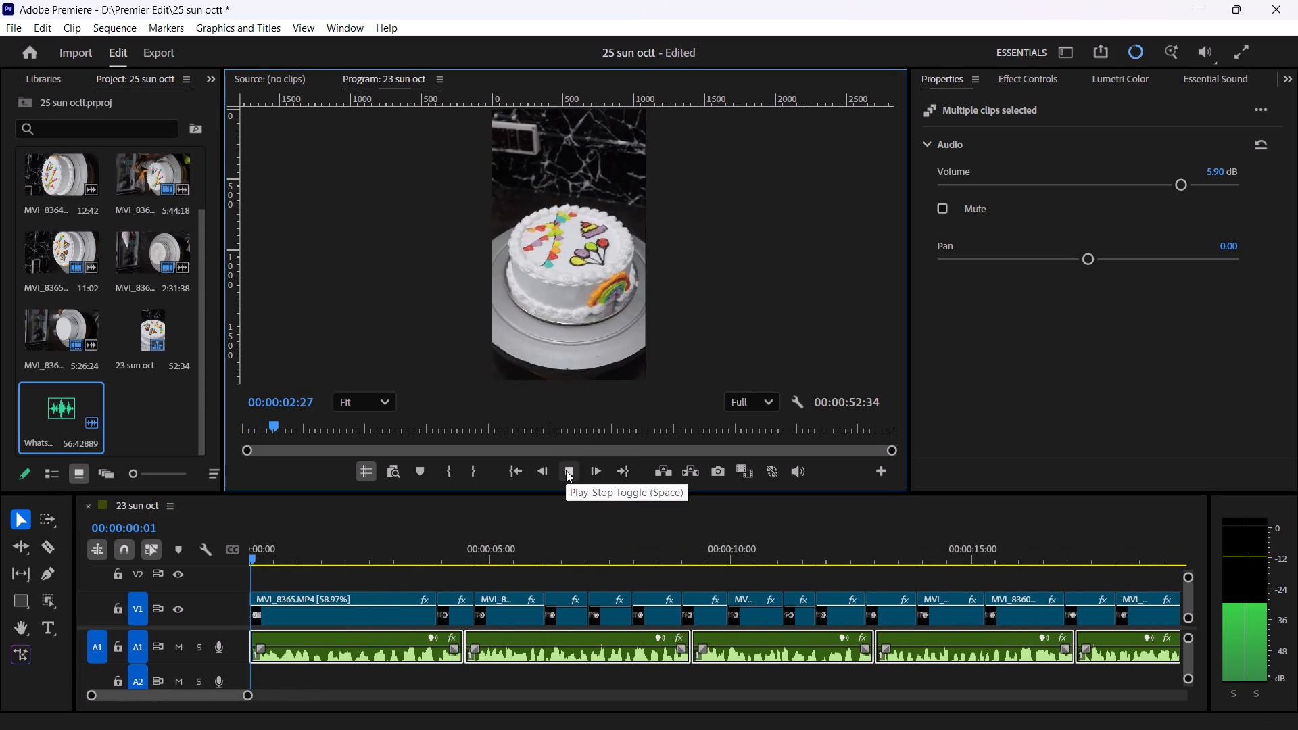
pyautogui.click(566, 470)
pyautogui.click(301, 602)
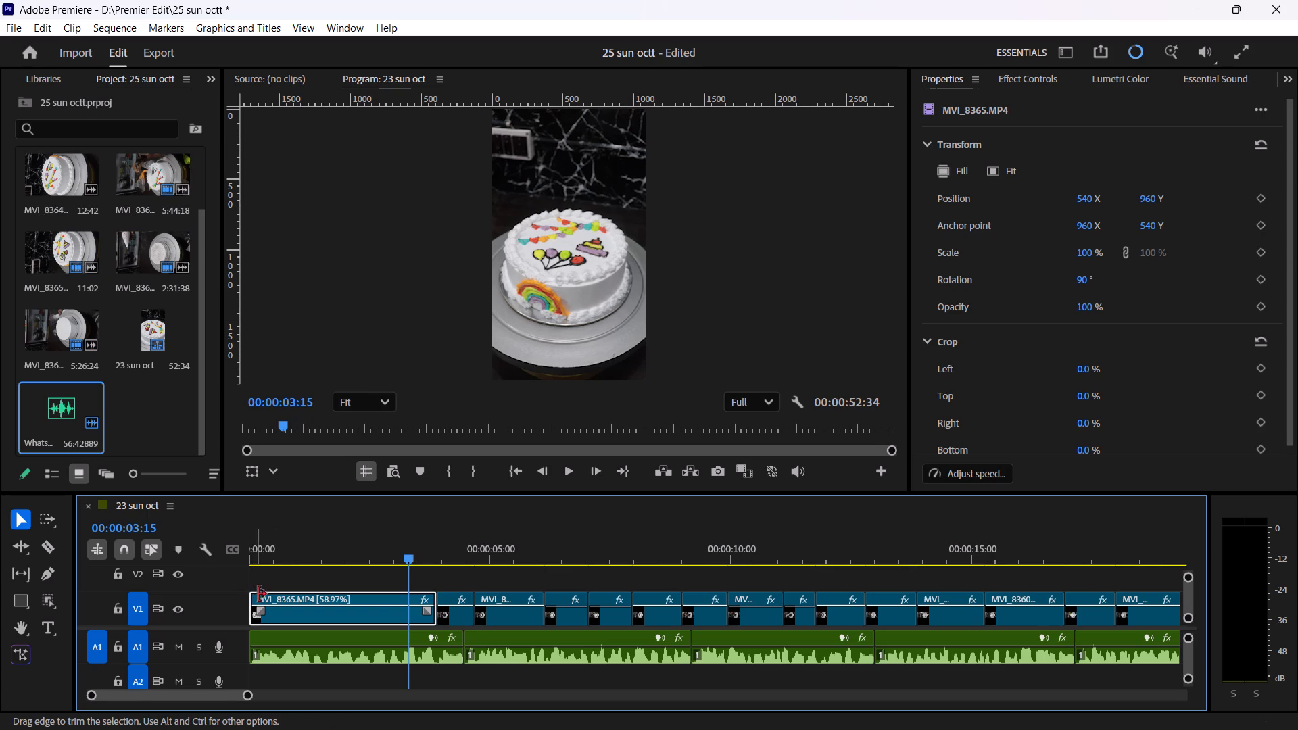
pyautogui.click(272, 584)
pyautogui.click(270, 605)
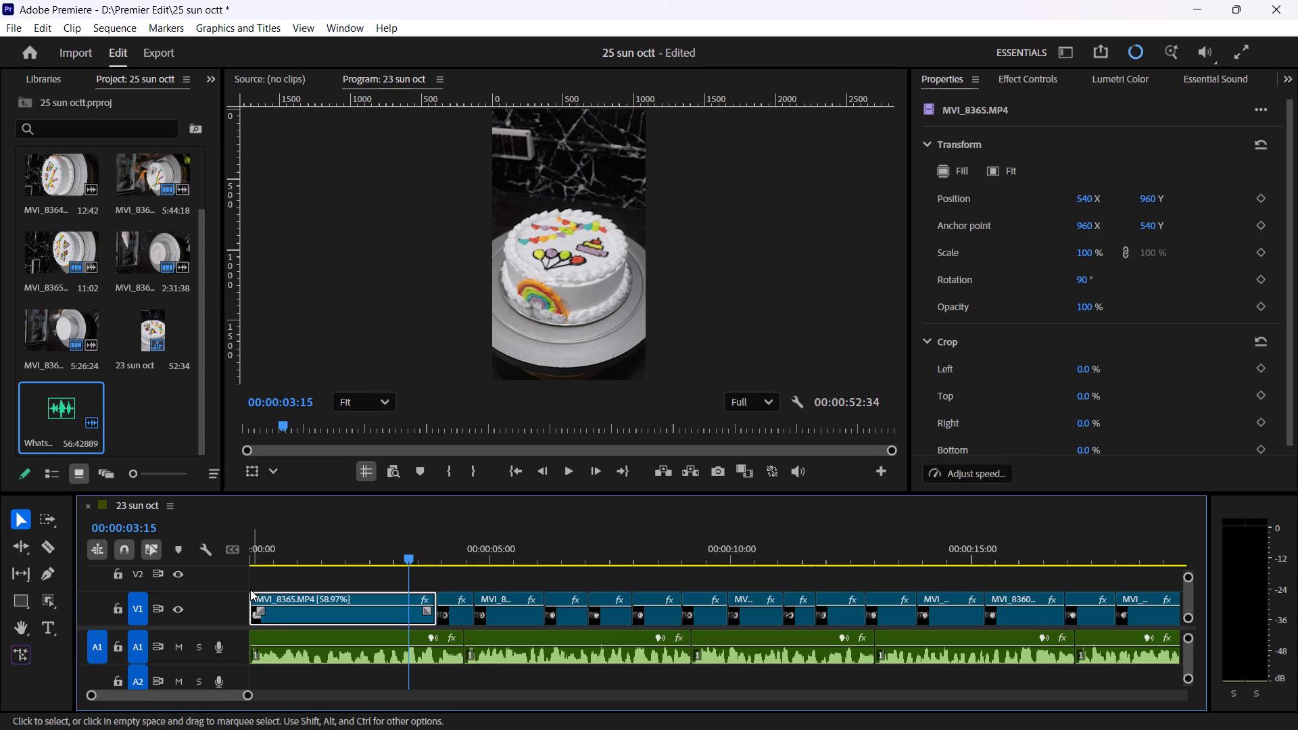
pyautogui.moveTo(252, 593); pyautogui.dragTo(283, 600)
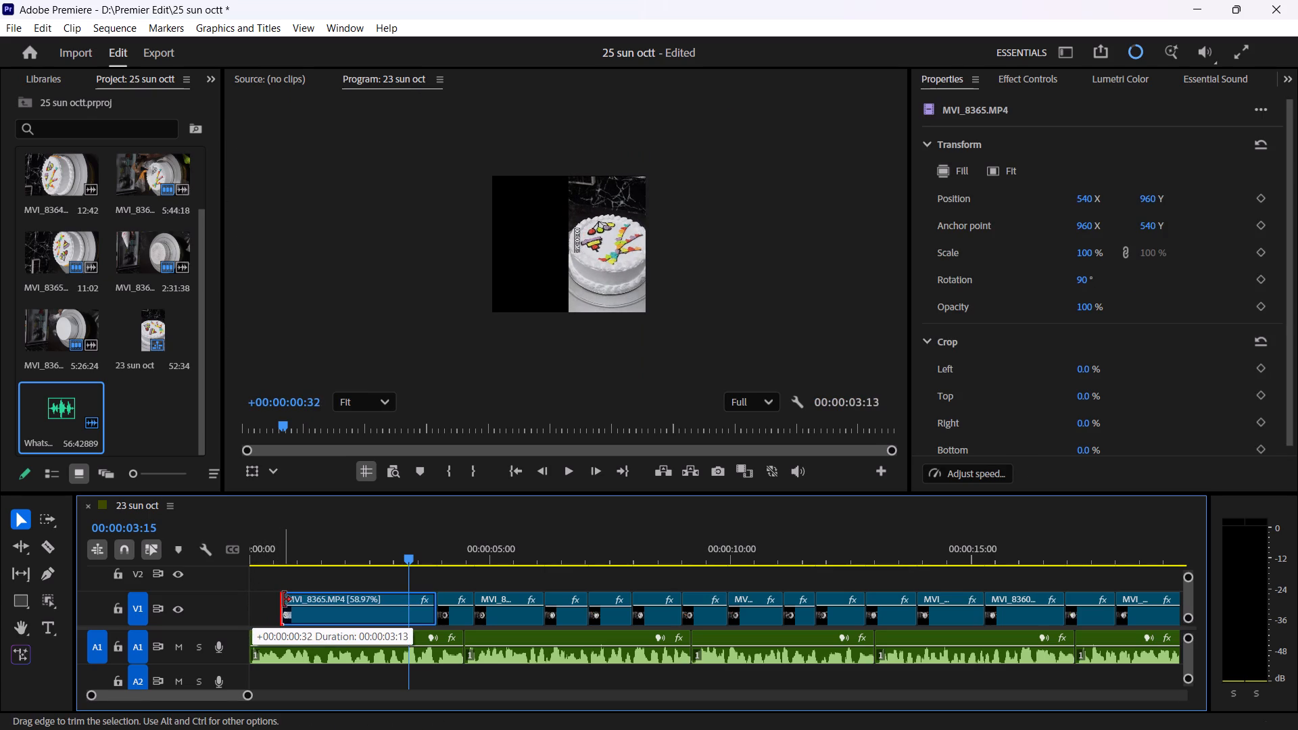
pyautogui.moveTo(283, 600); pyautogui.dragTo(287, 604)
# Move the trimmed MVI_8365 opening clip on V1 back to the very start of the sequence.
pyautogui.moveTo(325, 614); pyautogui.dragTo(320, 612)
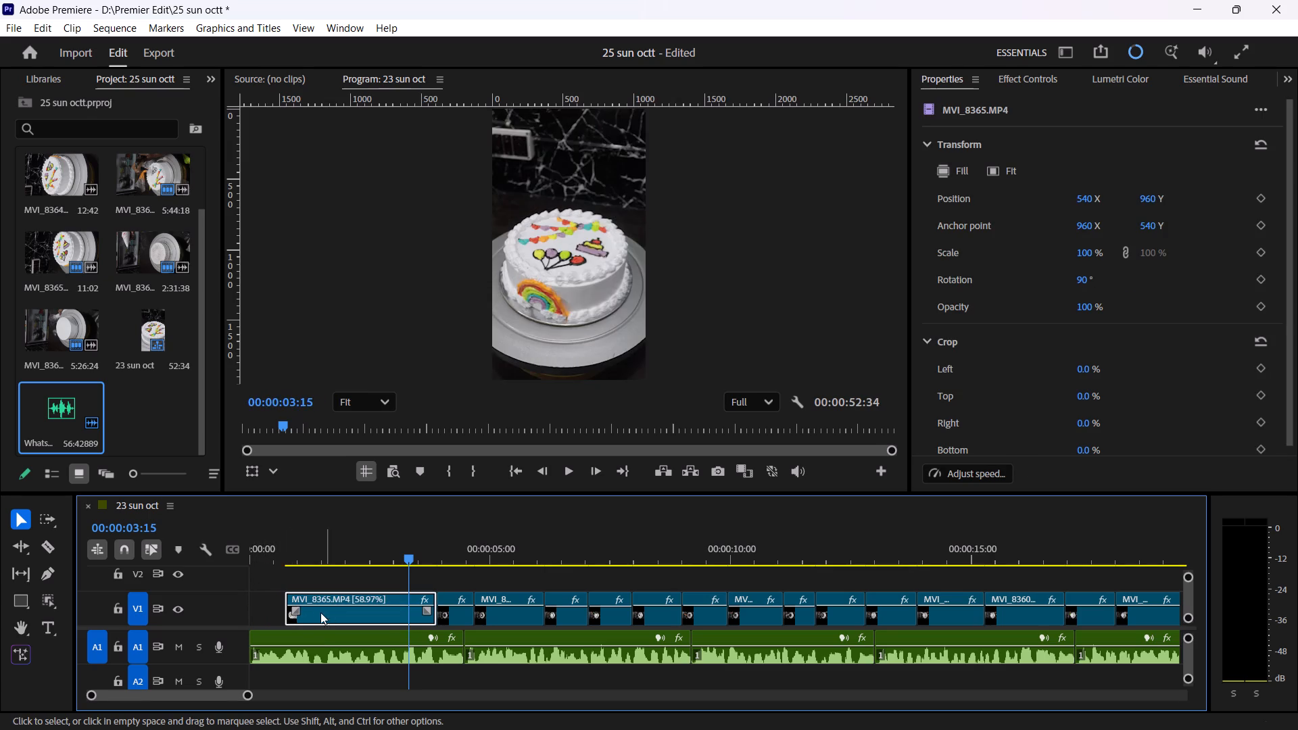
pyautogui.moveTo(320, 612); pyautogui.dragTo(295, 610)
pyautogui.click(297, 605)
pyautogui.moveTo(303, 609); pyautogui.dragTo(297, 610)
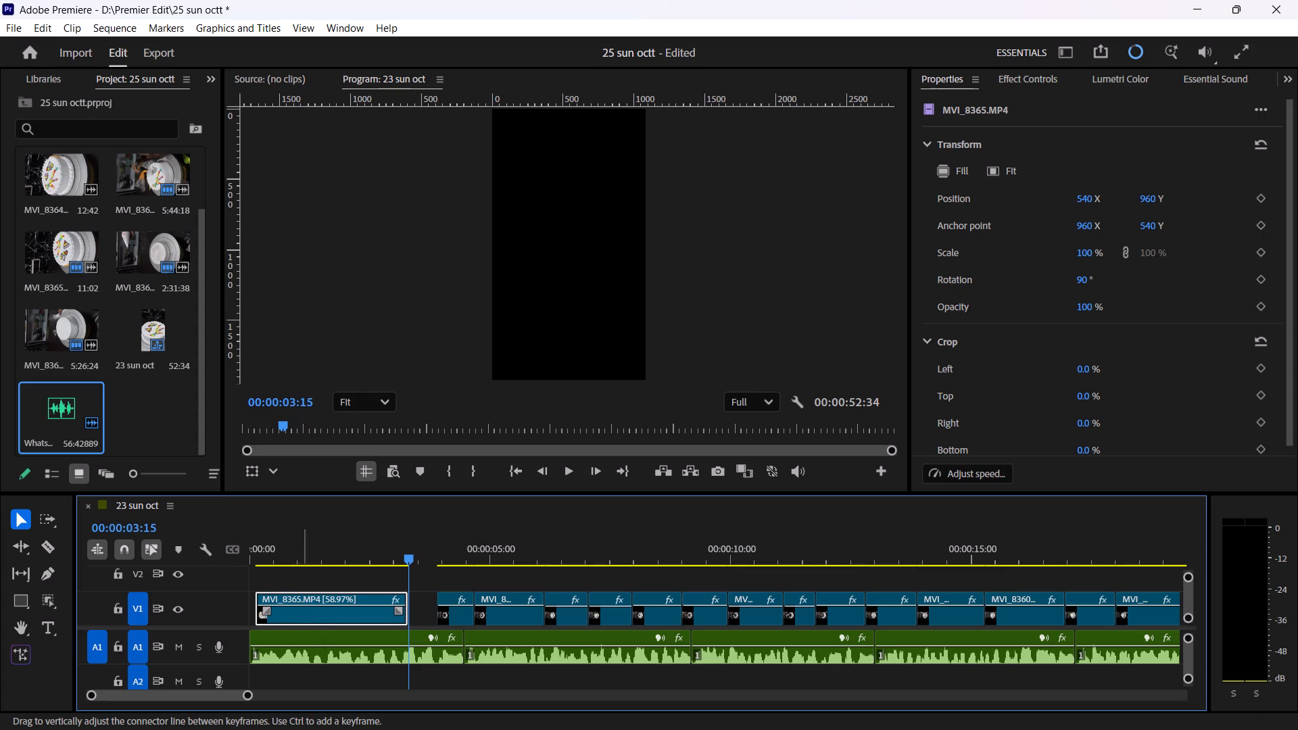
pyautogui.moveTo(297, 610); pyautogui.dragTo(274, 608)
pyautogui.moveTo(322, 615); pyautogui.dragTo(287, 613)
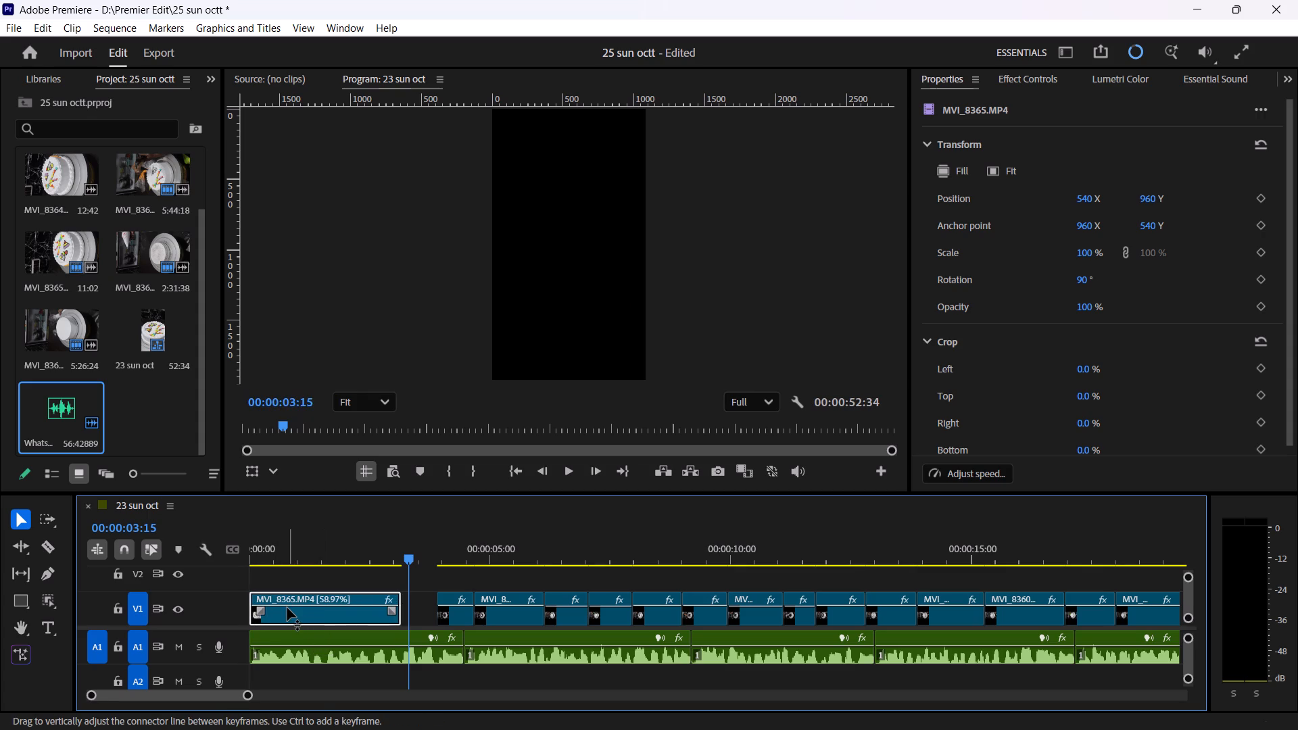
pyautogui.moveTo(291, 602); pyautogui.dragTo(296, 583)
# Replay the opening, move all V1 clips after the first MVI_8365 clip earlier to close the gap, and check the join by playback.
pyautogui.moveTo(289, 552); pyautogui.dragTo(235, 548)
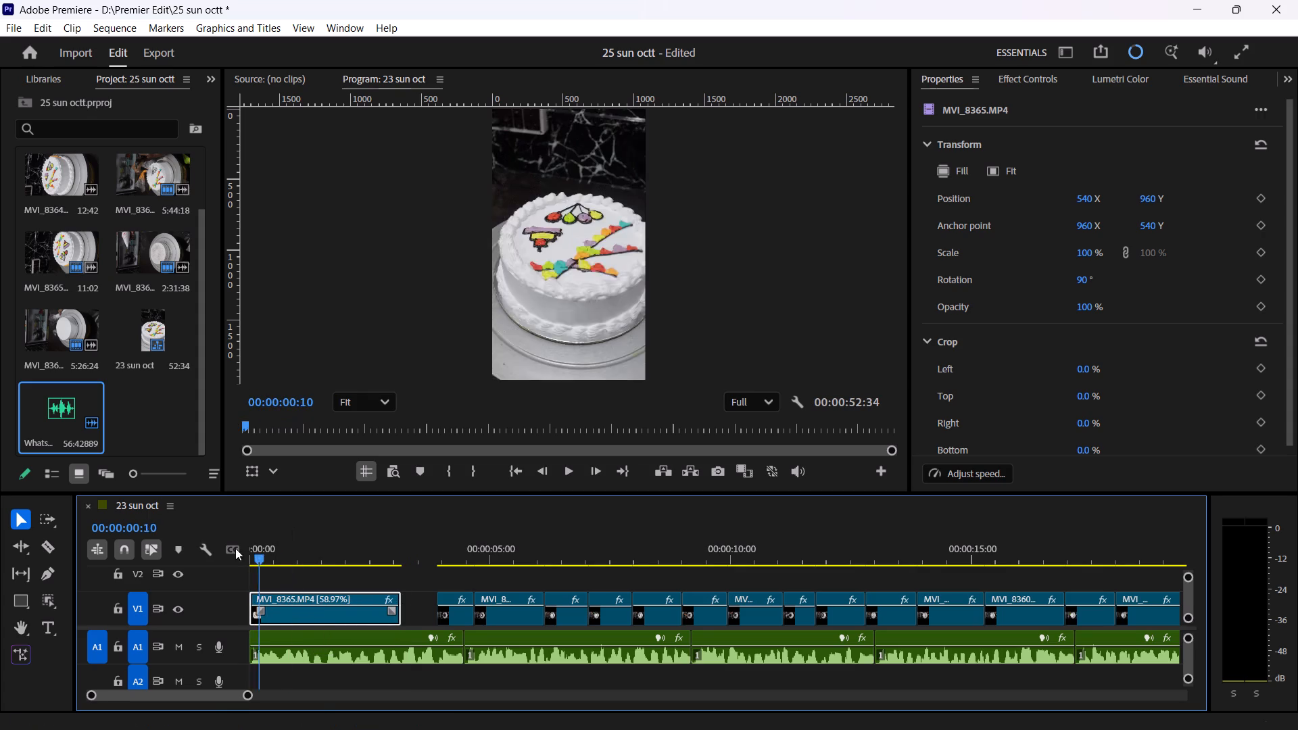
pyautogui.moveTo(235, 548); pyautogui.dragTo(222, 545)
pyautogui.click(568, 466)
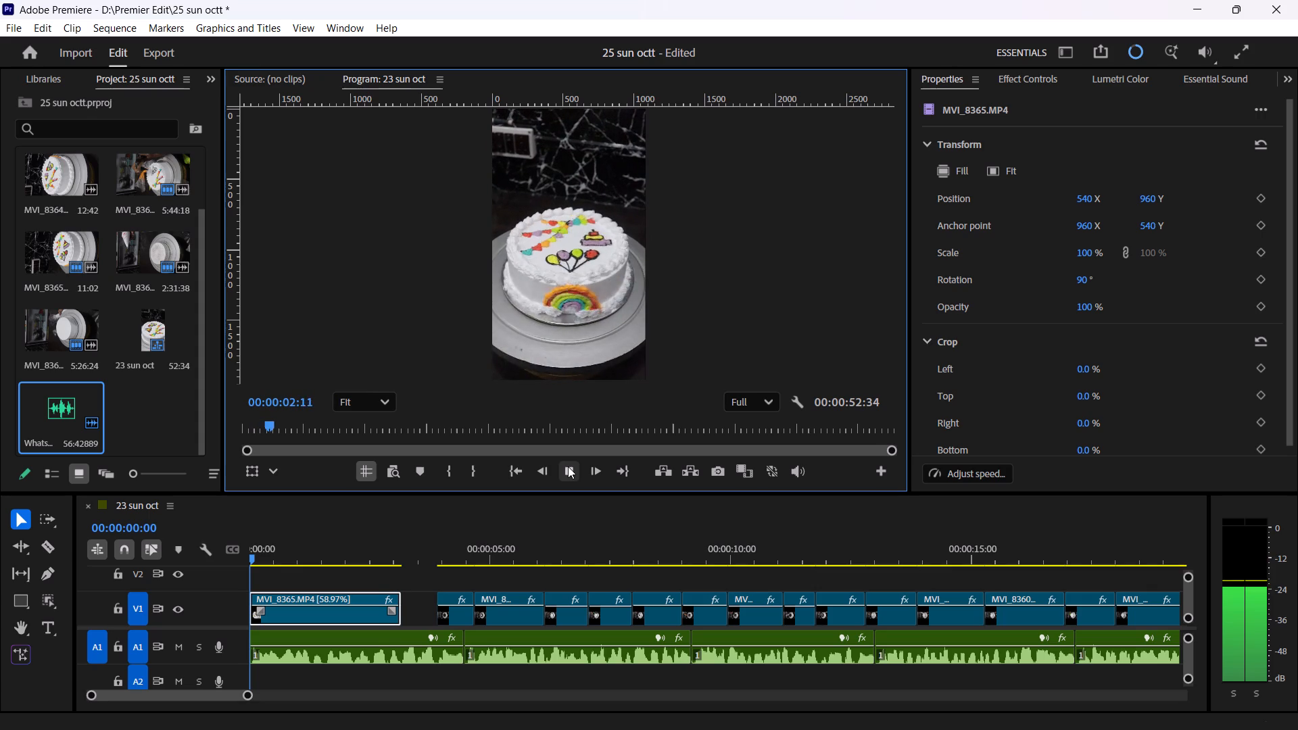
pyautogui.click(568, 466)
pyautogui.click(567, 466)
pyautogui.click(567, 466)
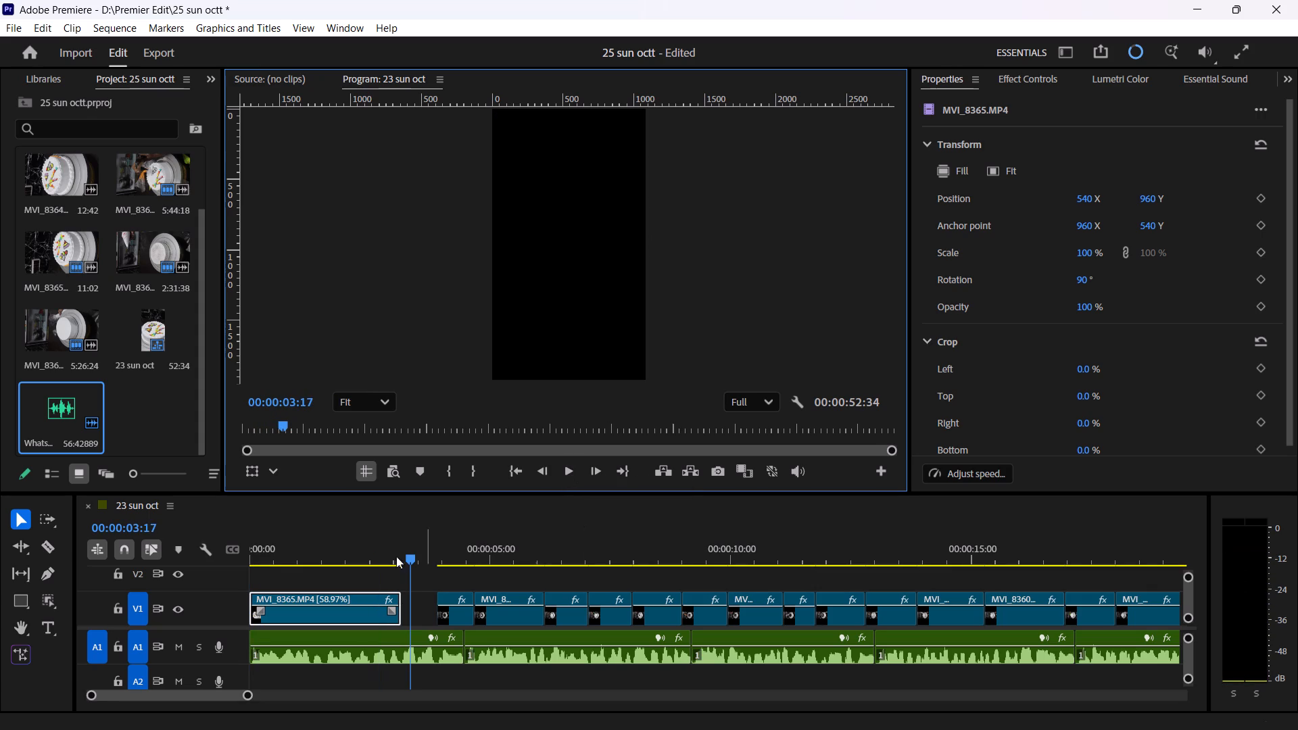
pyautogui.moveTo(248, 700); pyautogui.dragTo(369, 689)
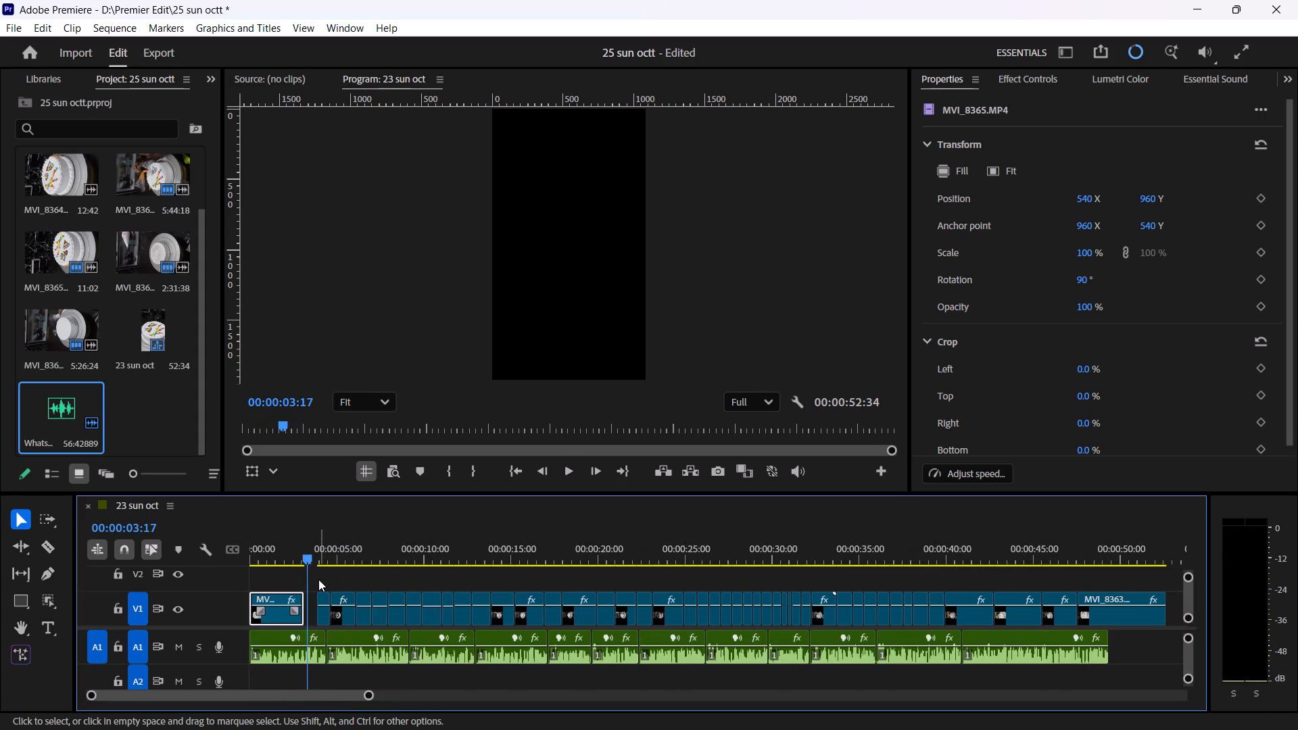
pyautogui.moveTo(318, 580); pyautogui.dragTo(1109, 600)
pyautogui.moveTo(1109, 613); pyautogui.dragTo(1097, 614)
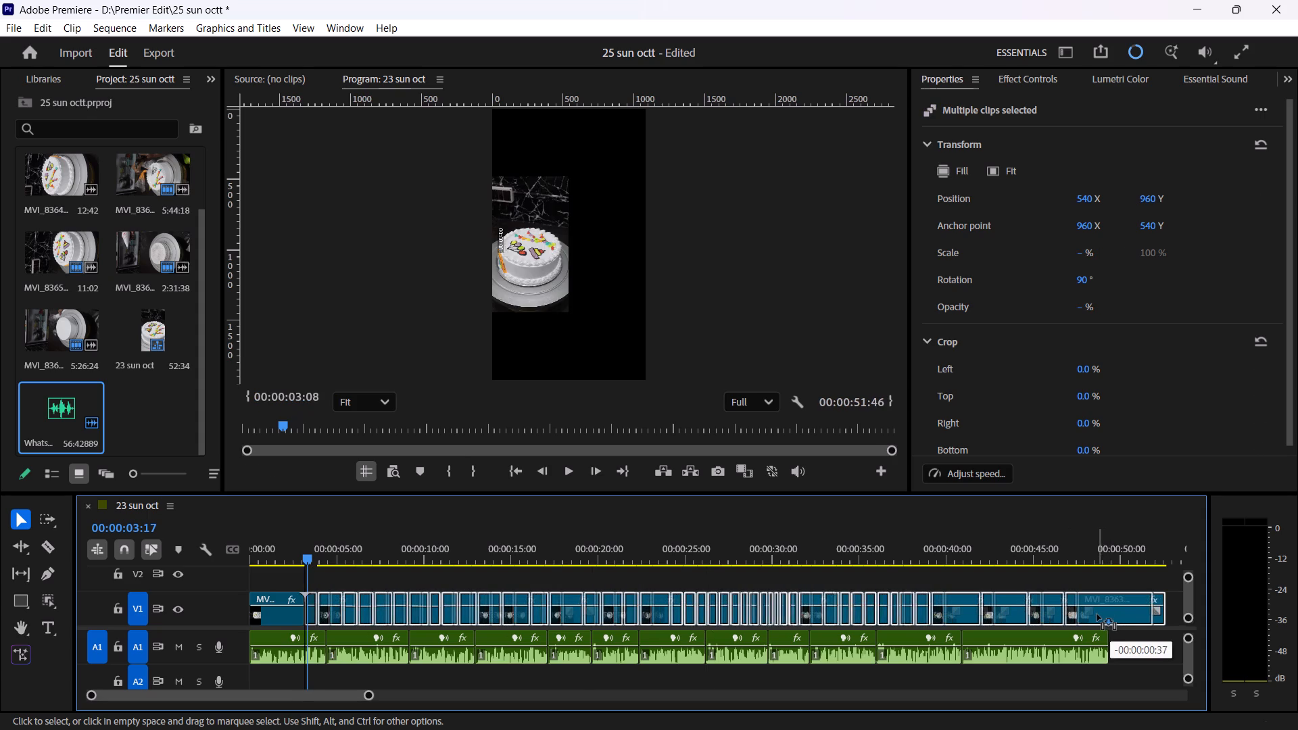
pyautogui.moveTo(1097, 614); pyautogui.dragTo(1096, 620)
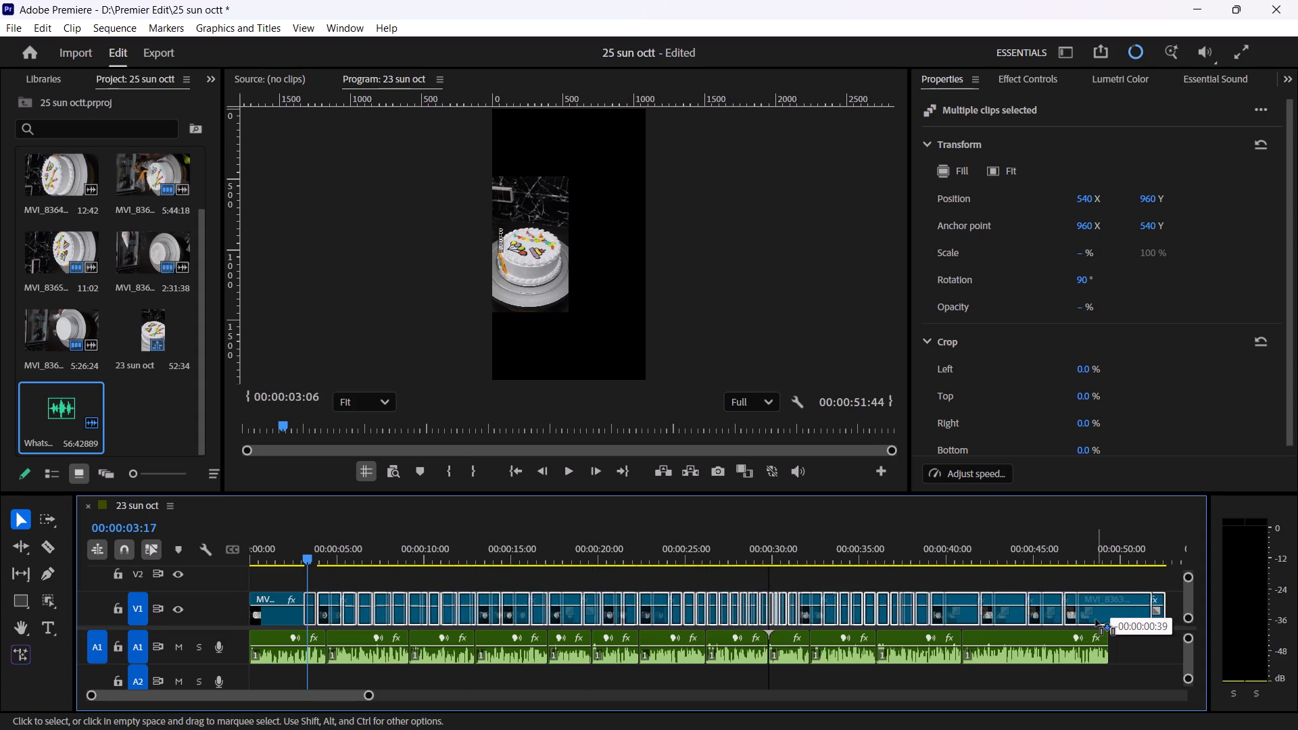
pyautogui.moveTo(1096, 620); pyautogui.dragTo(1095, 620)
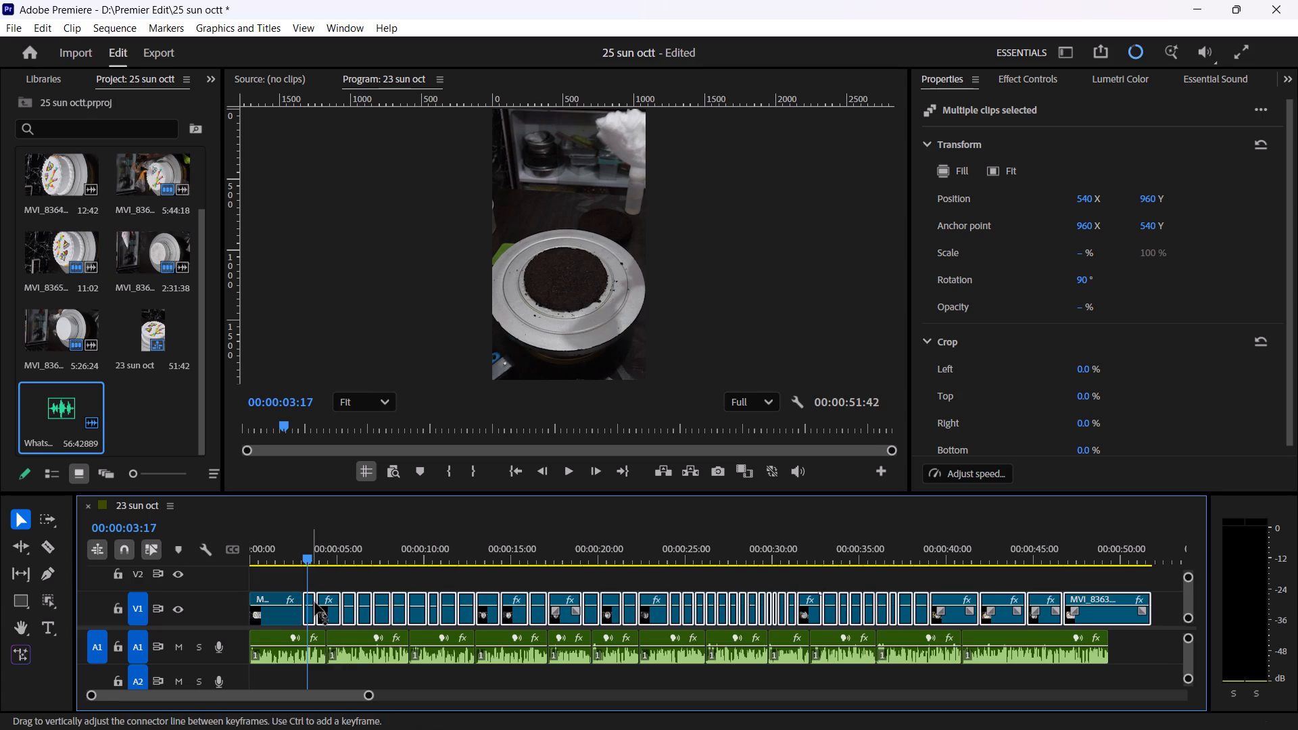
pyautogui.click(297, 583)
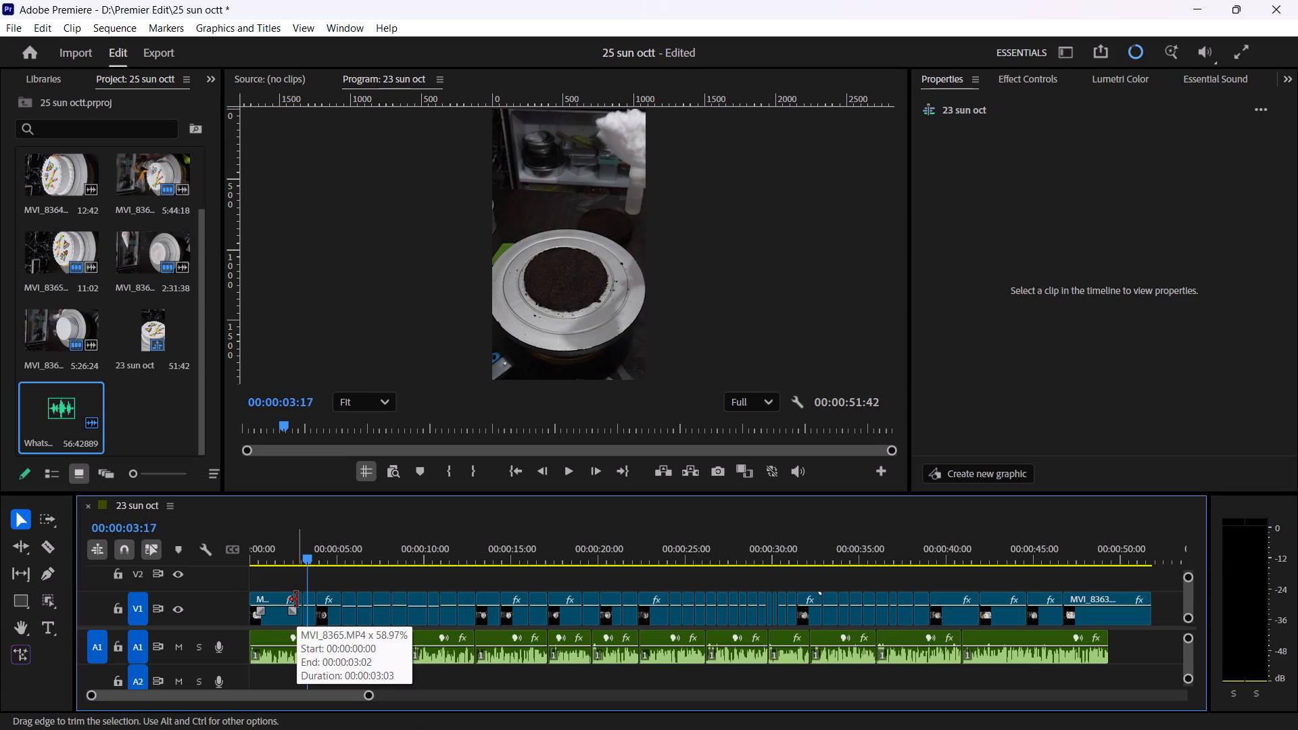
pyautogui.click(571, 477)
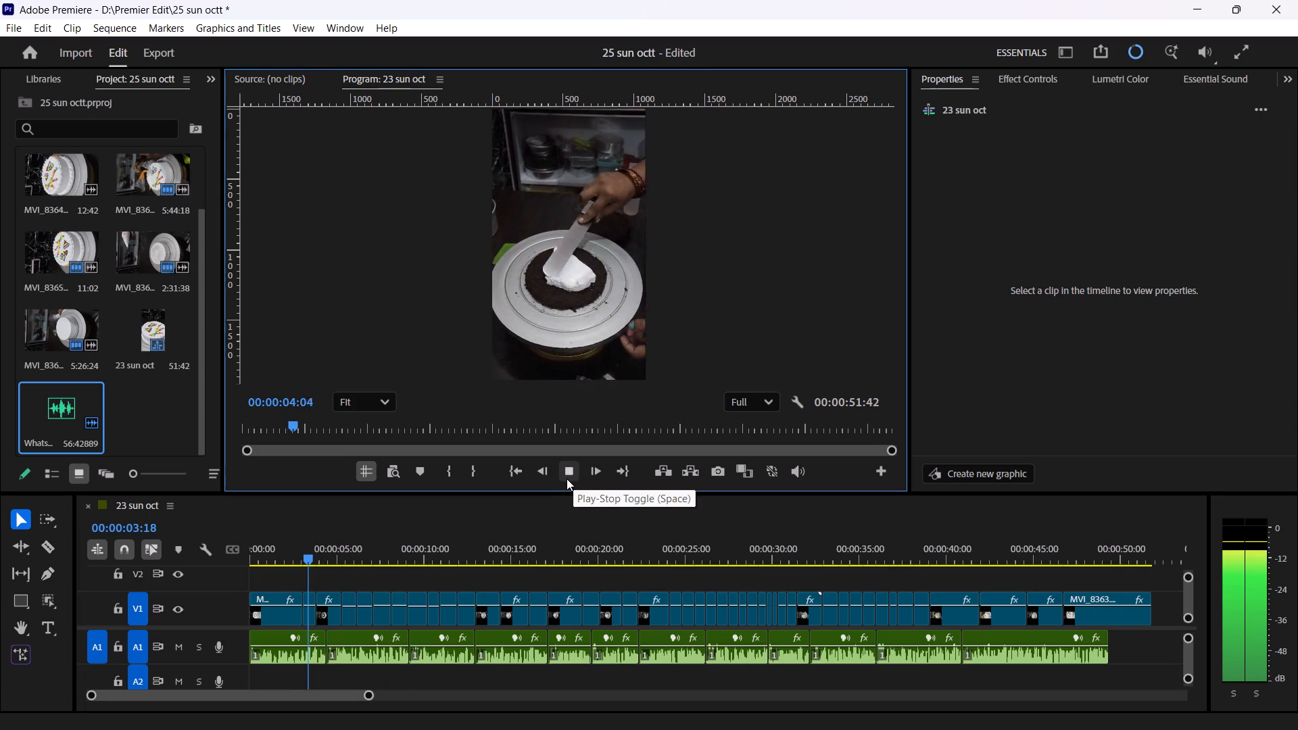
pyautogui.click(567, 479)
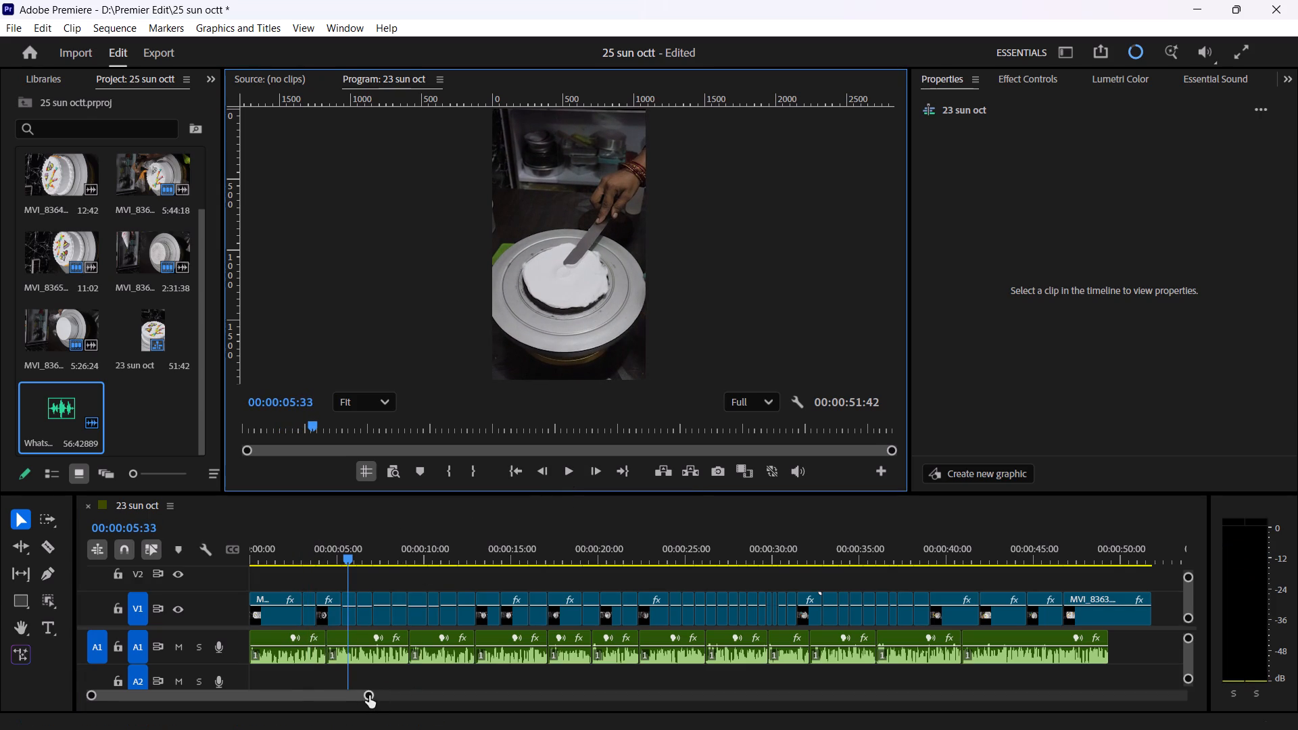
# Apply the Light Leak video transition to the V1 cut between the opening MVI_8365 clip and the following clip, at about 00:00:03:00.
pyautogui.moveTo(369, 696); pyautogui.dragTo(242, 716)
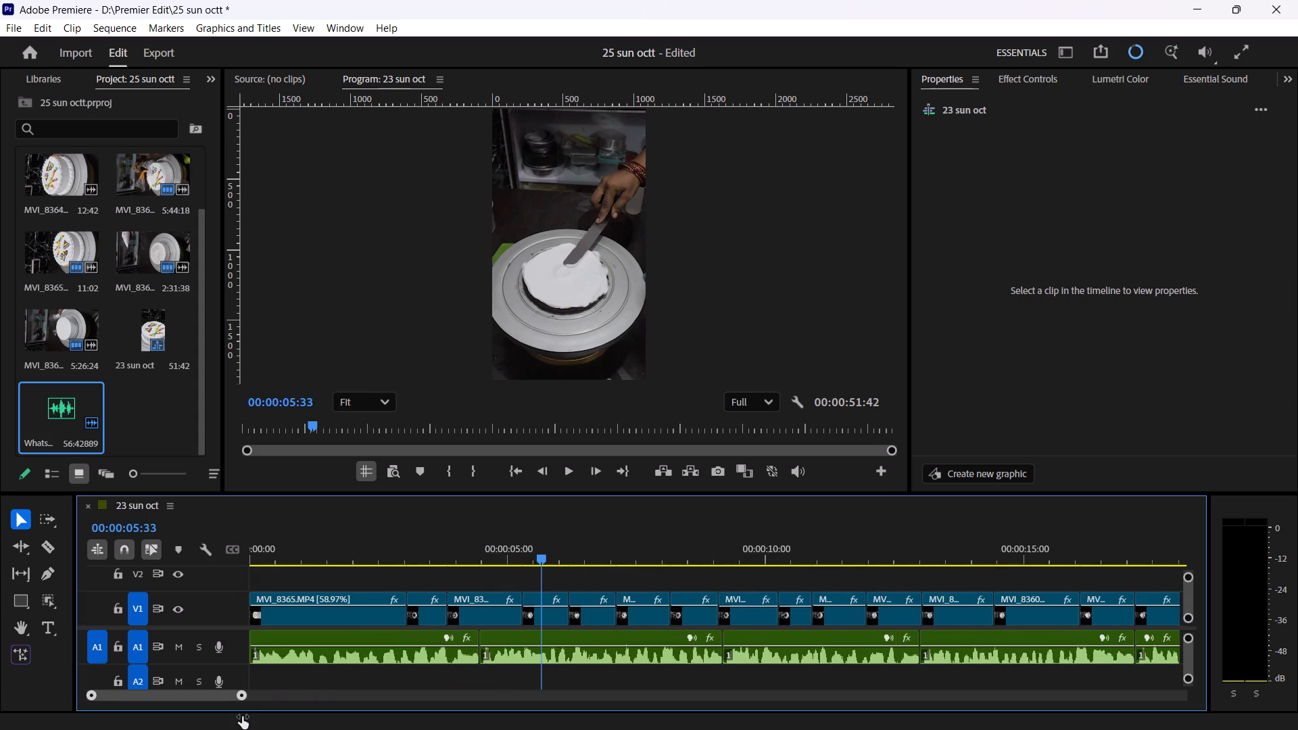
pyautogui.moveTo(242, 716); pyautogui.dragTo(210, 729)
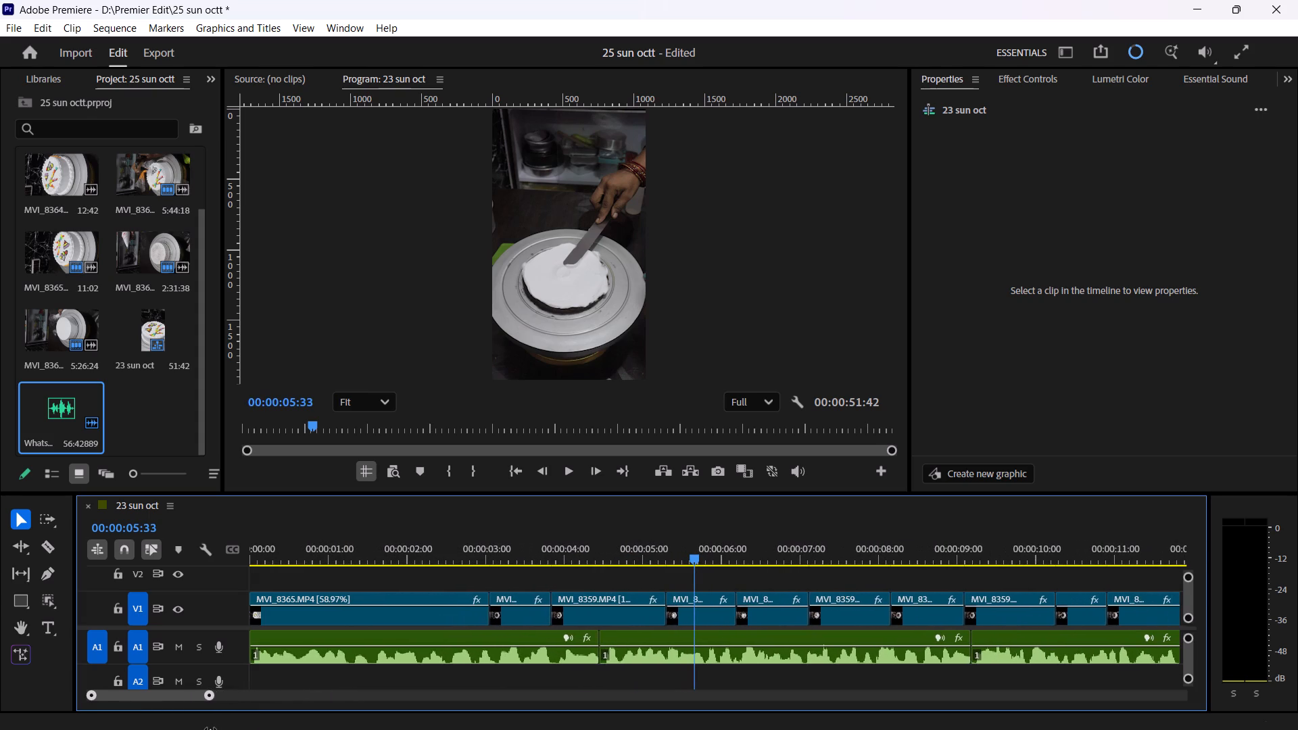
pyautogui.moveTo(210, 729); pyautogui.dragTo(197, 729)
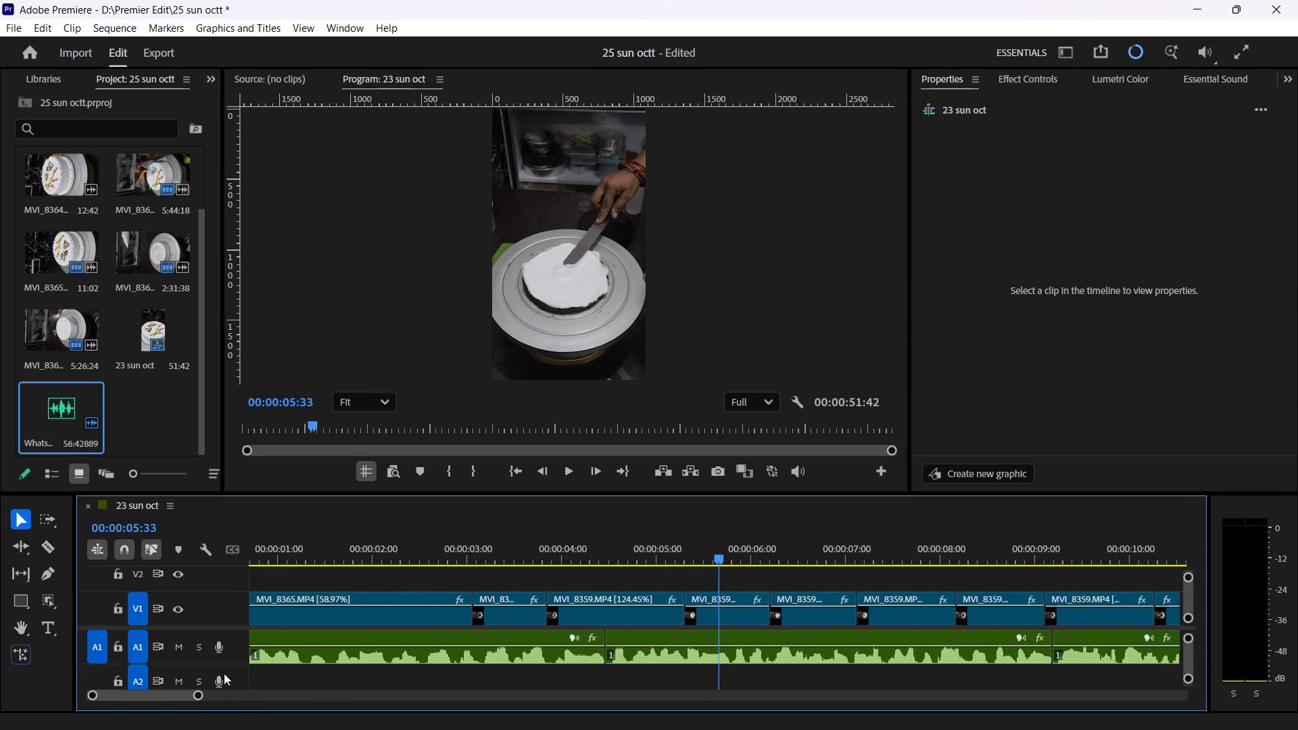
pyautogui.moveTo(450, 552); pyautogui.dragTo(435, 598)
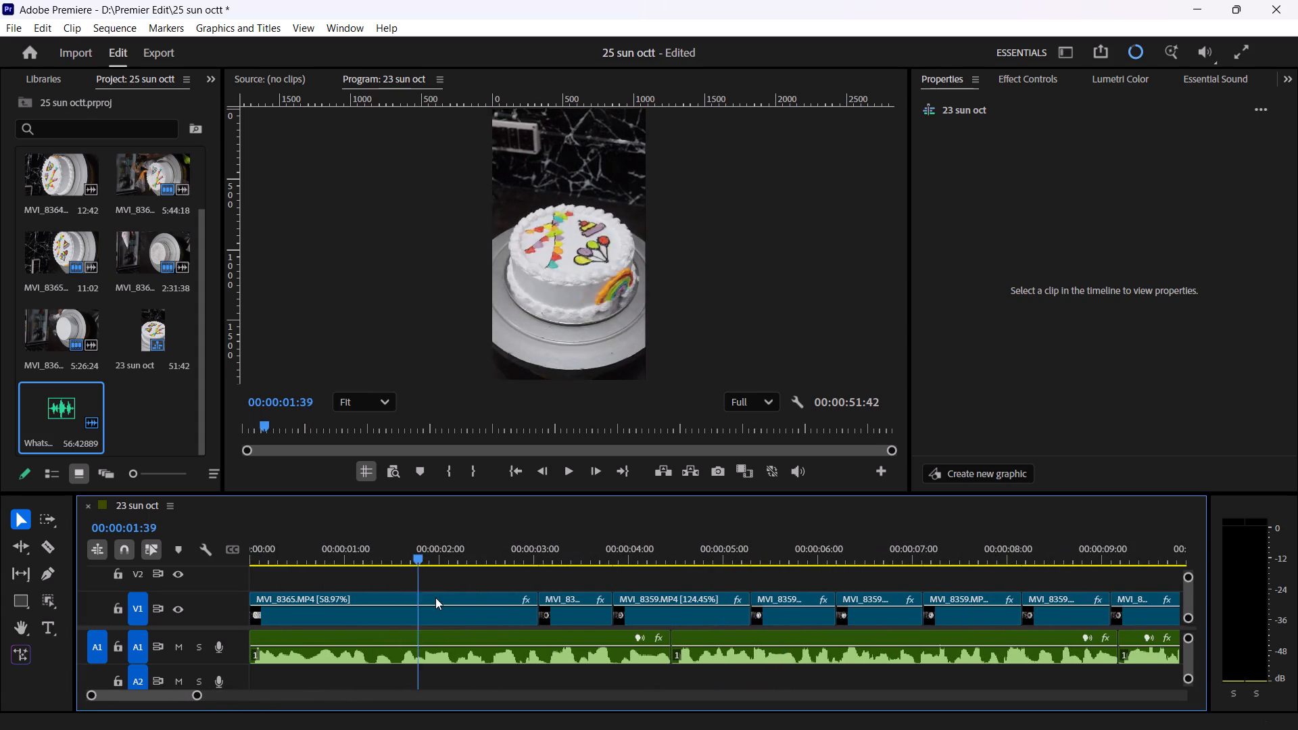
pyautogui.moveTo(435, 598); pyautogui.dragTo(475, 598)
pyautogui.moveTo(518, 581); pyautogui.dragTo(557, 602)
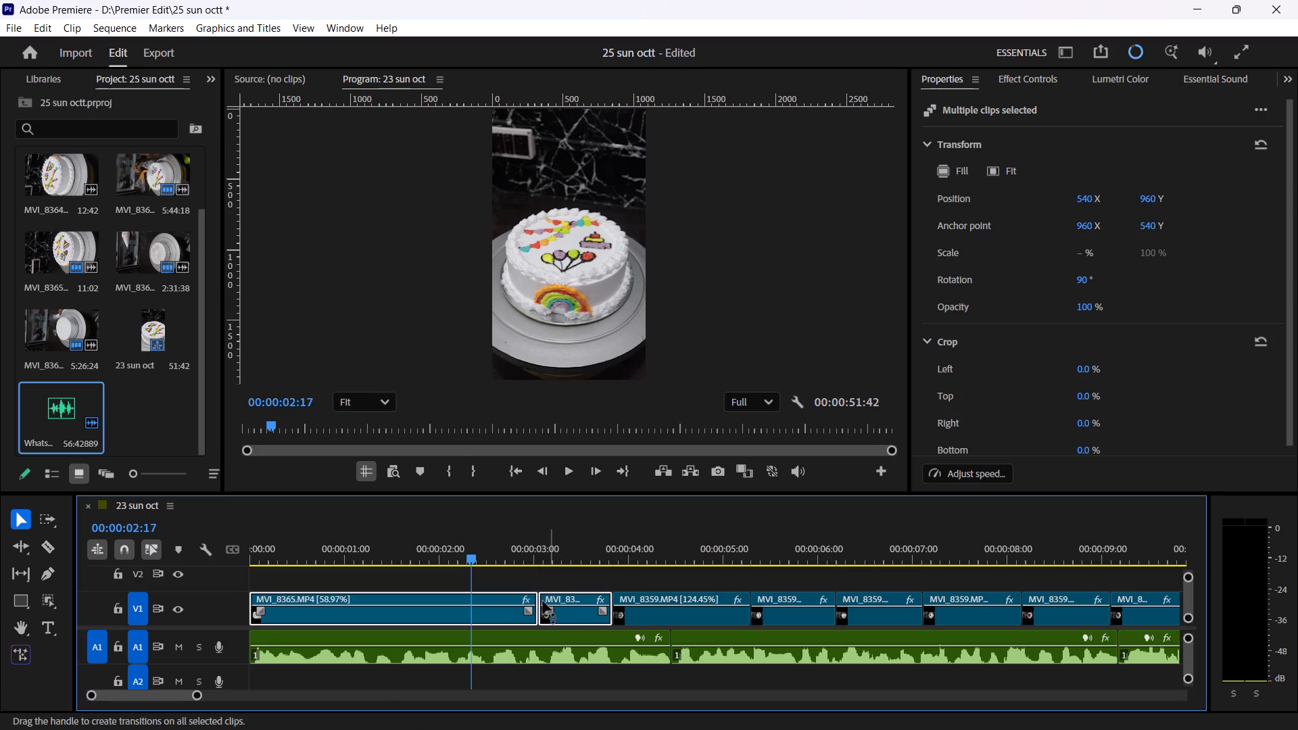
pyautogui.click(214, 85)
pyautogui.click(208, 121)
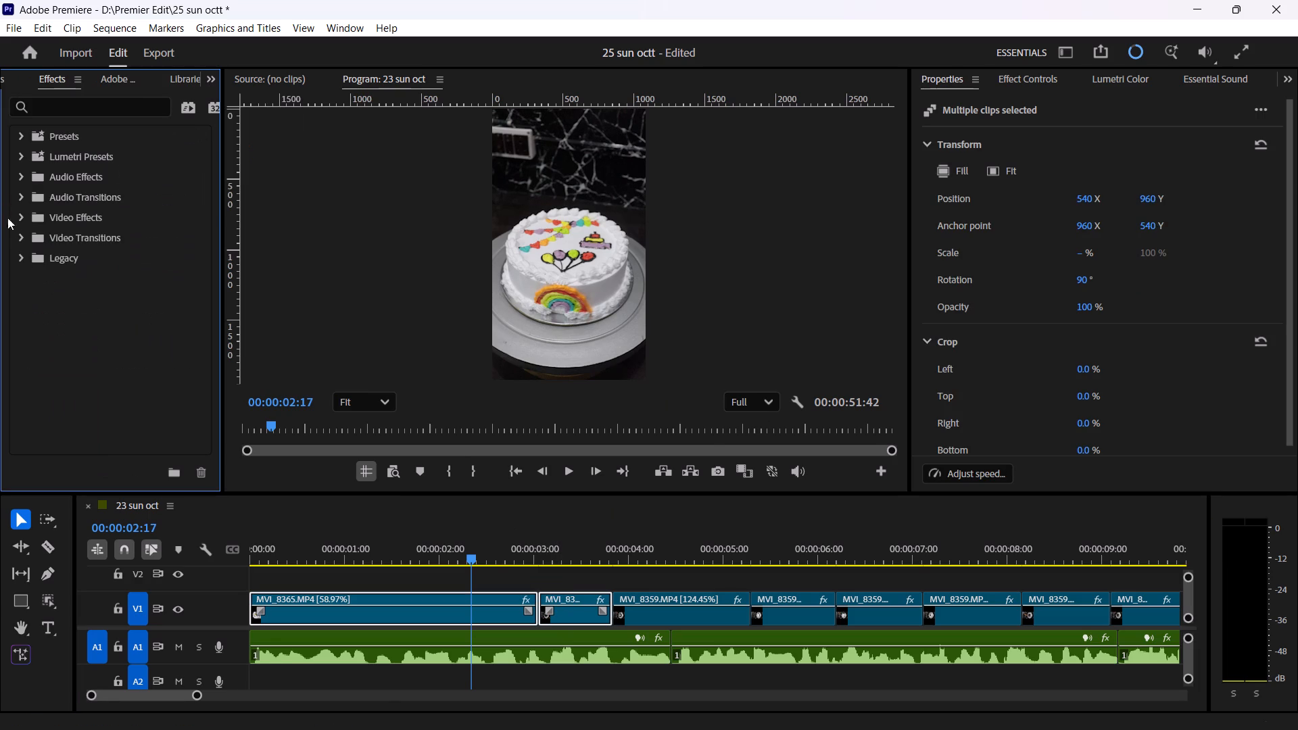
pyautogui.click(20, 241)
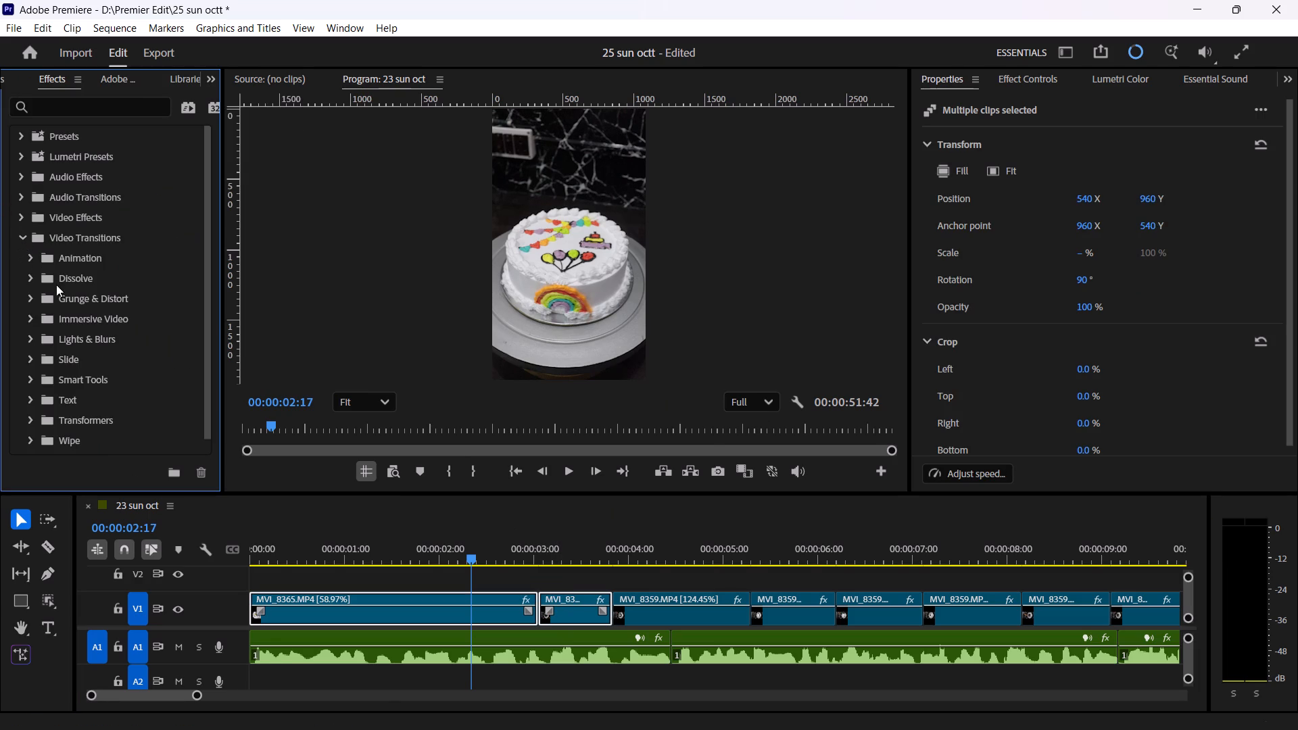
pyautogui.click(28, 331)
pyautogui.scroll(-2, 120, 381)
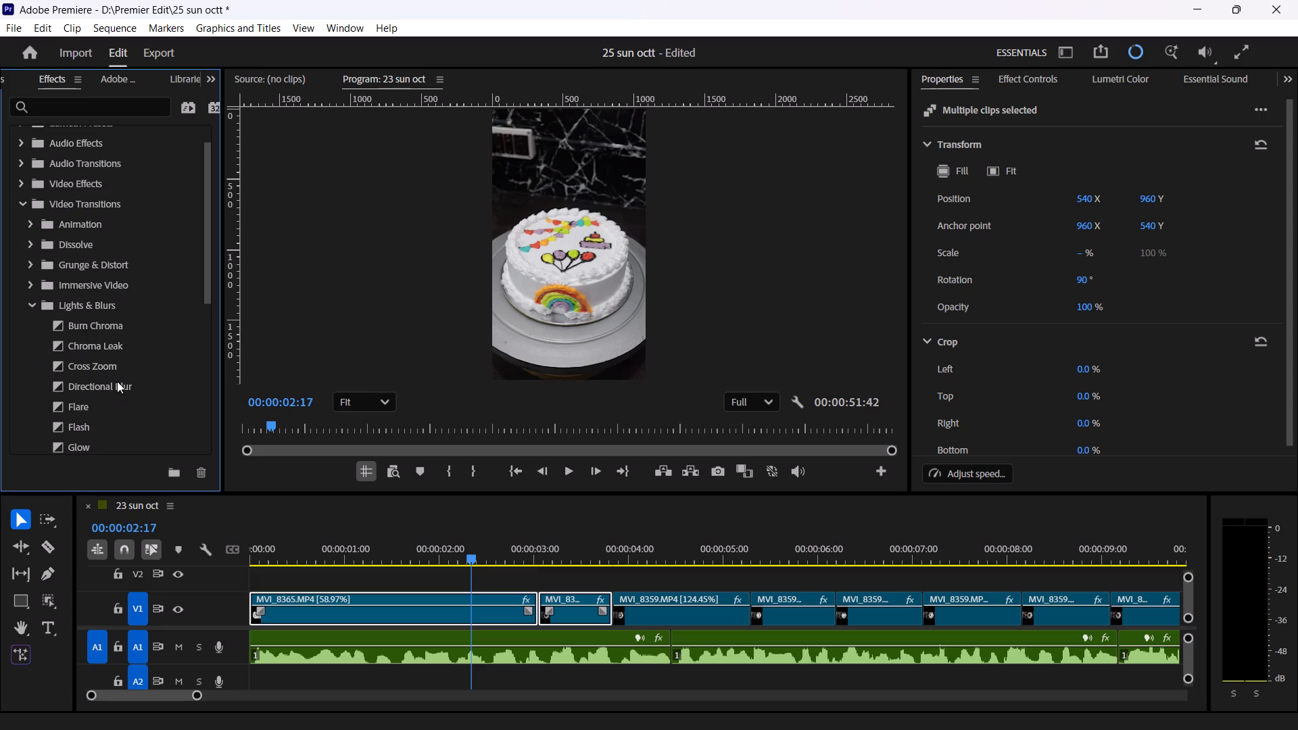
pyautogui.scroll(-3, 117, 381)
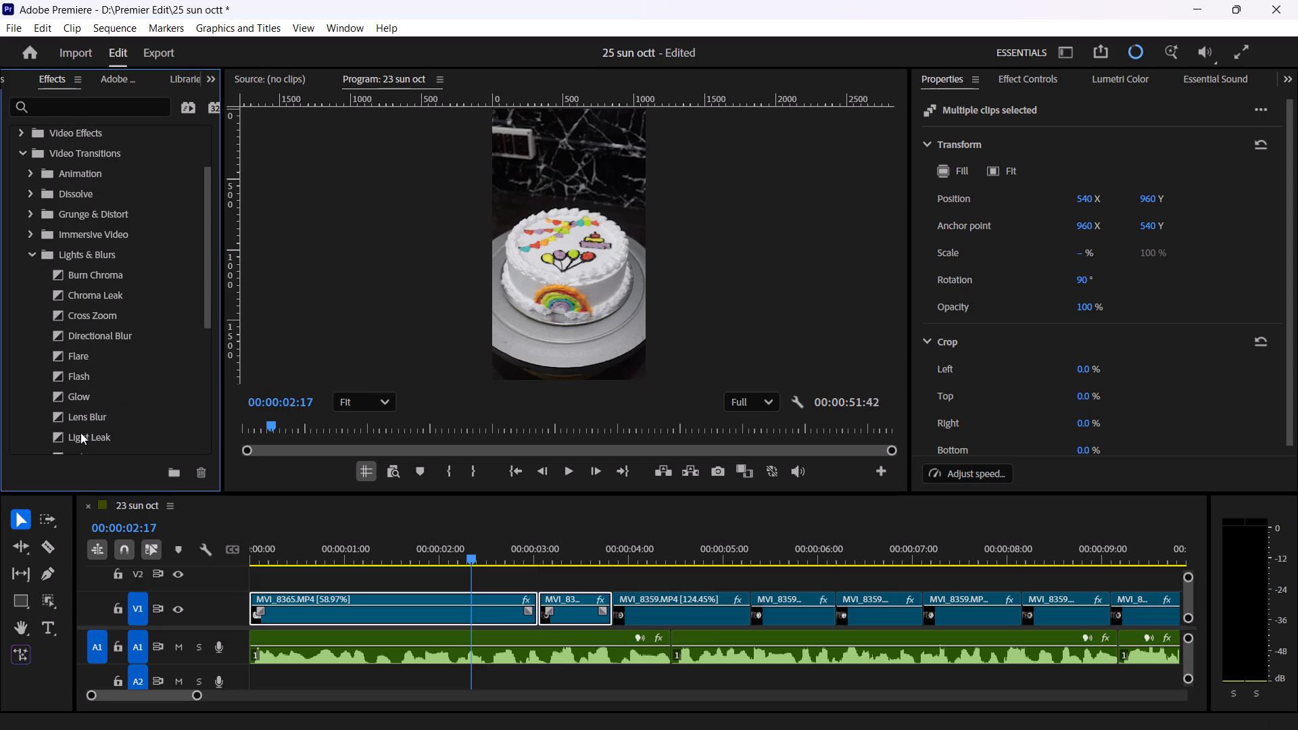
pyautogui.moveTo(80, 433); pyautogui.dragTo(547, 603)
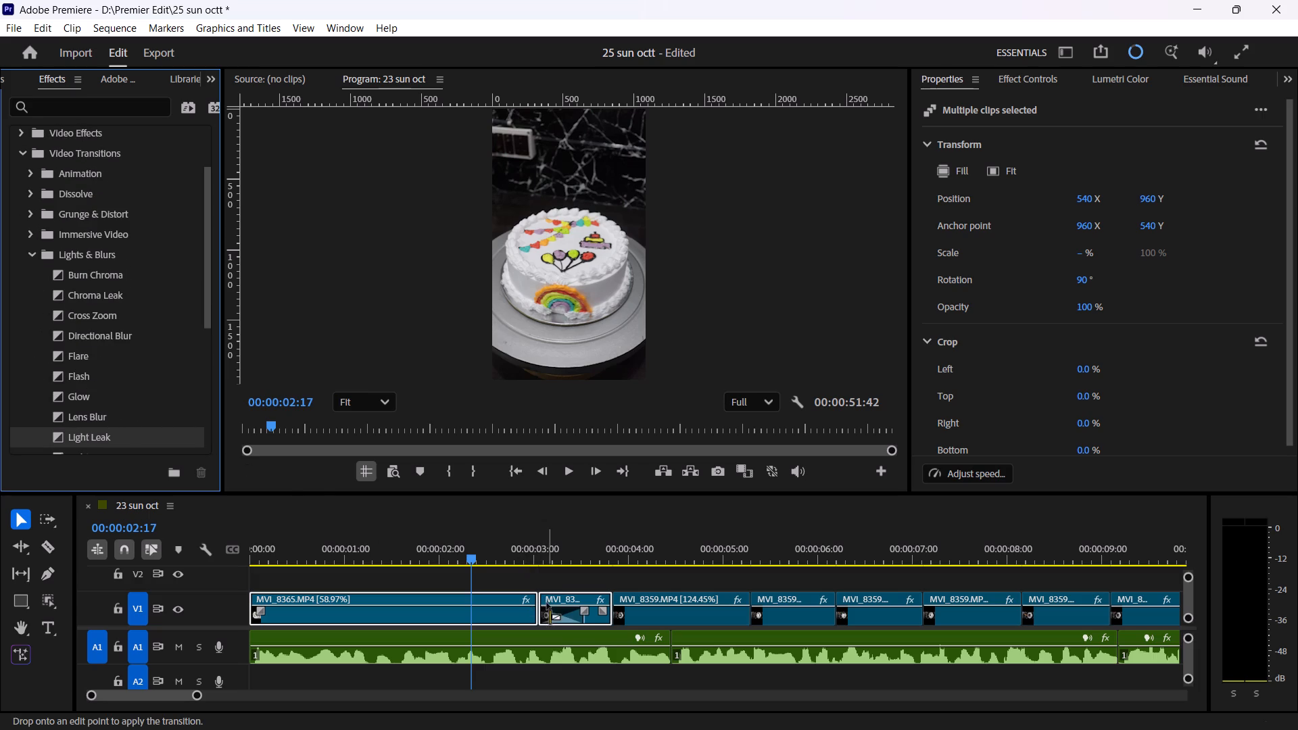
pyautogui.moveTo(547, 603); pyautogui.dragTo(535, 602)
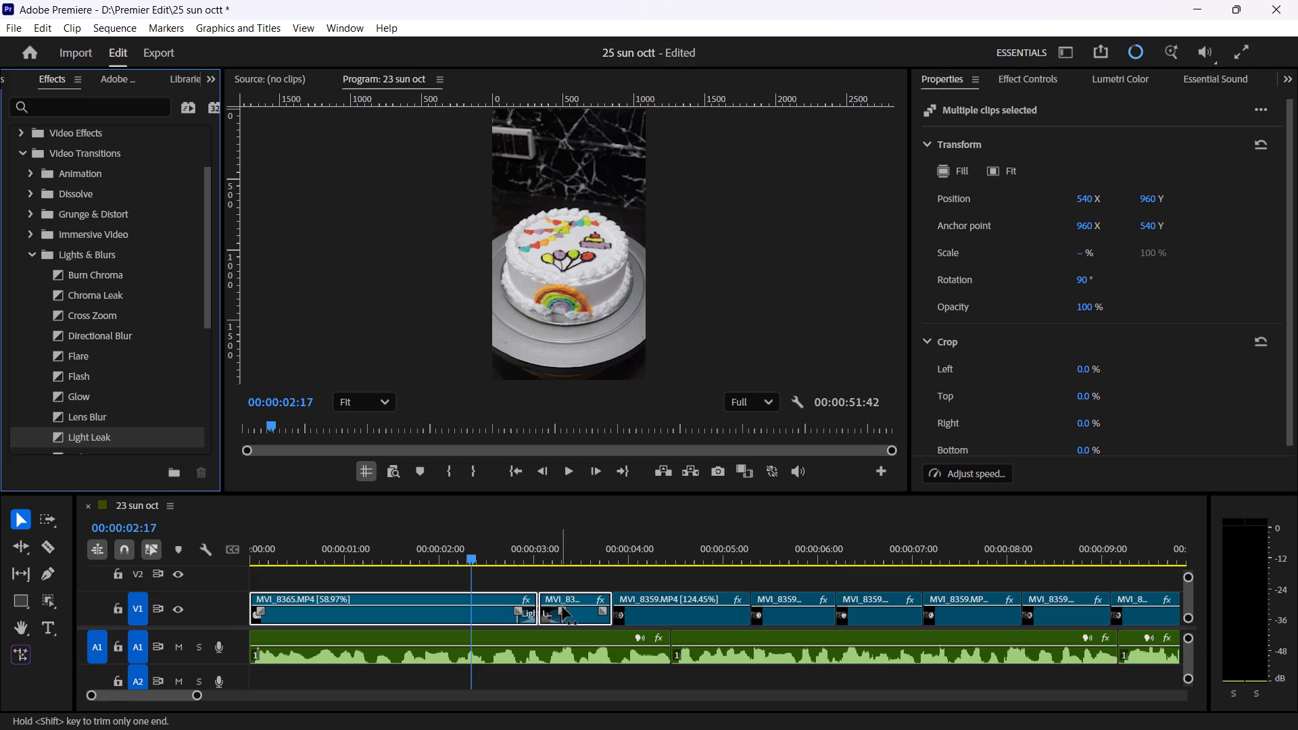
# Shorten the Light Leak transition slightly and play the opening across it to about 00:00:04:17 to judge the effect.
pyautogui.moveTo(562, 610); pyautogui.dragTo(561, 610)
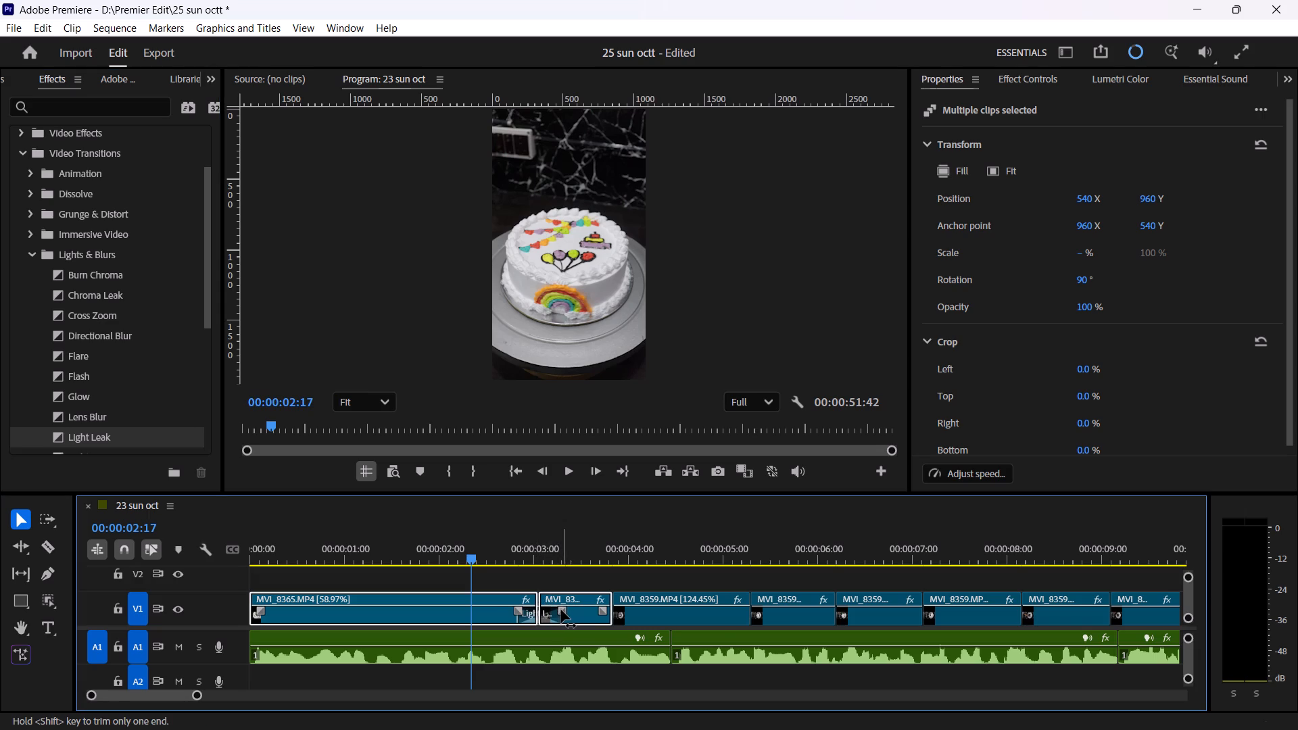
pyautogui.moveTo(561, 610); pyautogui.dragTo(555, 611)
pyautogui.click(521, 550)
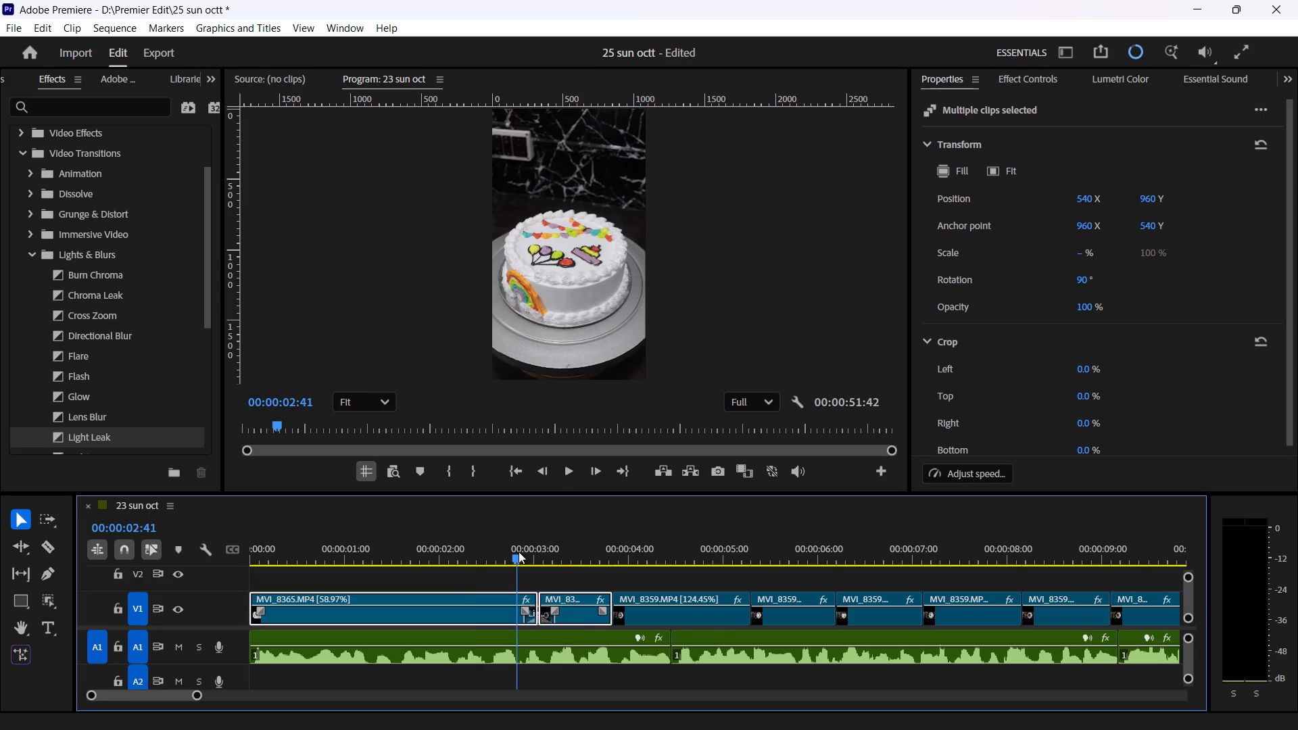
pyautogui.click(567, 468)
pyautogui.click(567, 468)
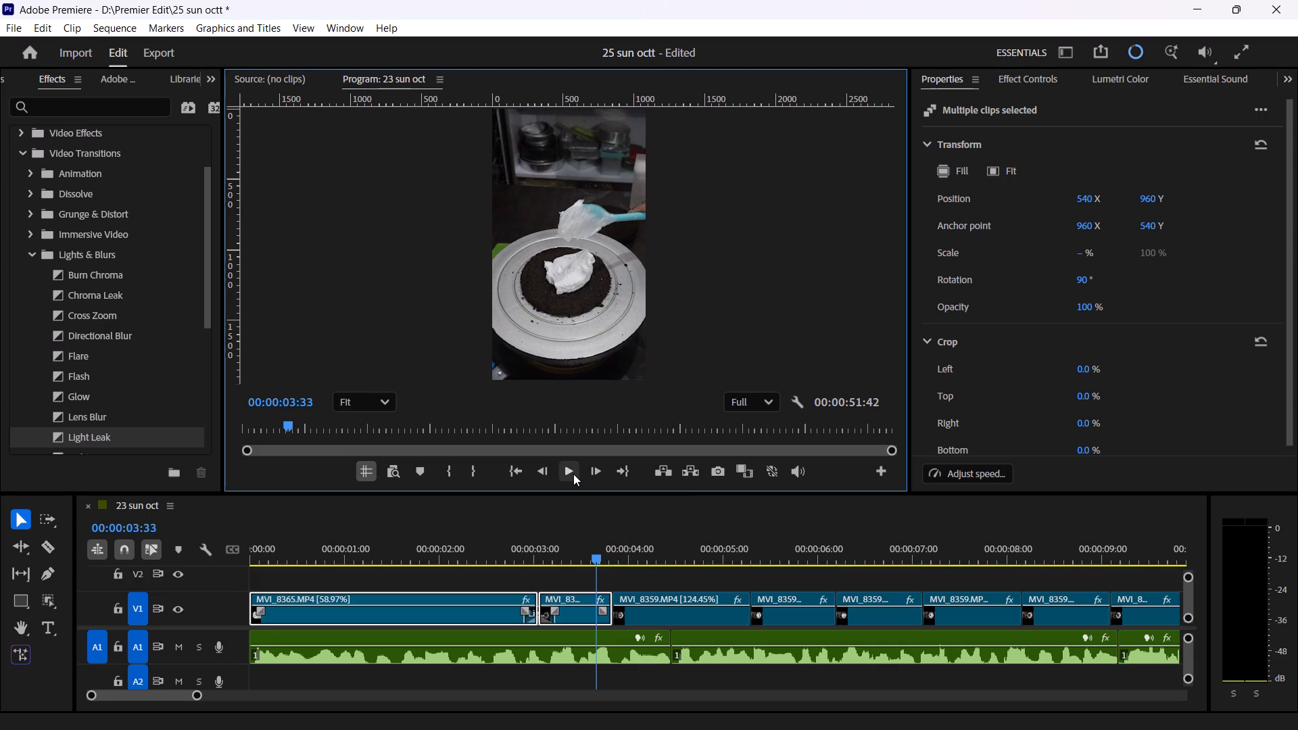
pyautogui.moveTo(487, 560); pyautogui.dragTo(385, 593)
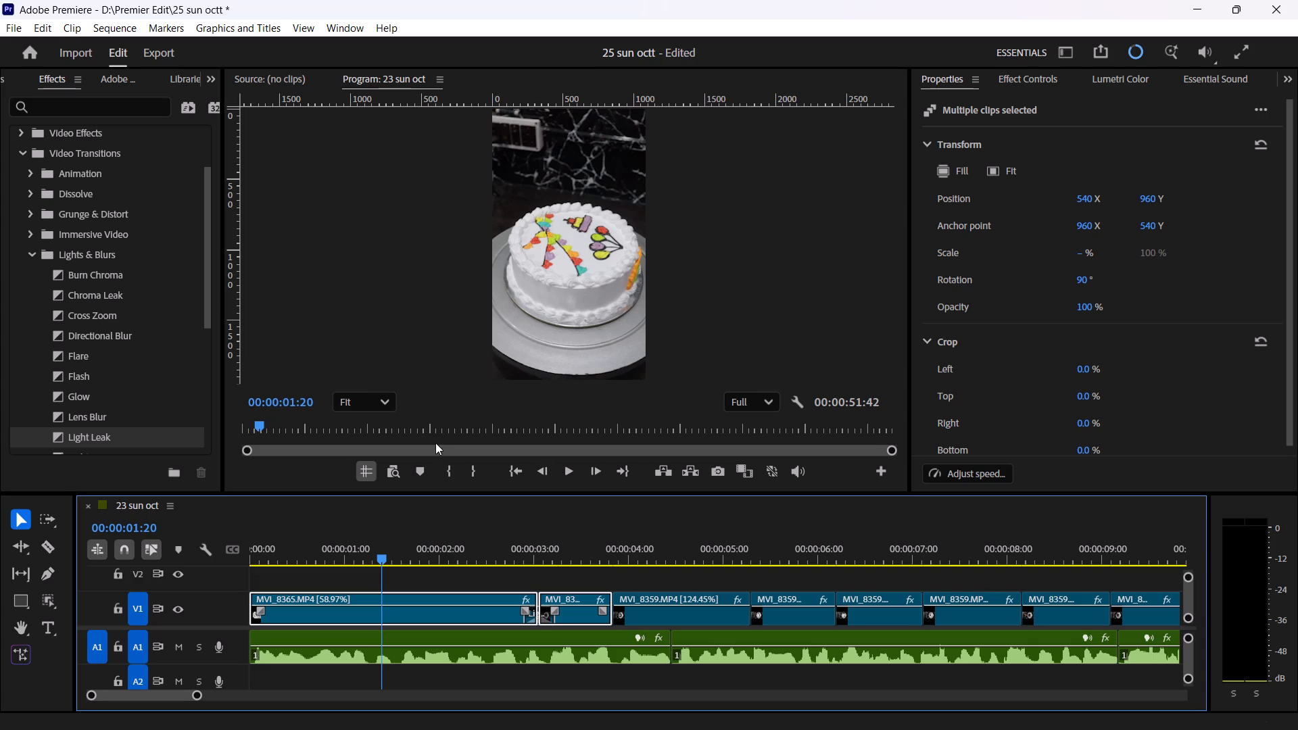
pyautogui.moveTo(563, 477); pyautogui.dragTo(557, 477)
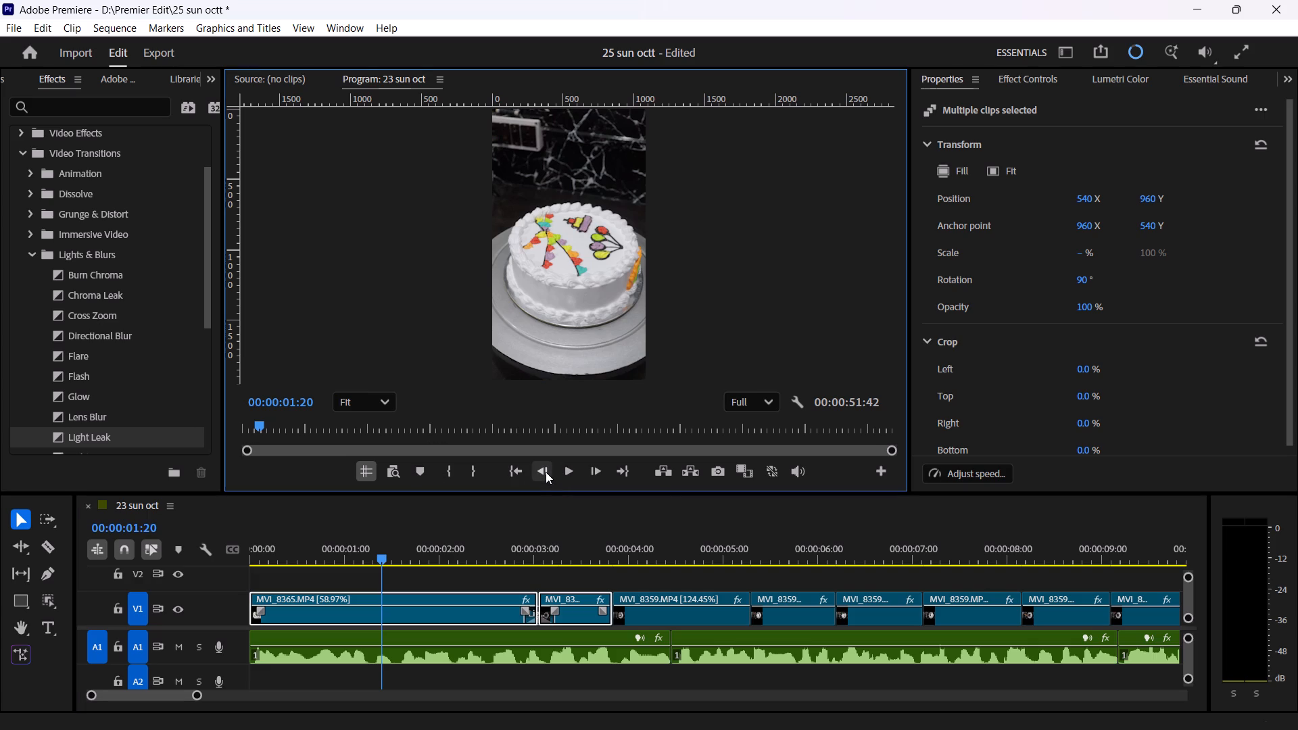
pyautogui.click(558, 469)
pyautogui.click(572, 465)
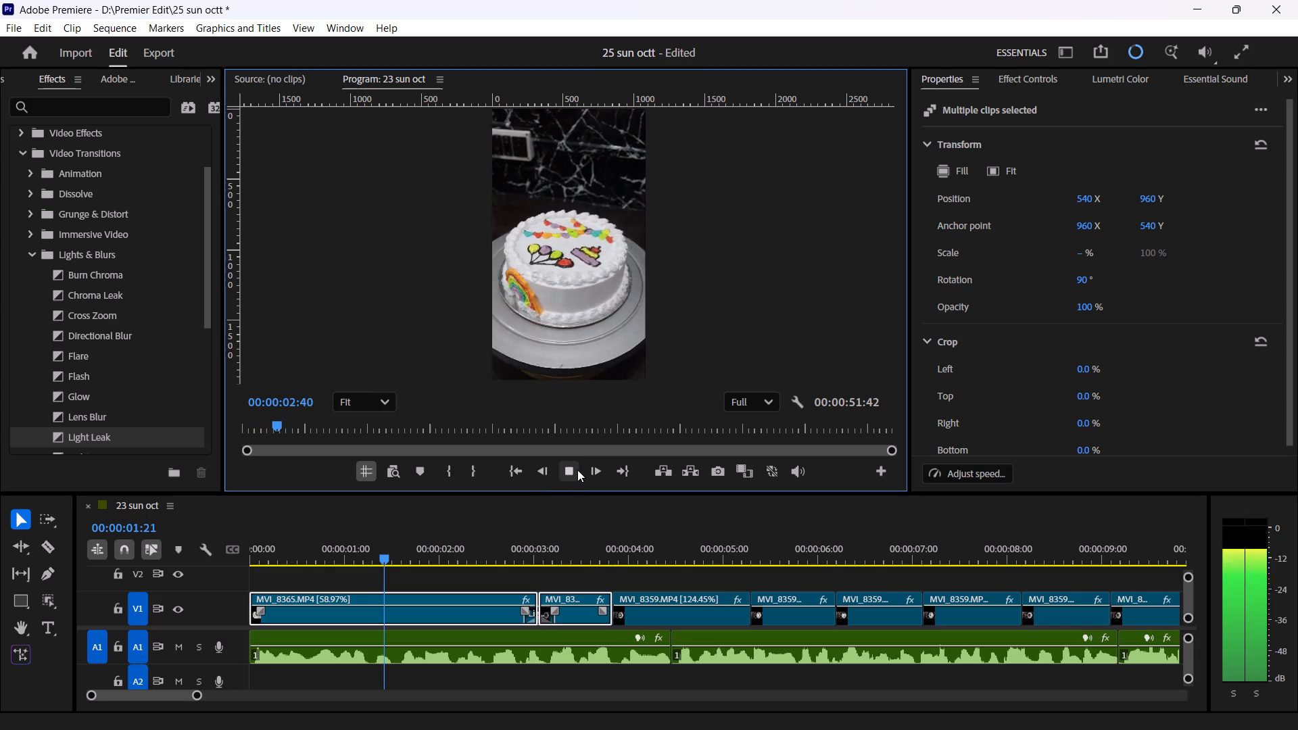
pyautogui.click(576, 465)
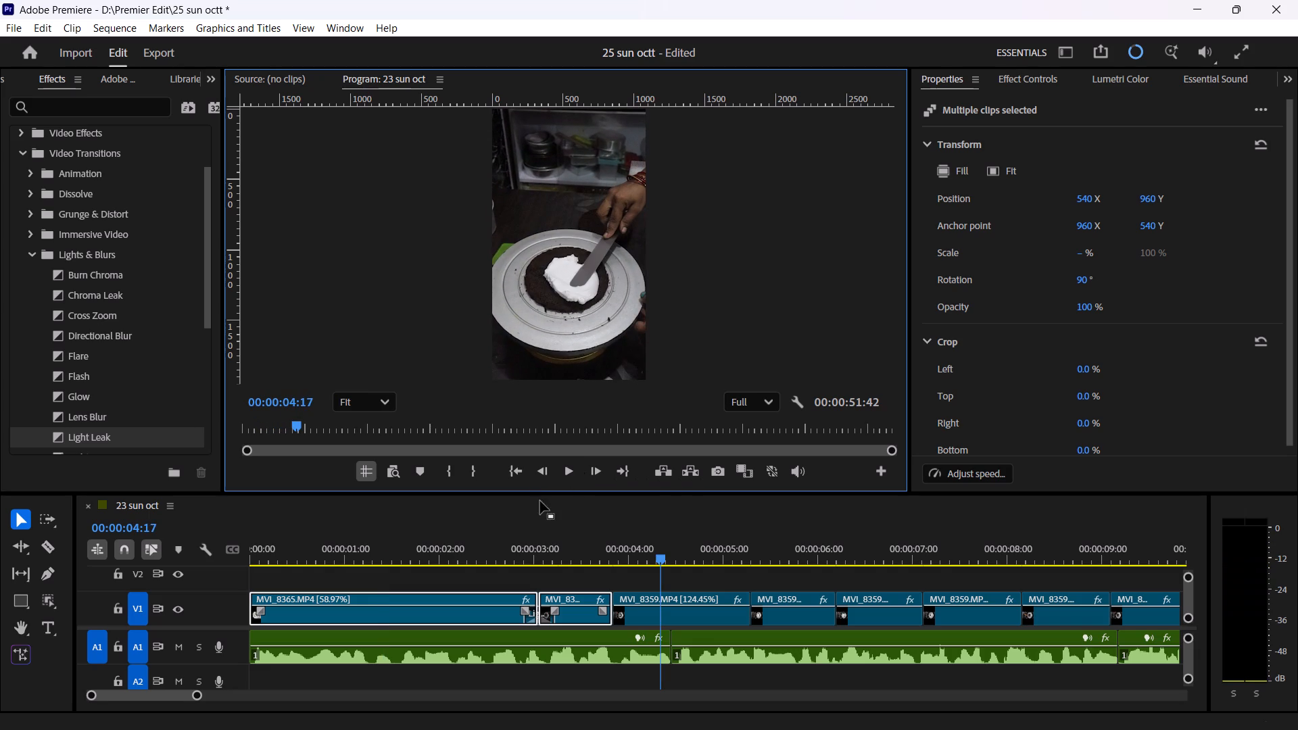
# Apply the Cross Zoom video transition to the V1 cut at the end of the MVI_8359 clip with 124.45% speed.
pyautogui.click(589, 559)
pyautogui.moveTo(608, 573); pyautogui.dragTo(597, 575)
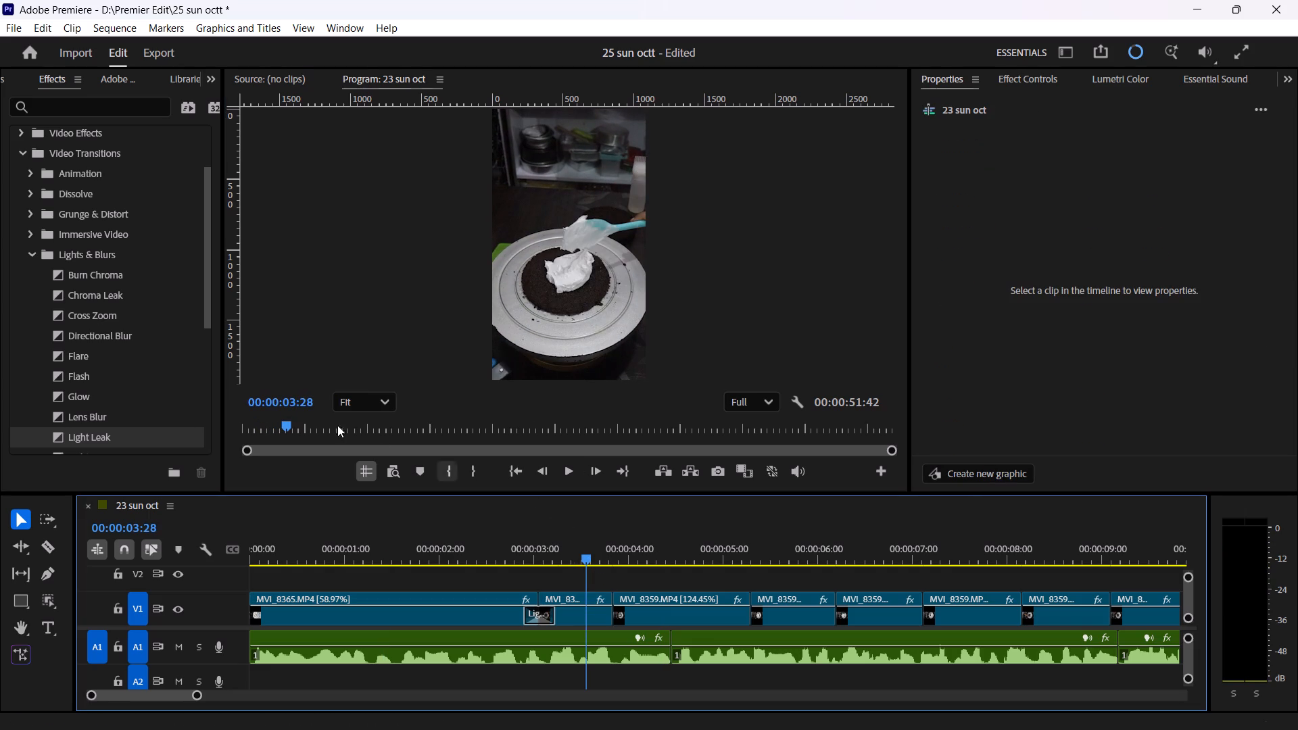
pyautogui.moveTo(99, 315); pyautogui.dragTo(100, 314)
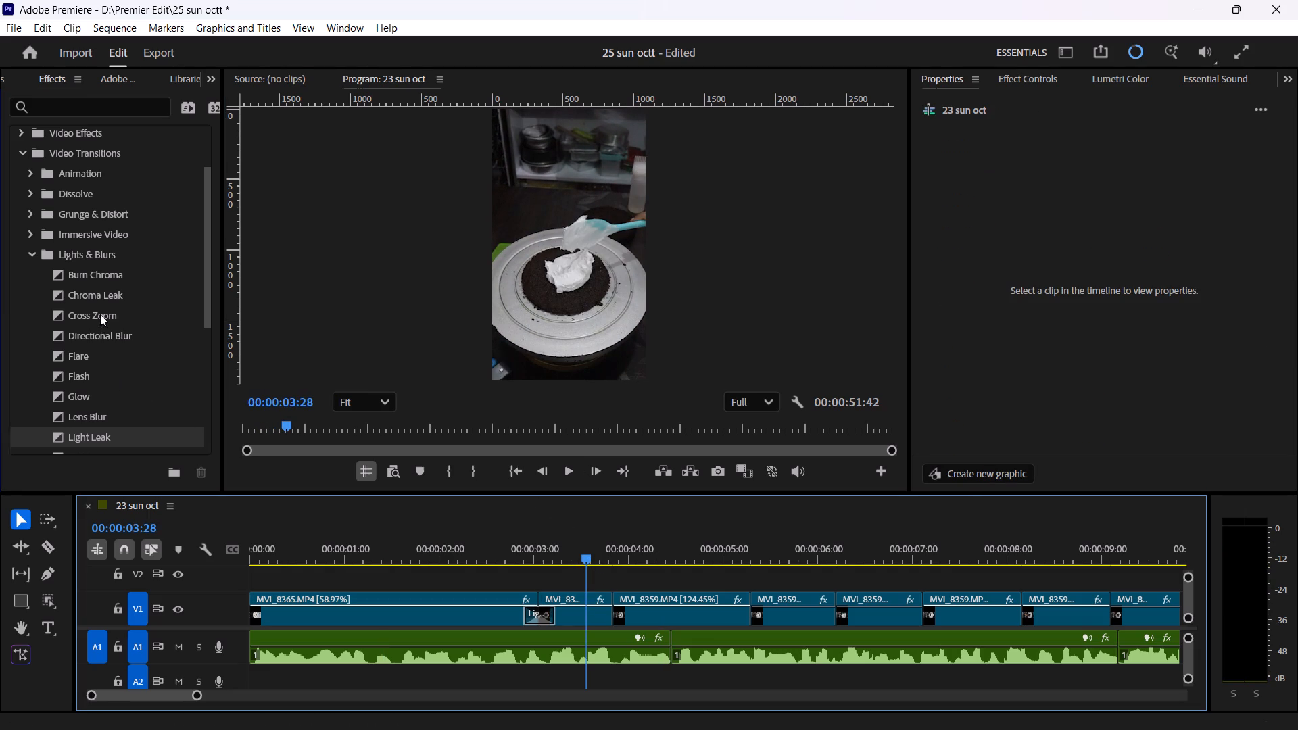
pyautogui.moveTo(100, 314); pyautogui.dragTo(746, 615)
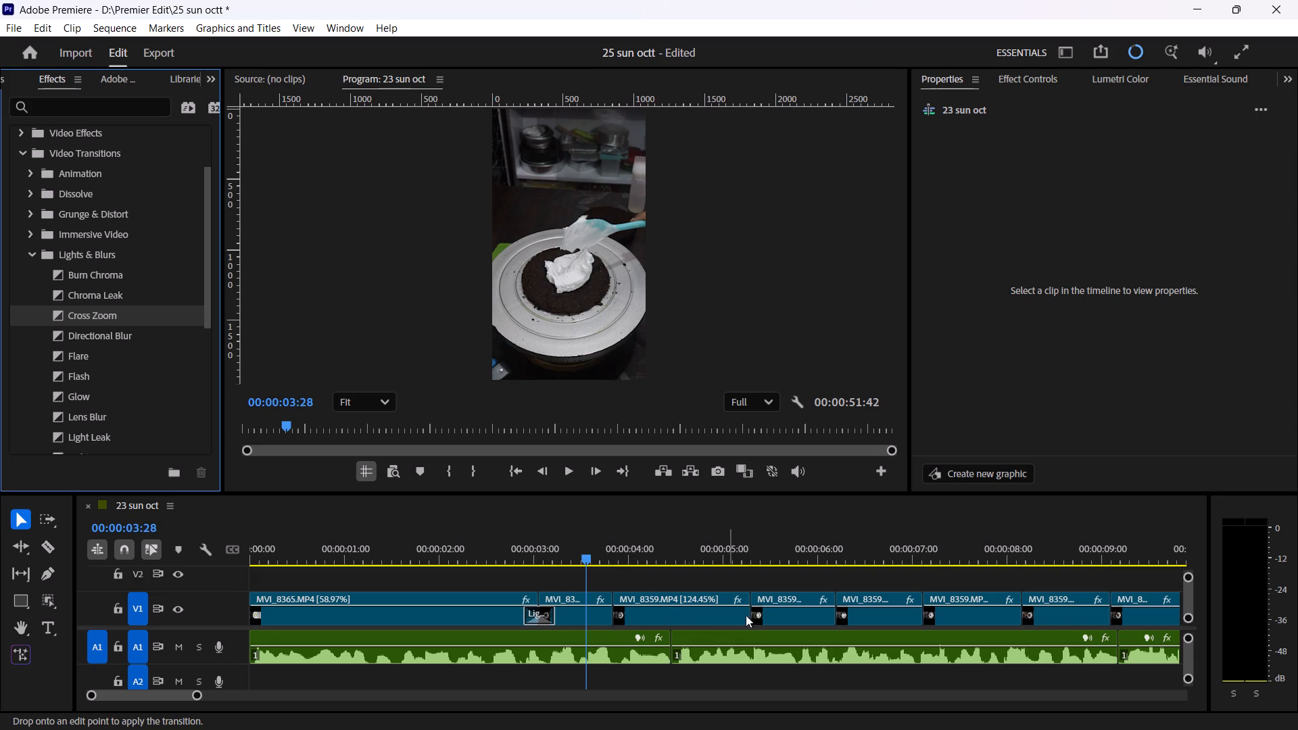
pyautogui.moveTo(746, 615); pyautogui.dragTo(754, 615)
# Play across the Cross Zoom transition to about 00:00:05:33 and shorten the transition slightly on both sides of its cut.
pyautogui.click(567, 468)
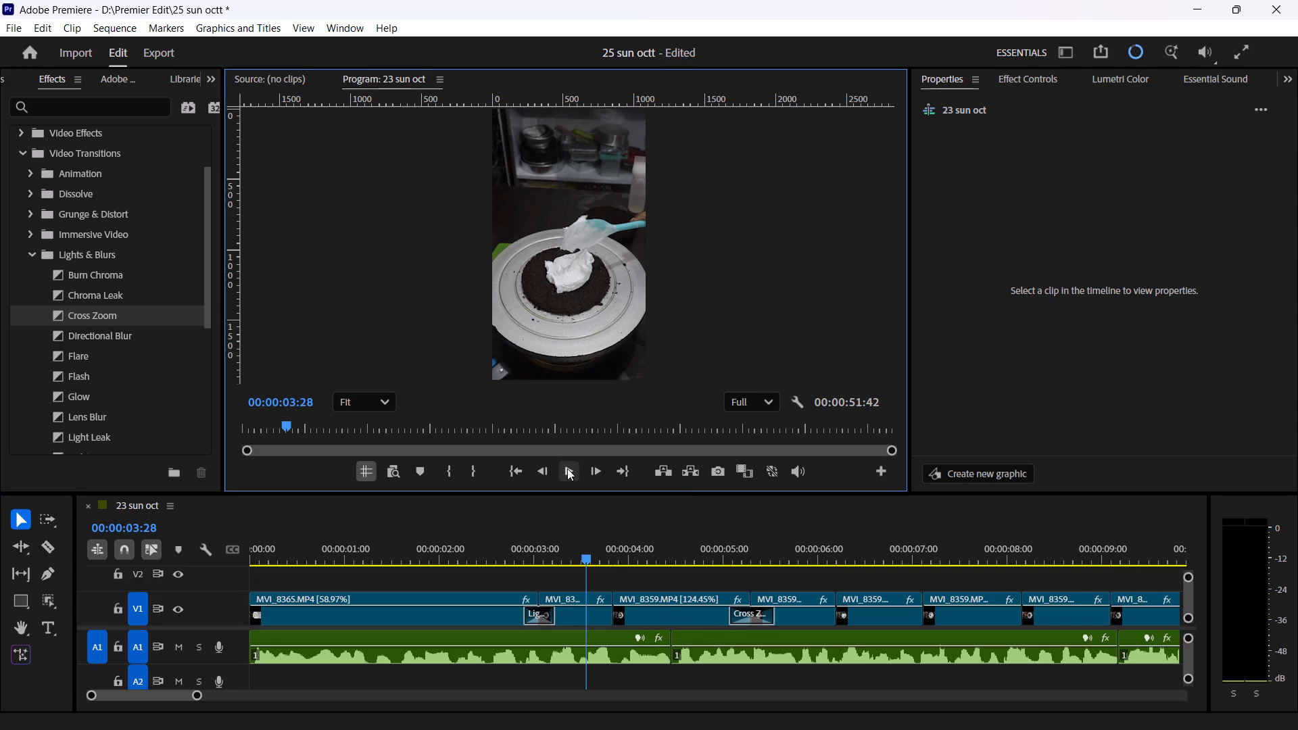
pyautogui.click(567, 468)
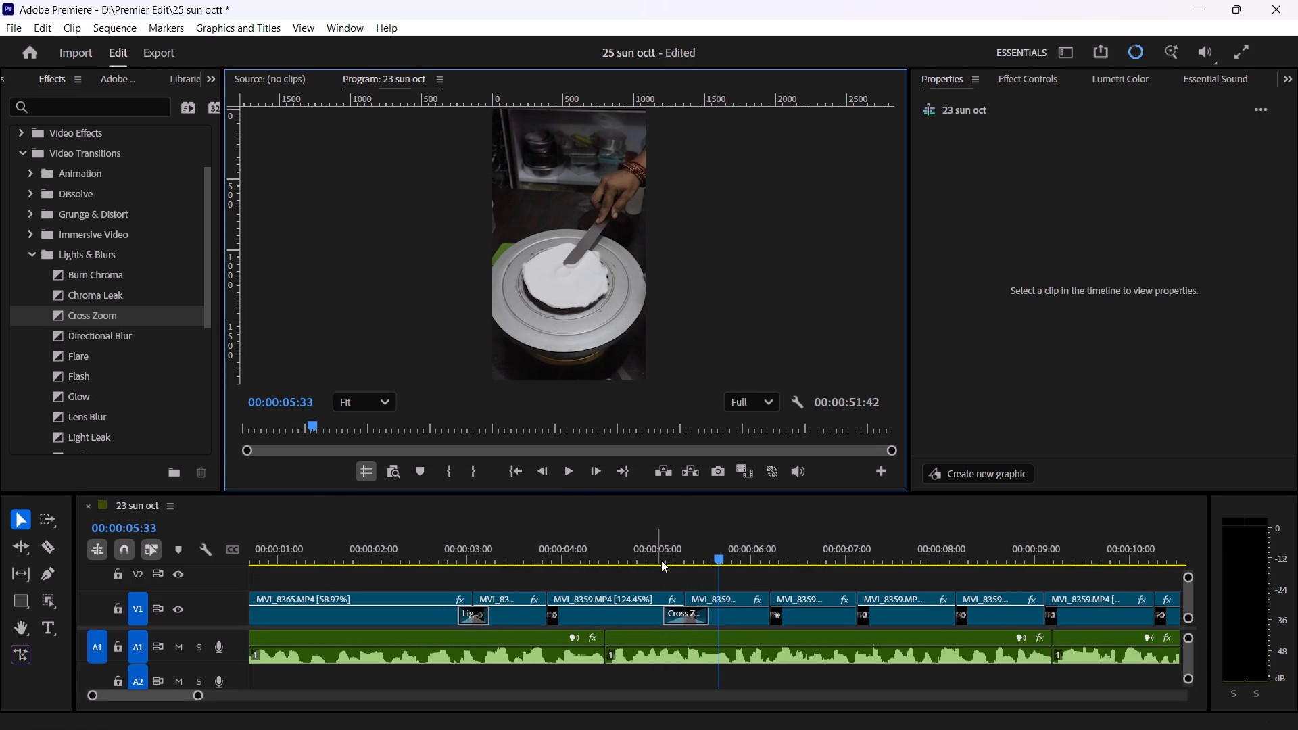
pyautogui.moveTo(708, 608); pyautogui.dragTo(704, 608)
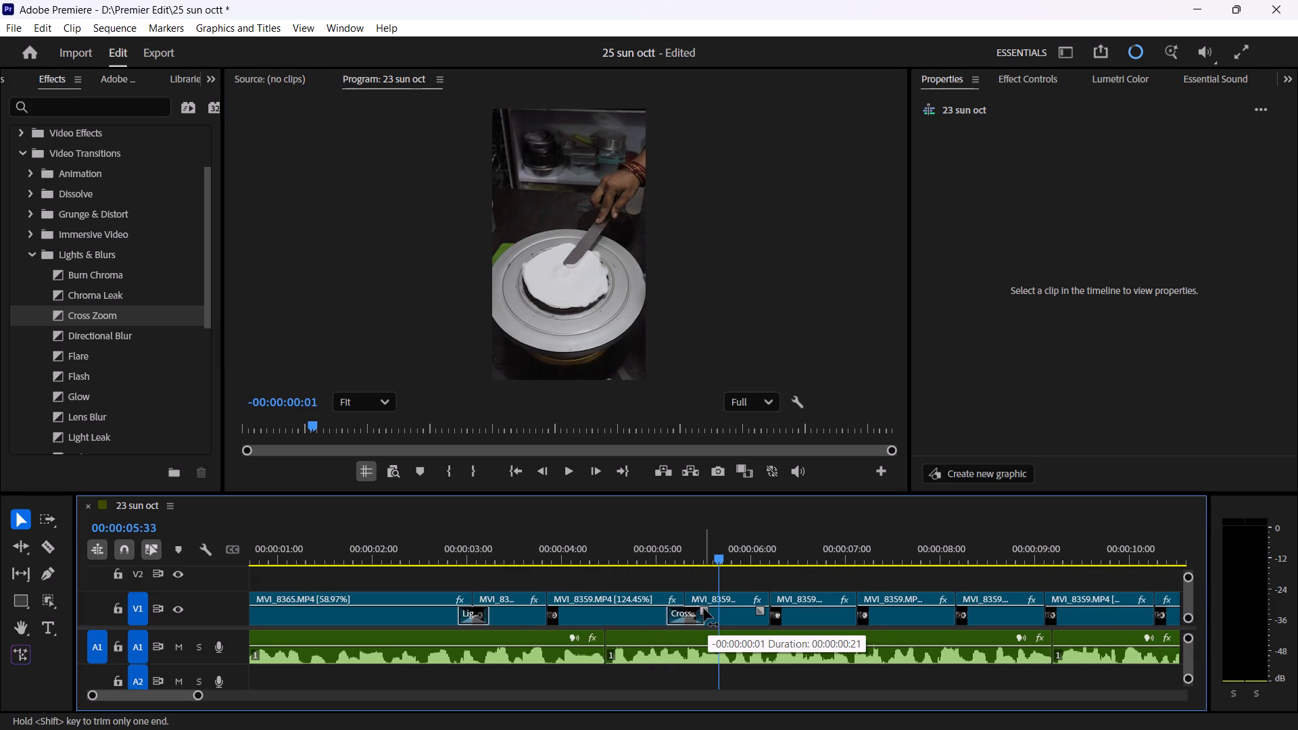
pyautogui.moveTo(704, 608); pyautogui.dragTo(700, 611)
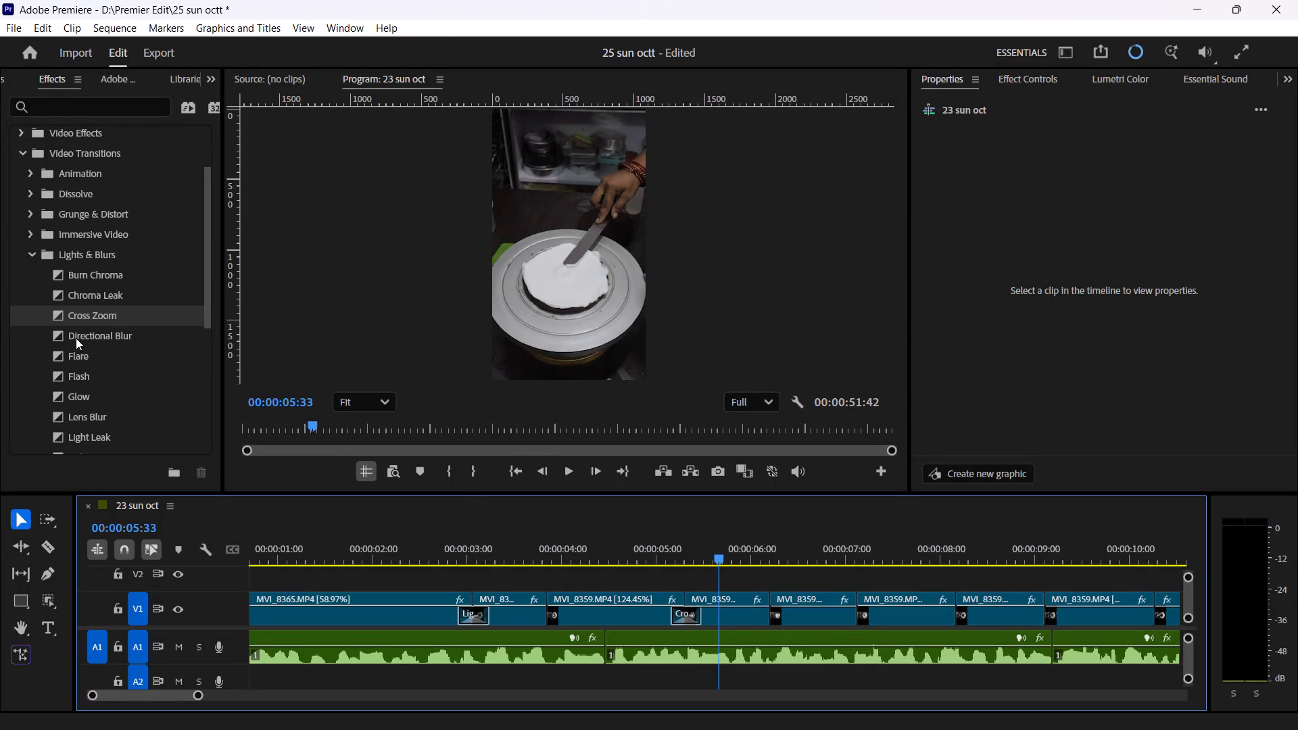
# Apply a slightly shortened Zoom Blur transition at the start of the 124.45% MVI_8359 clip on V1 and preview it from 00:00:03:30.
pyautogui.scroll(-6, 85, 347)
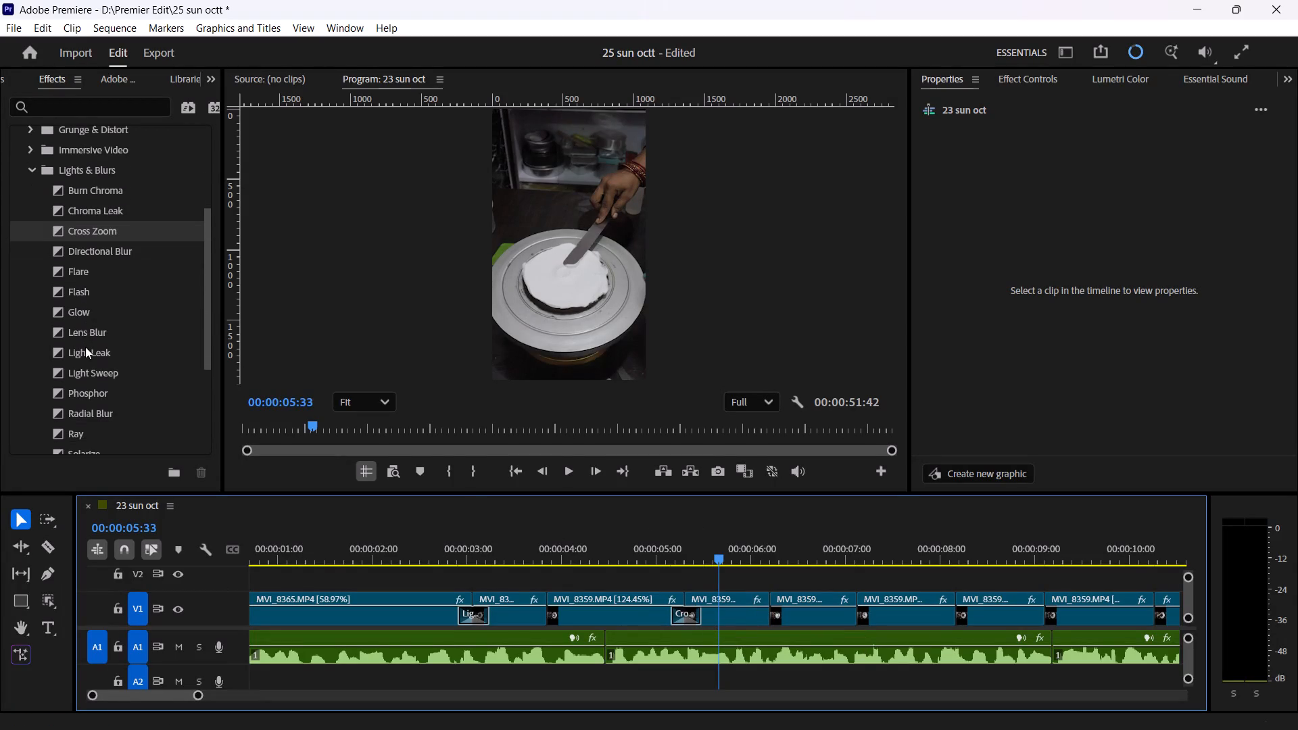
pyautogui.scroll(-4, 85, 347)
pyautogui.moveTo(94, 408); pyautogui.dragTo(557, 614)
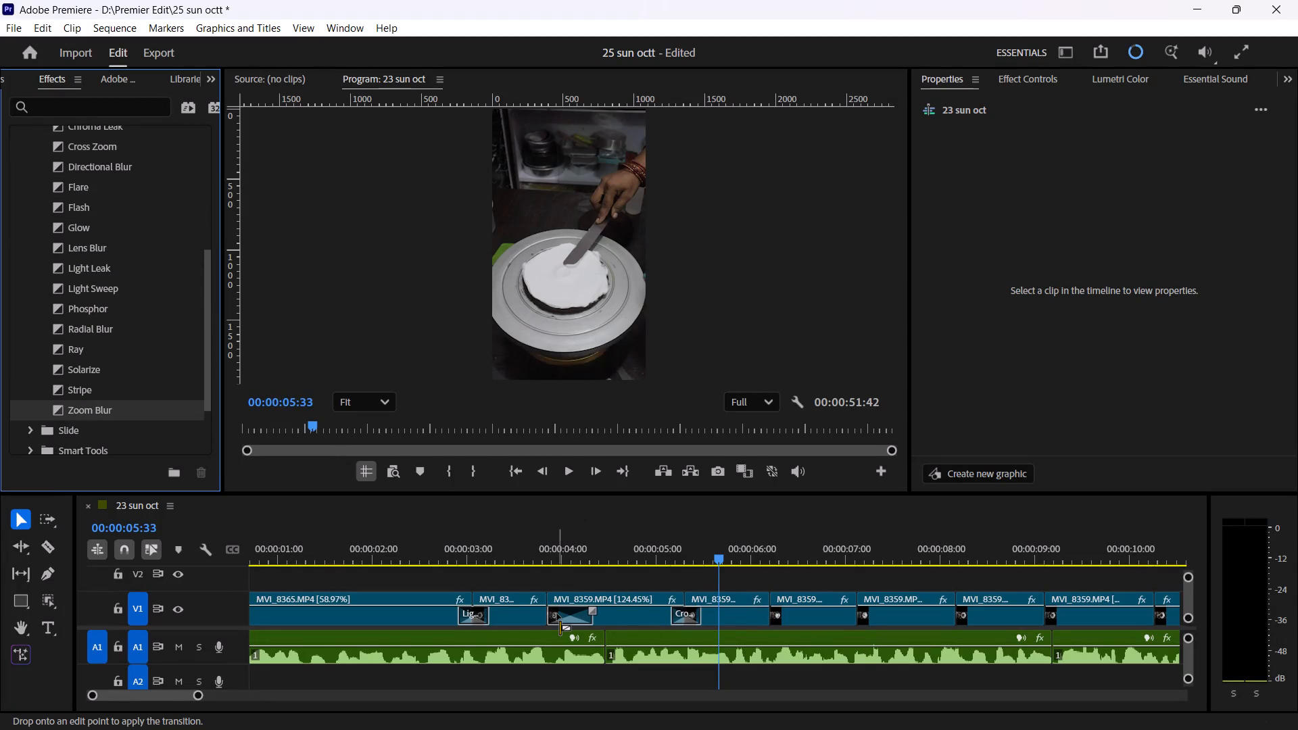
pyautogui.moveTo(557, 614); pyautogui.dragTo(552, 608)
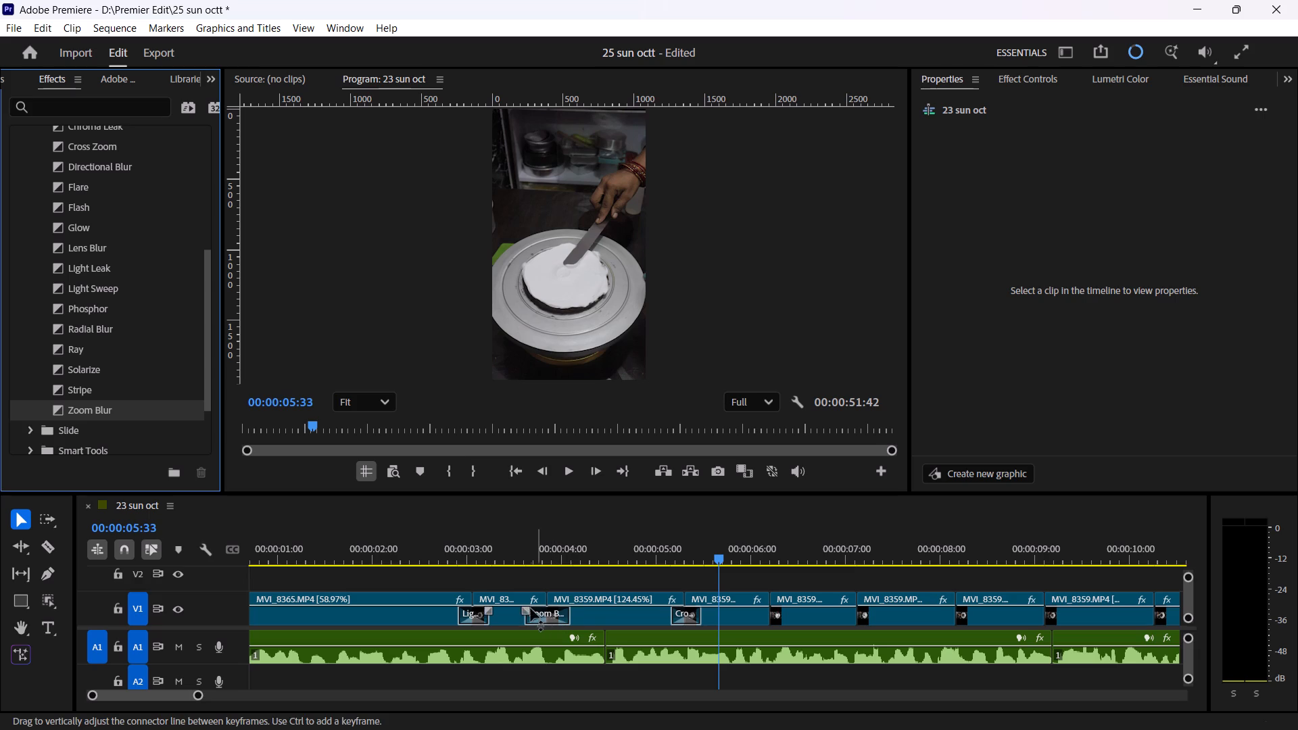
pyautogui.moveTo(525, 612); pyautogui.dragTo(533, 613)
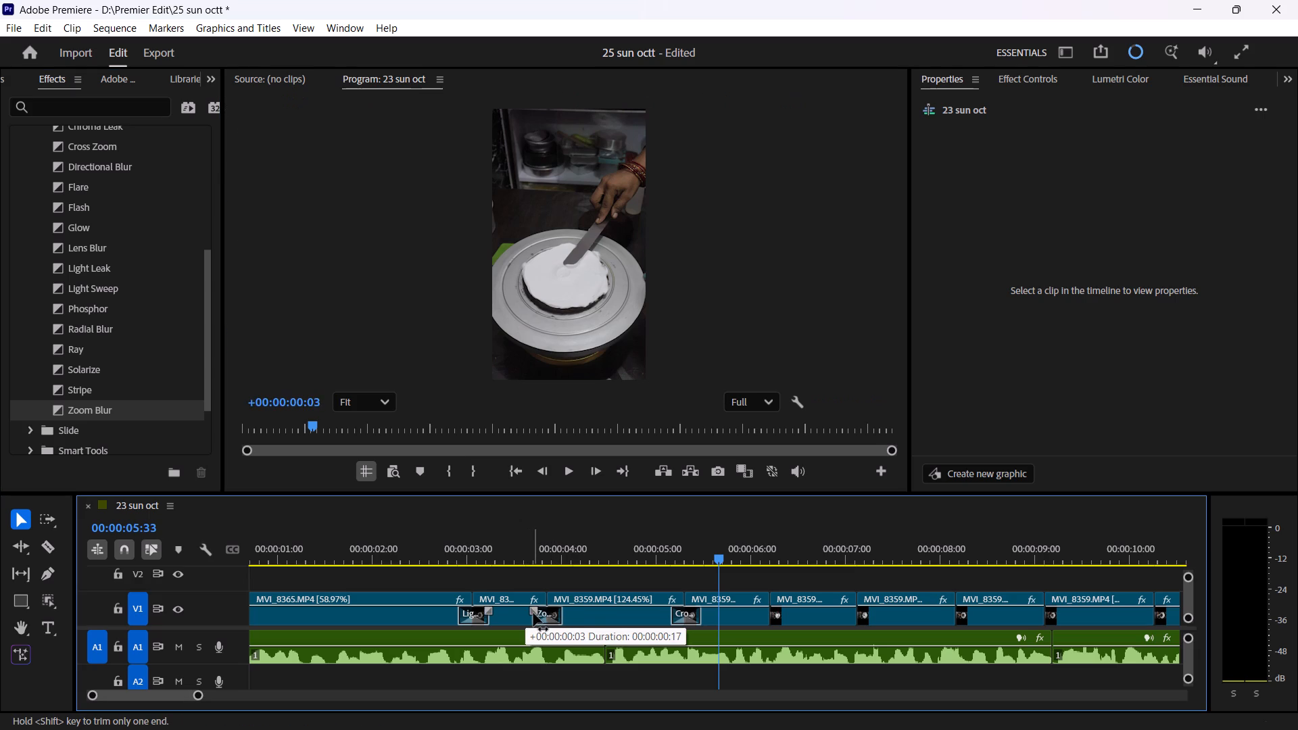
pyautogui.moveTo(533, 613); pyautogui.dragTo(535, 613)
pyautogui.click(529, 552)
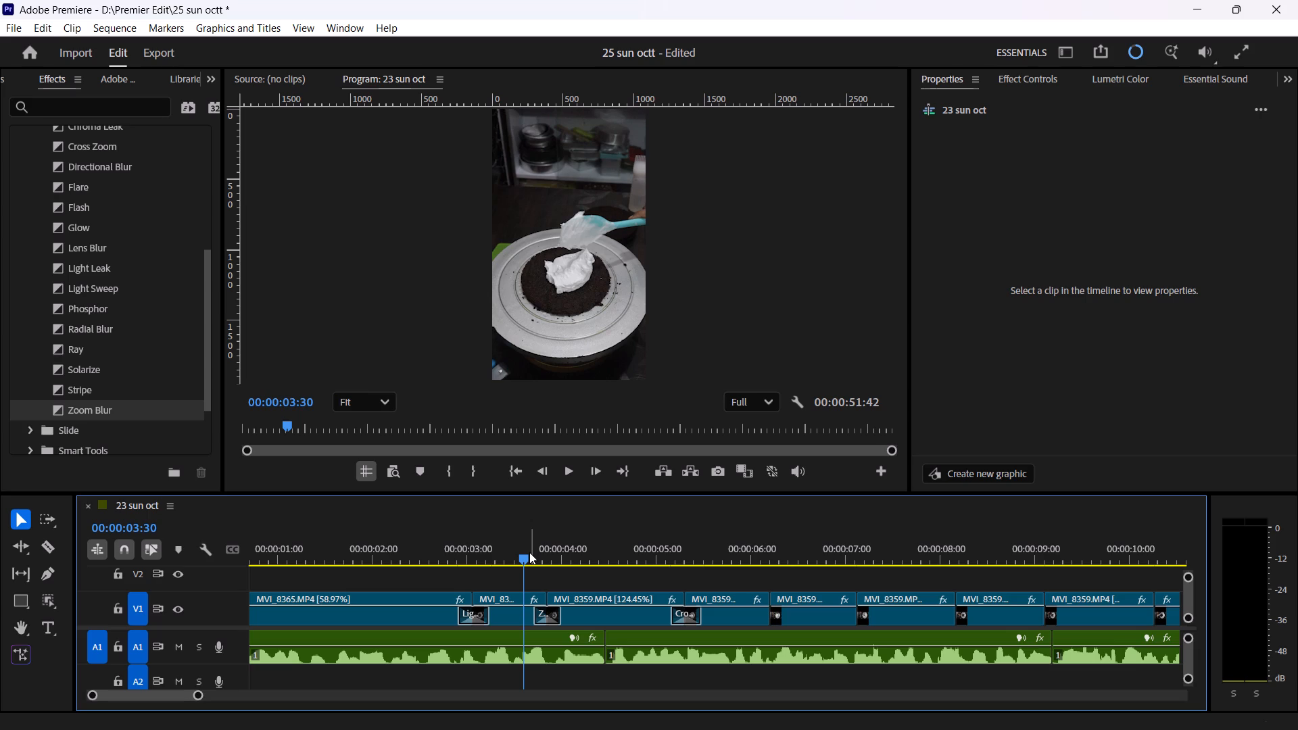
pyautogui.click(563, 468)
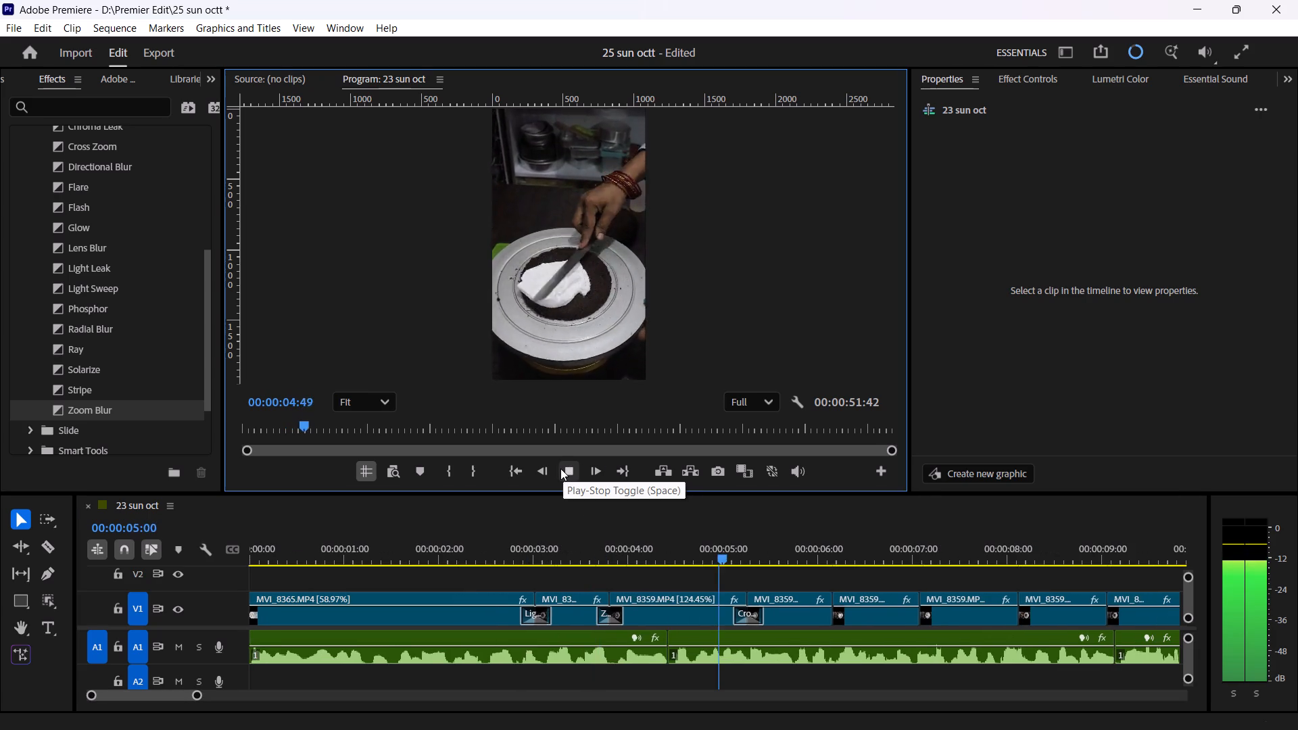
pyautogui.click(560, 468)
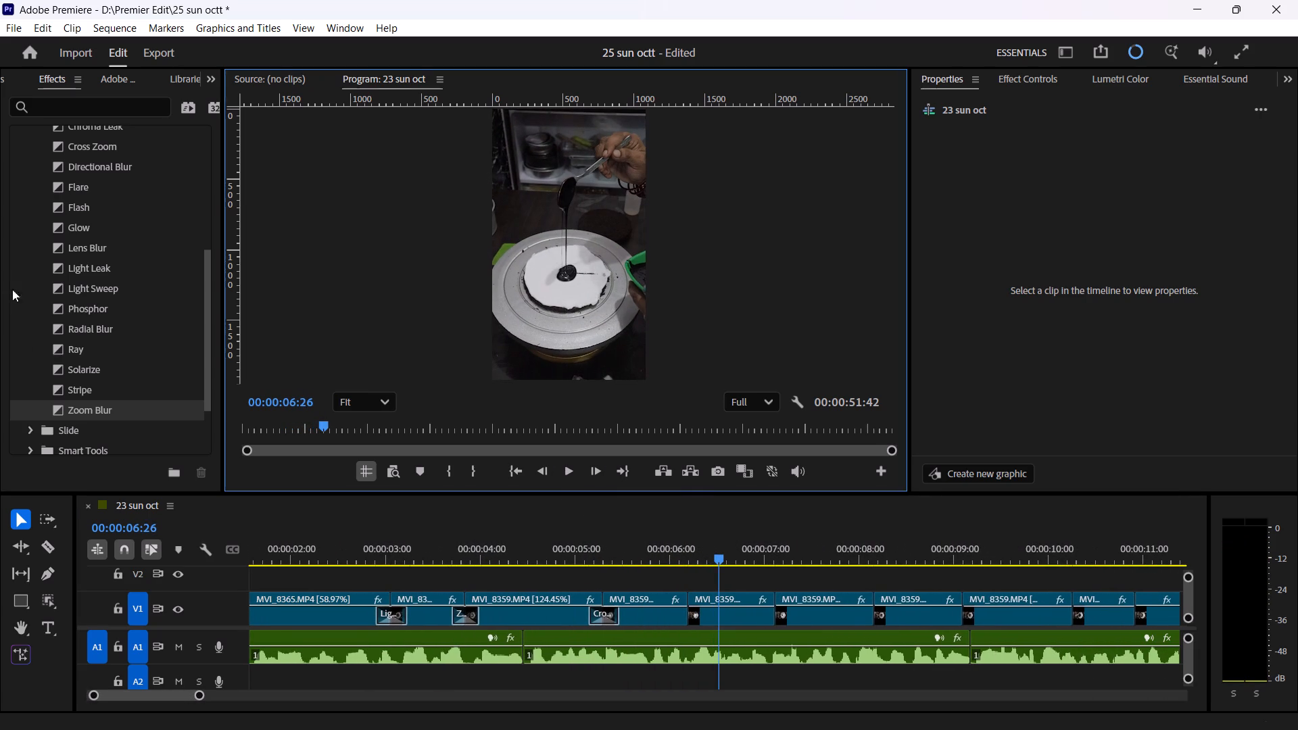
# Apply a slightly shortened Stripe transition to the V1 cut just after 00:00:06:00 and preview it from 00:00:04:37 to 00:00:07:03.
pyautogui.moveTo(84, 385); pyautogui.dragTo(732, 579)
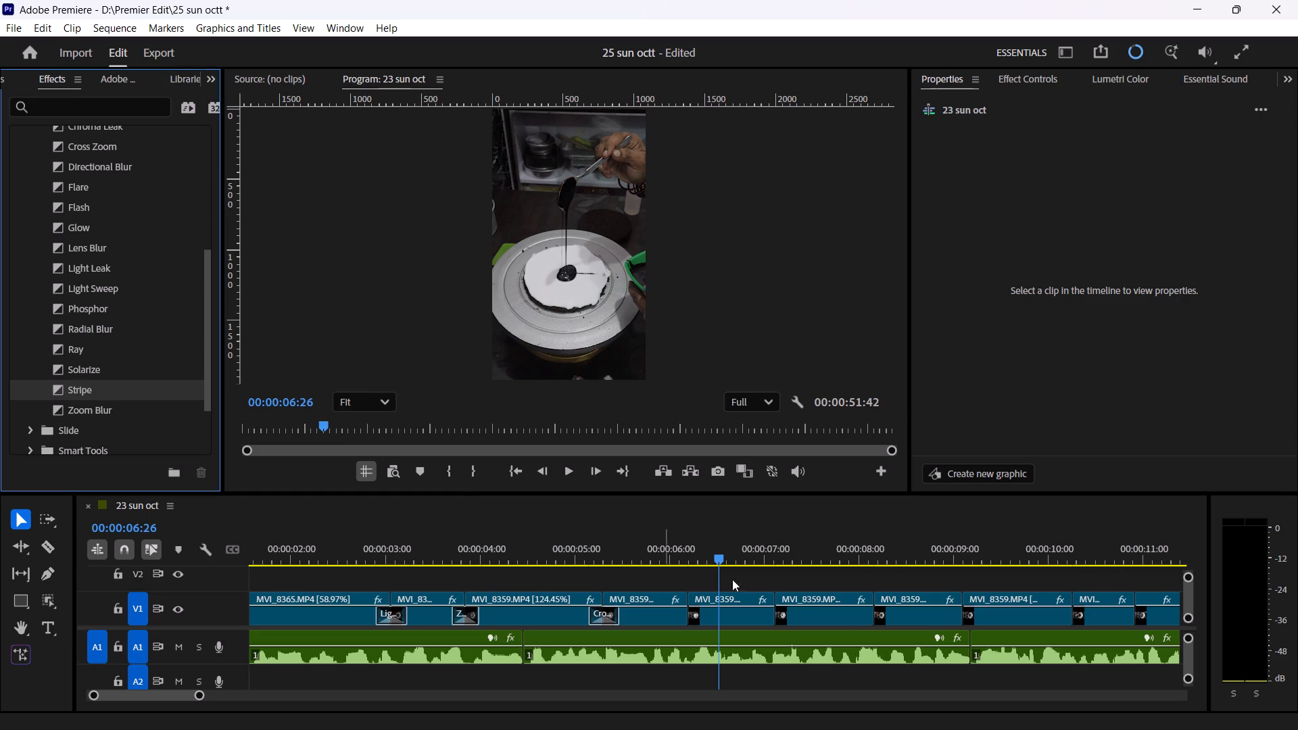
pyautogui.moveTo(732, 579); pyautogui.dragTo(691, 610)
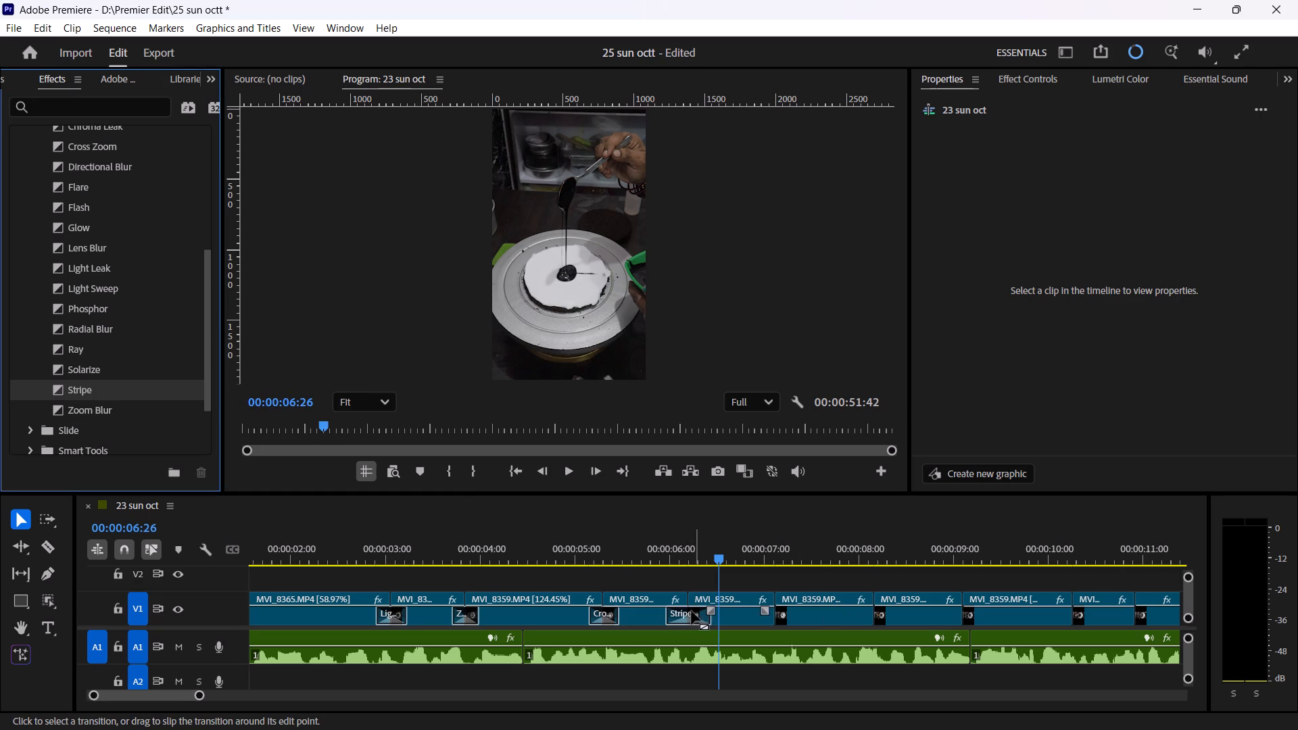
pyautogui.moveTo(665, 610); pyautogui.dragTo(671, 612)
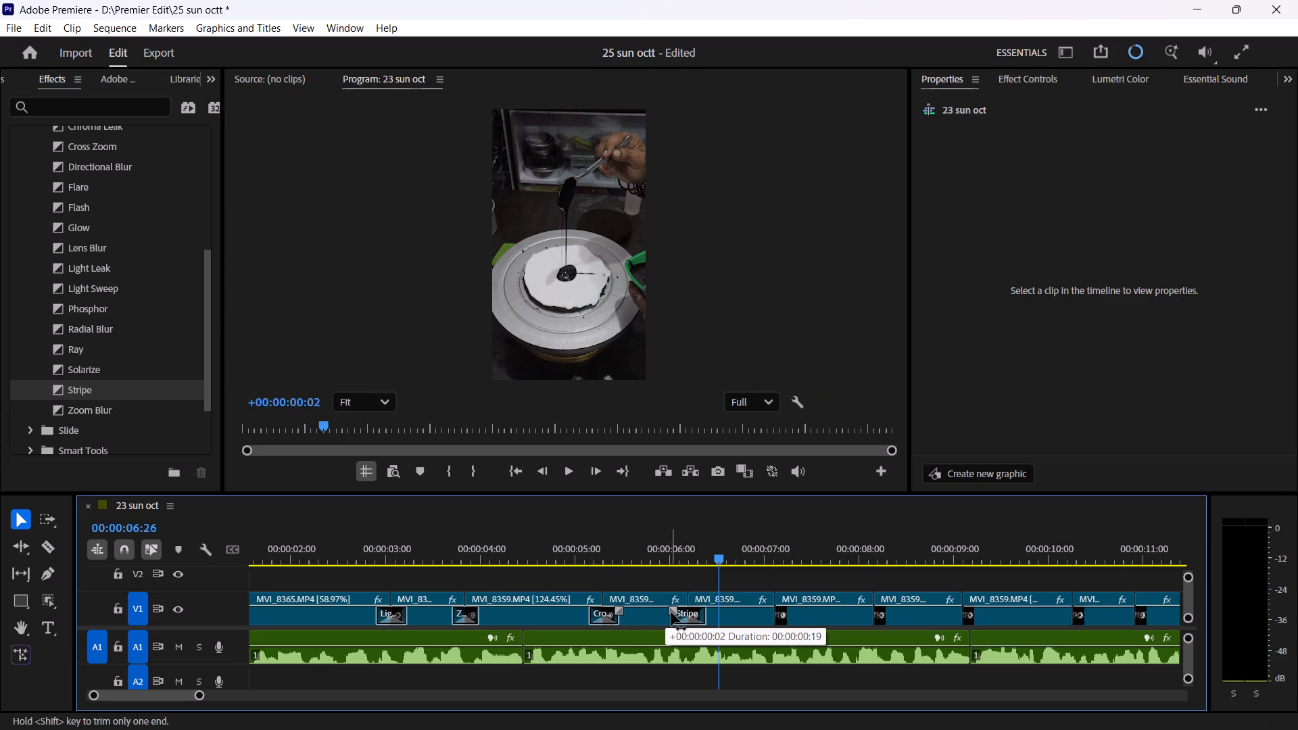
pyautogui.moveTo(671, 612); pyautogui.dragTo(673, 614)
pyautogui.moveTo(660, 552); pyautogui.dragTo(639, 548)
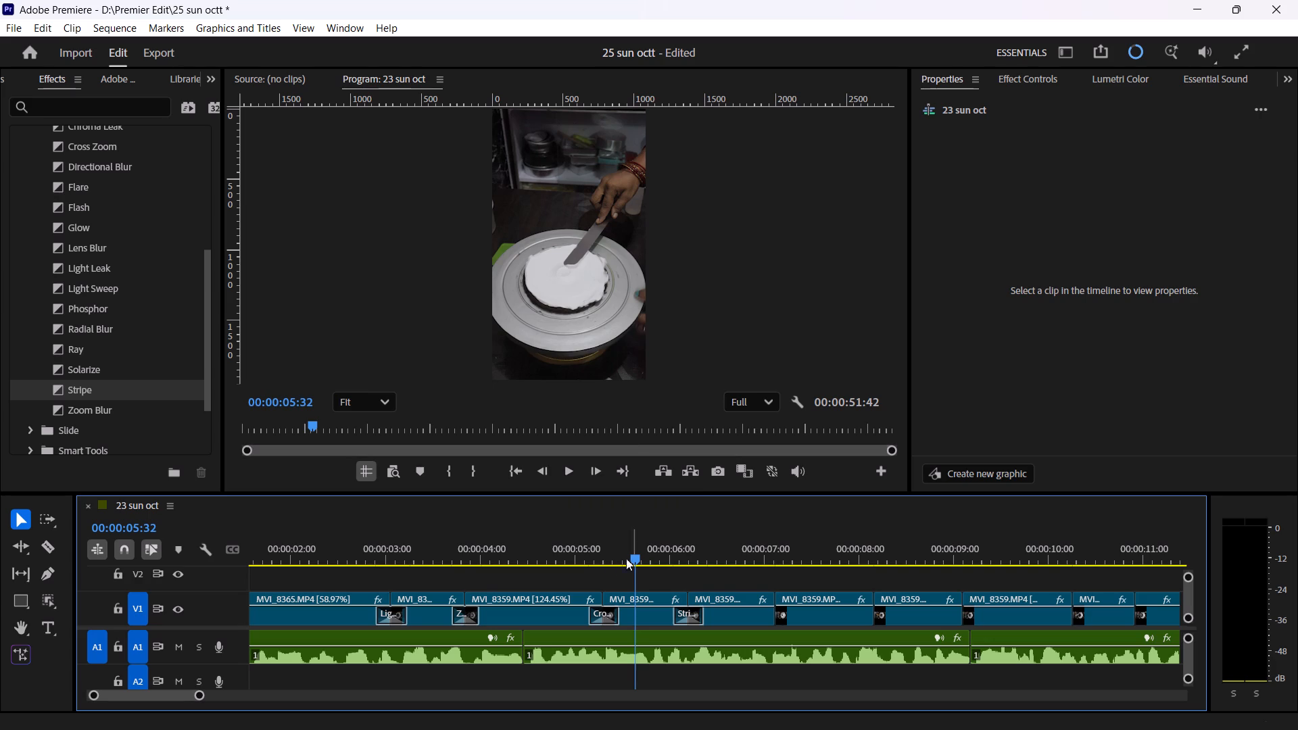
pyautogui.moveTo(583, 544); pyautogui.dragTo(553, 553)
pyautogui.click(580, 471)
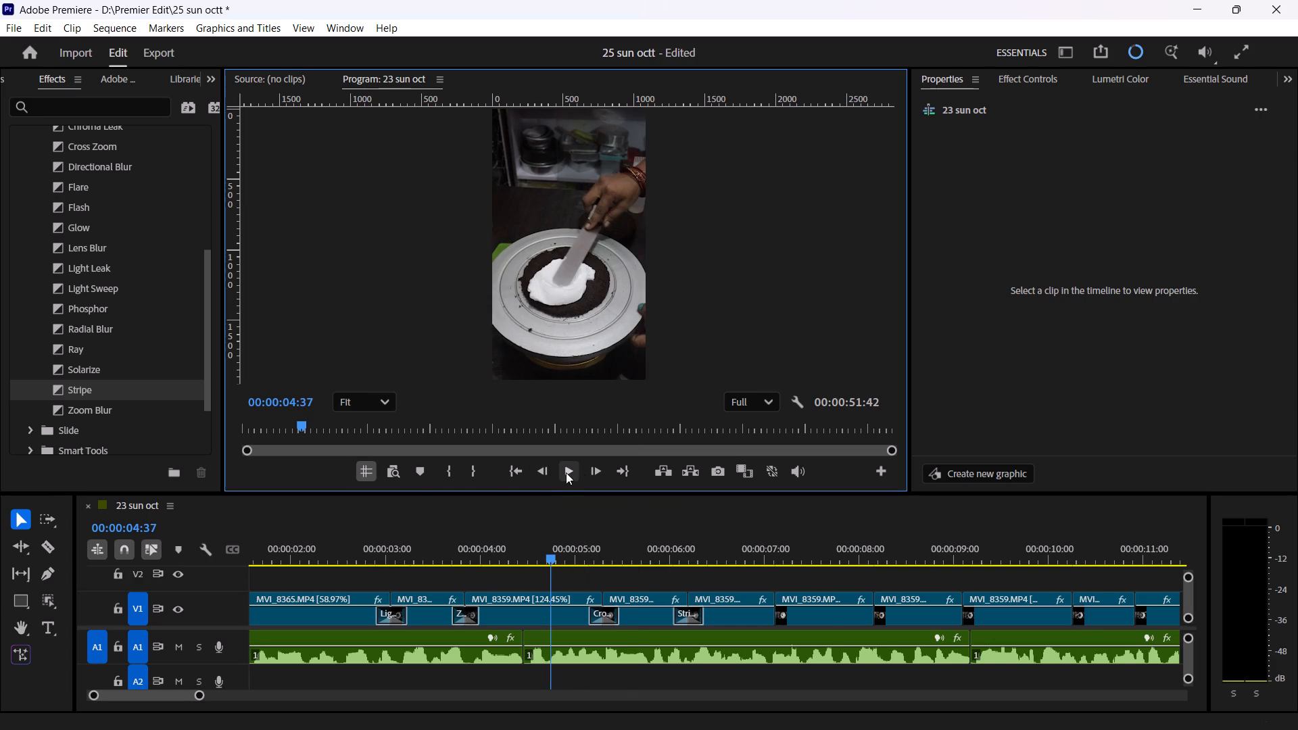
pyautogui.click(565, 472)
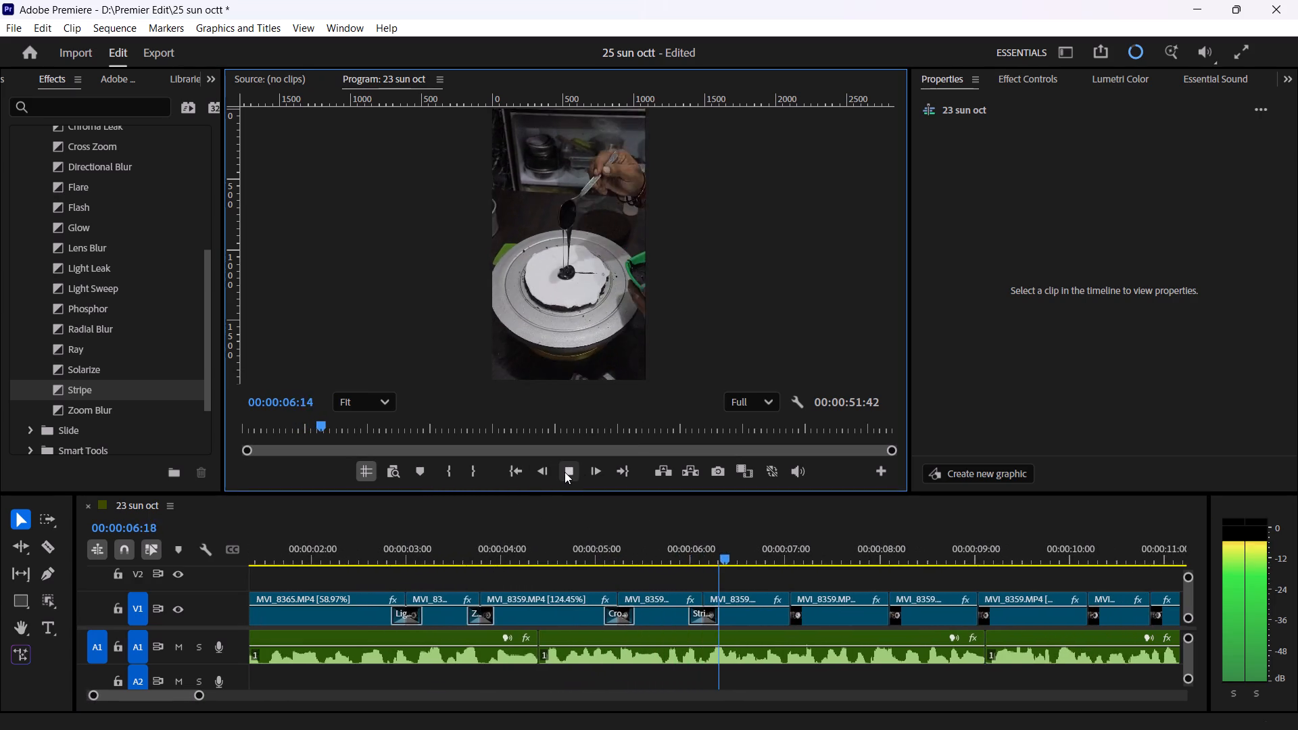
pyautogui.click(566, 472)
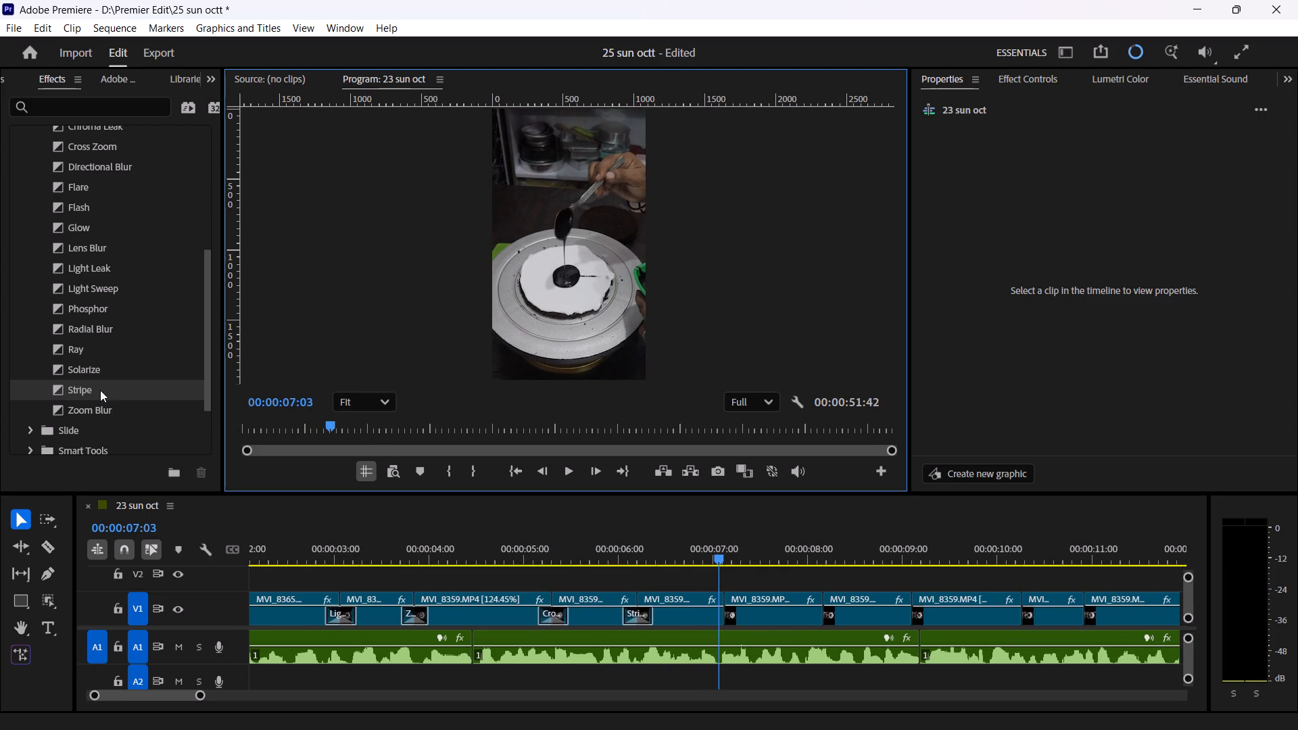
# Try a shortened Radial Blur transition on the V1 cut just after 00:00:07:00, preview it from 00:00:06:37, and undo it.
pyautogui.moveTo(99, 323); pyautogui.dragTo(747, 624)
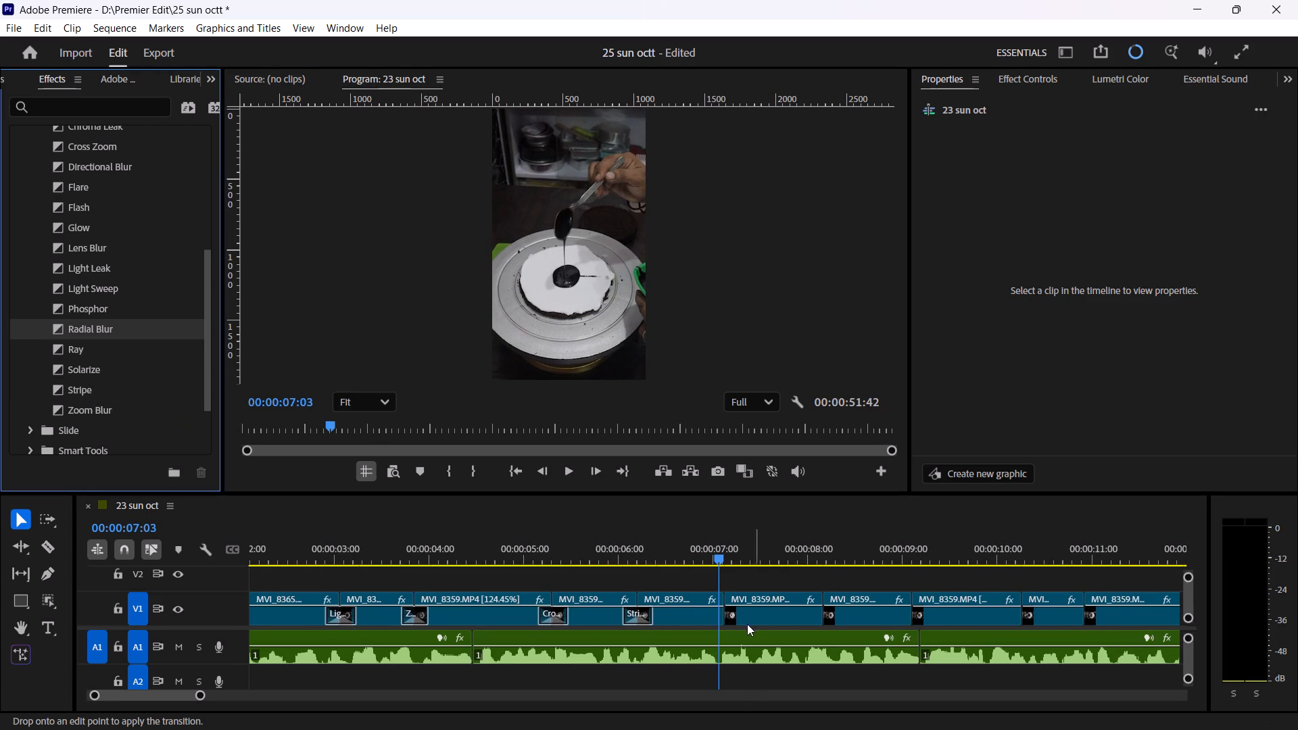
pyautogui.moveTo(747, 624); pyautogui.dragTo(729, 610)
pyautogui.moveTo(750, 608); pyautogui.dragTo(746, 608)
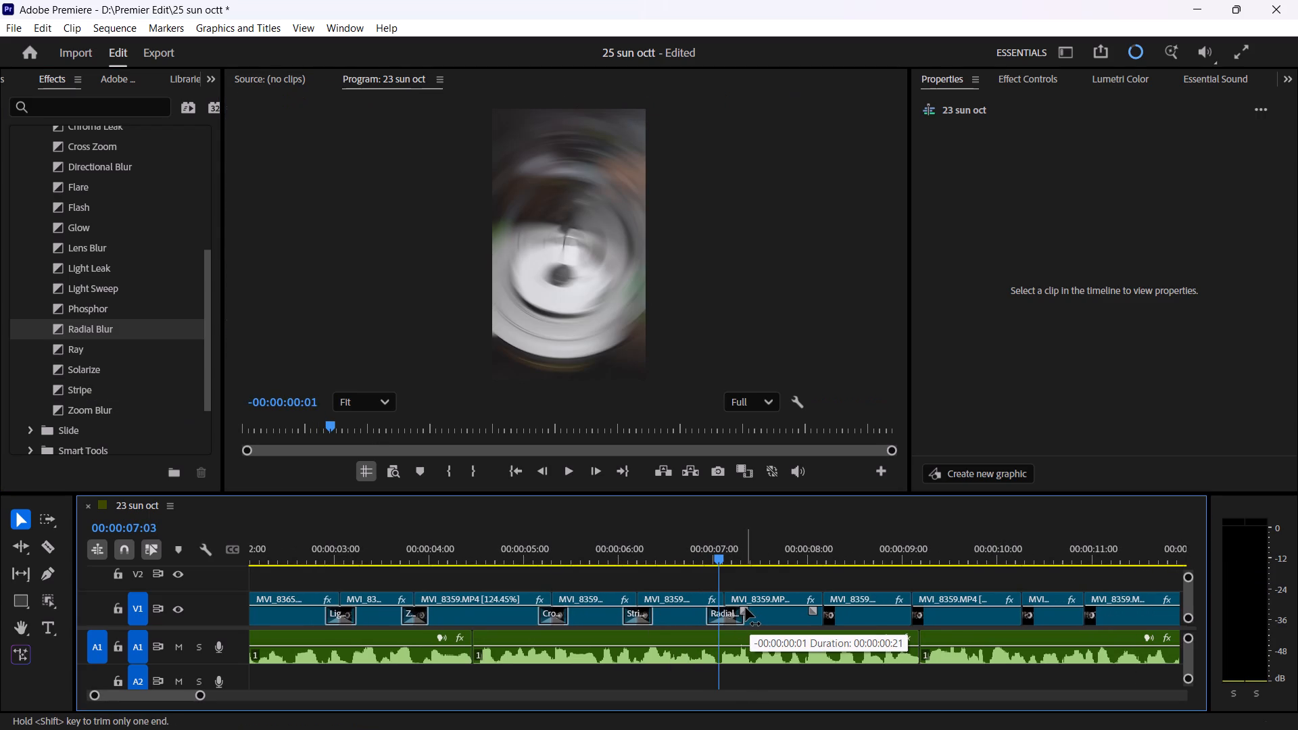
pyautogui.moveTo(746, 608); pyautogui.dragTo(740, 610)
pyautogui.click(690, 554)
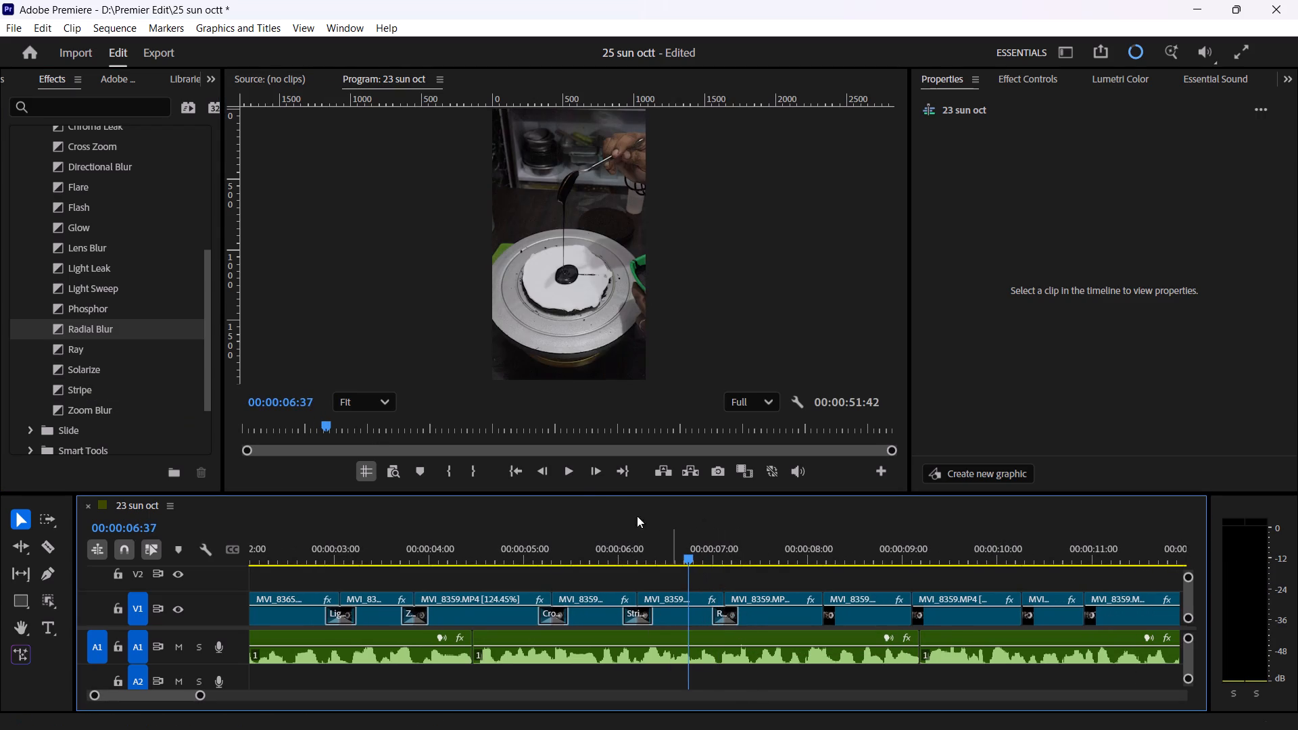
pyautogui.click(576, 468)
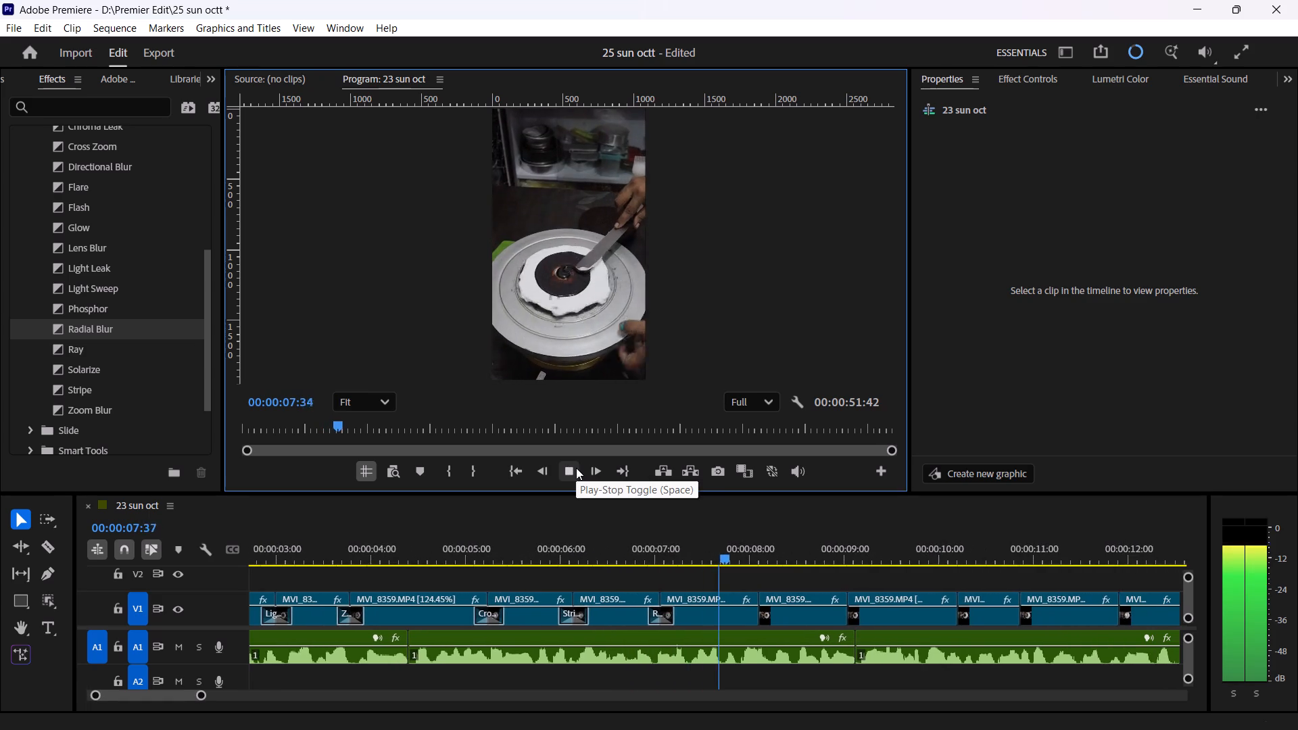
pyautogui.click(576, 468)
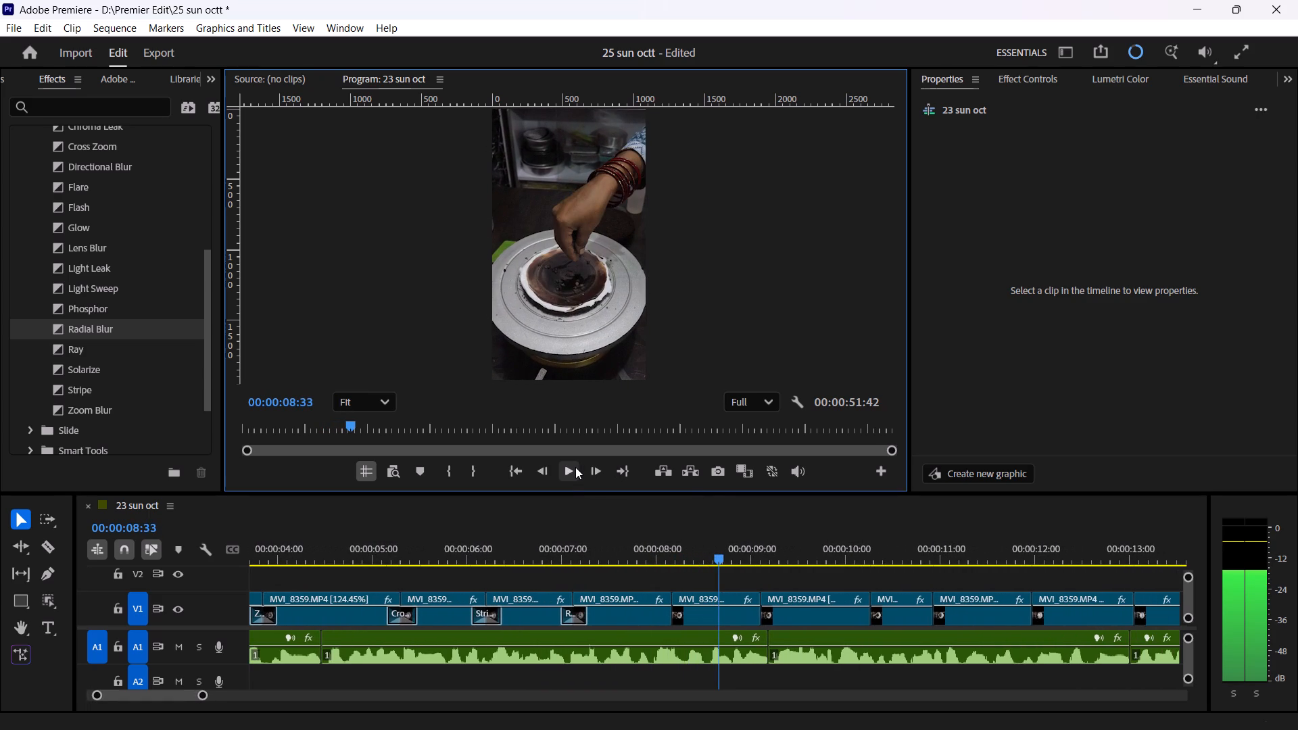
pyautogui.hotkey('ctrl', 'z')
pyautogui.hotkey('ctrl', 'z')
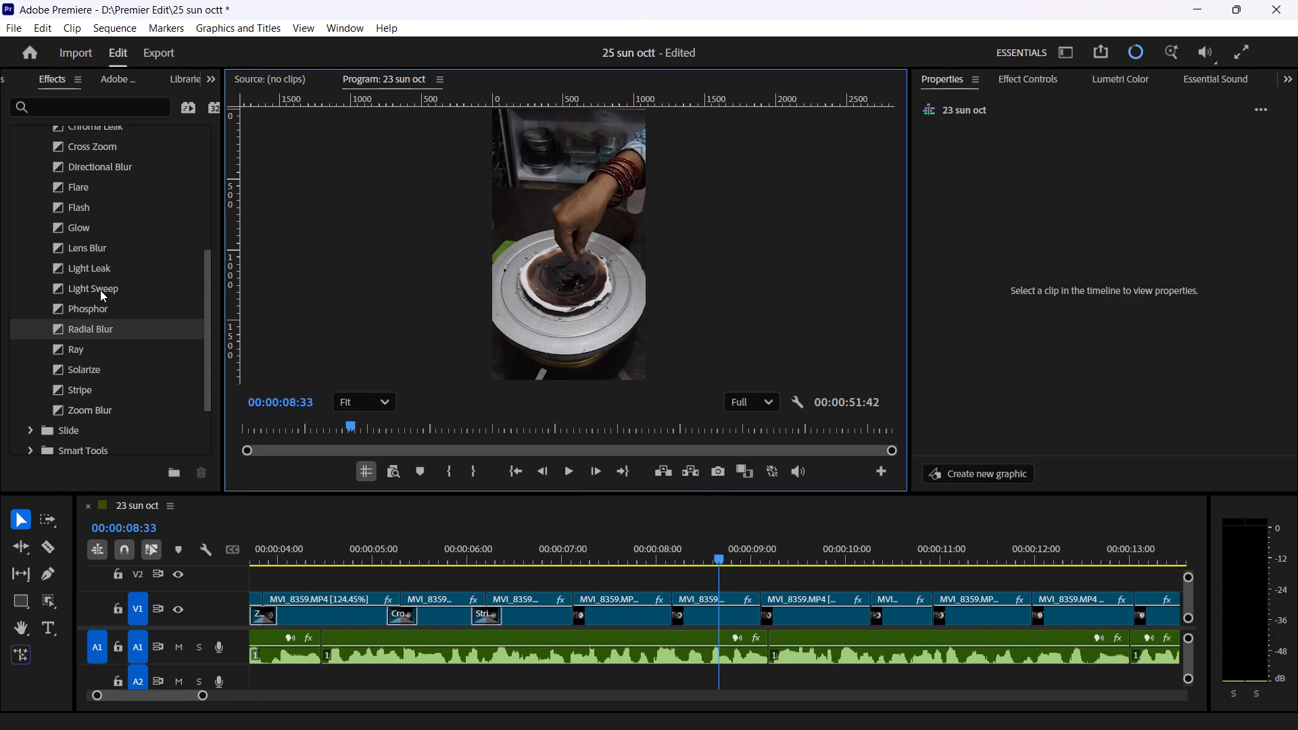
# Apply a slightly shortened Light Sweep transition to the V1 cut just after 00:00:07:00 and preview it from 00:00:06:32 to 00:00:09:01.
pyautogui.moveTo(101, 287); pyautogui.dragTo(578, 608)
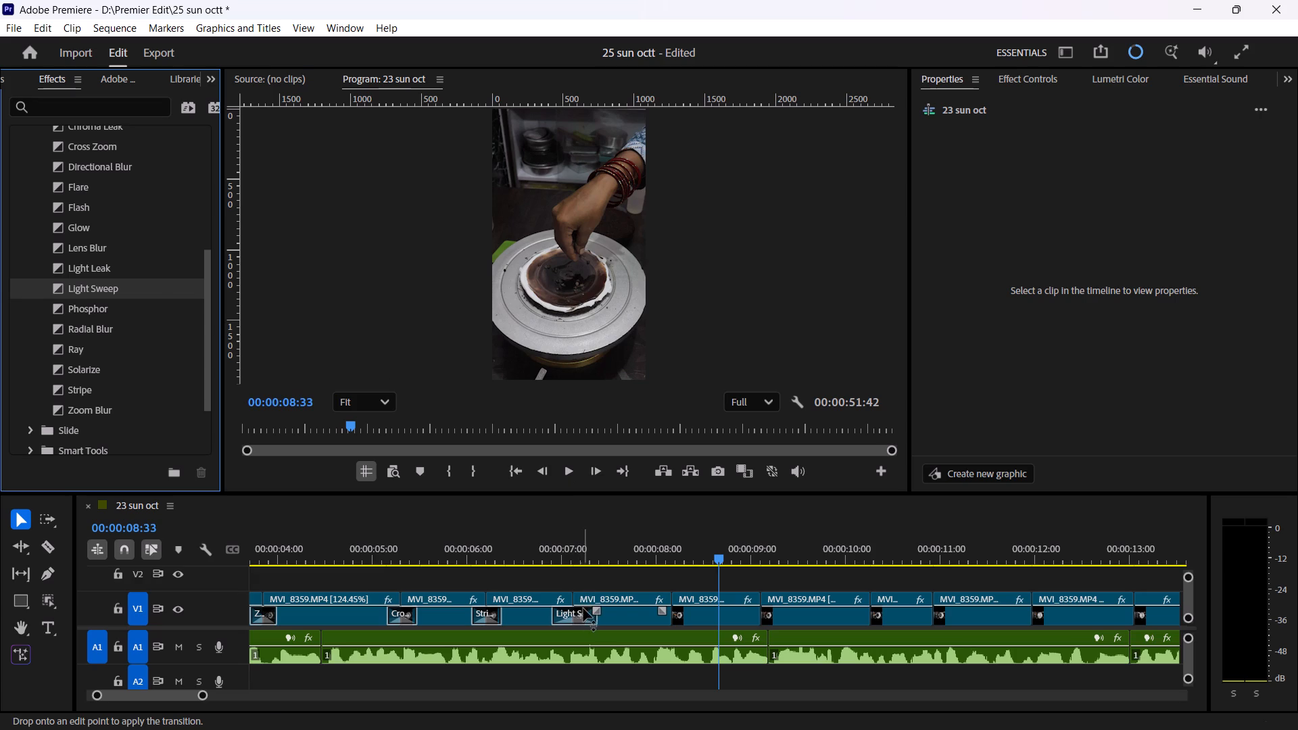
pyautogui.moveTo(595, 608); pyautogui.dragTo(589, 614)
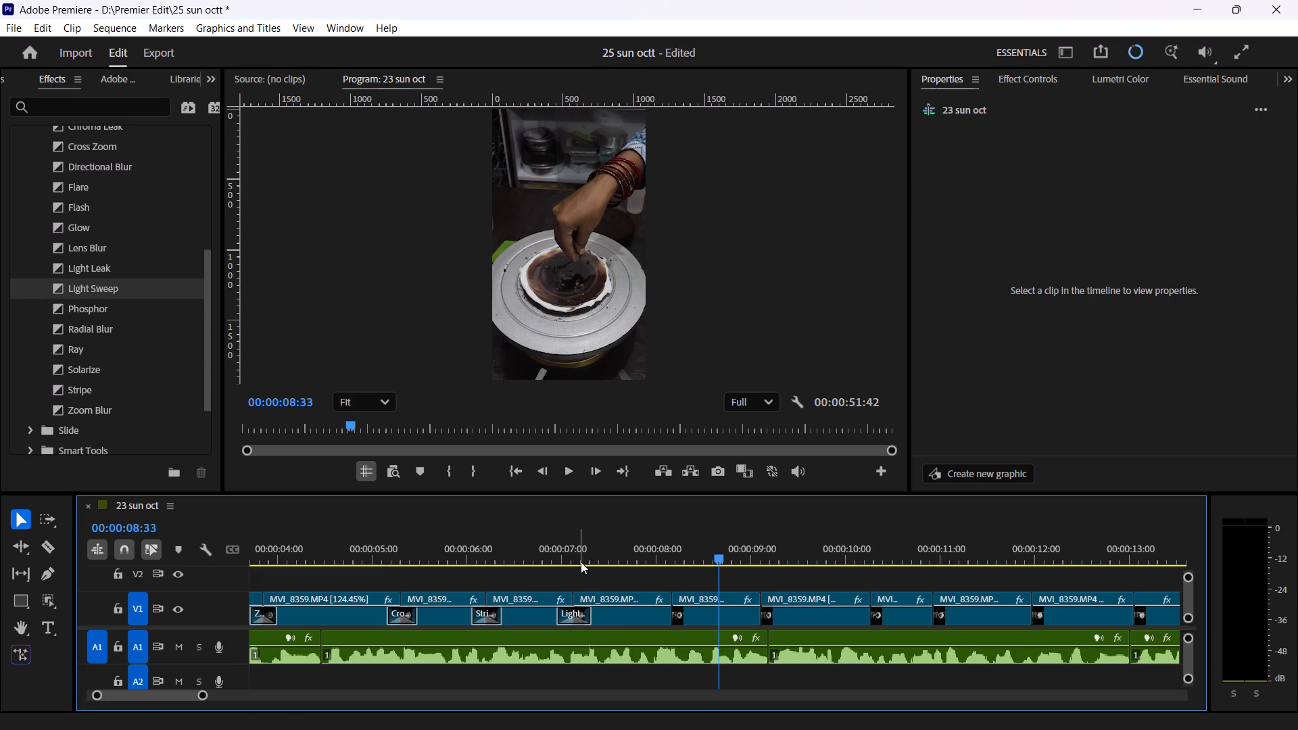
pyautogui.moveTo(575, 554); pyautogui.dragTo(571, 560)
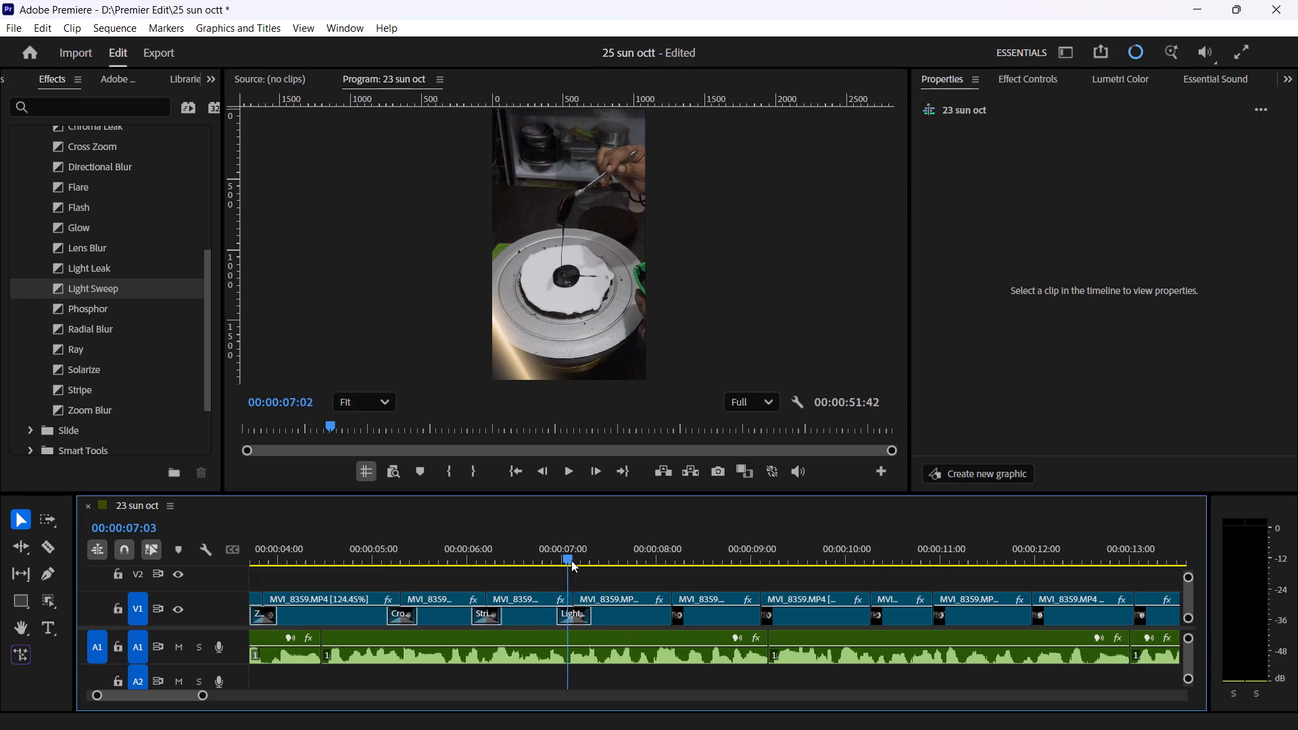
pyautogui.moveTo(571, 560); pyautogui.dragTo(531, 575)
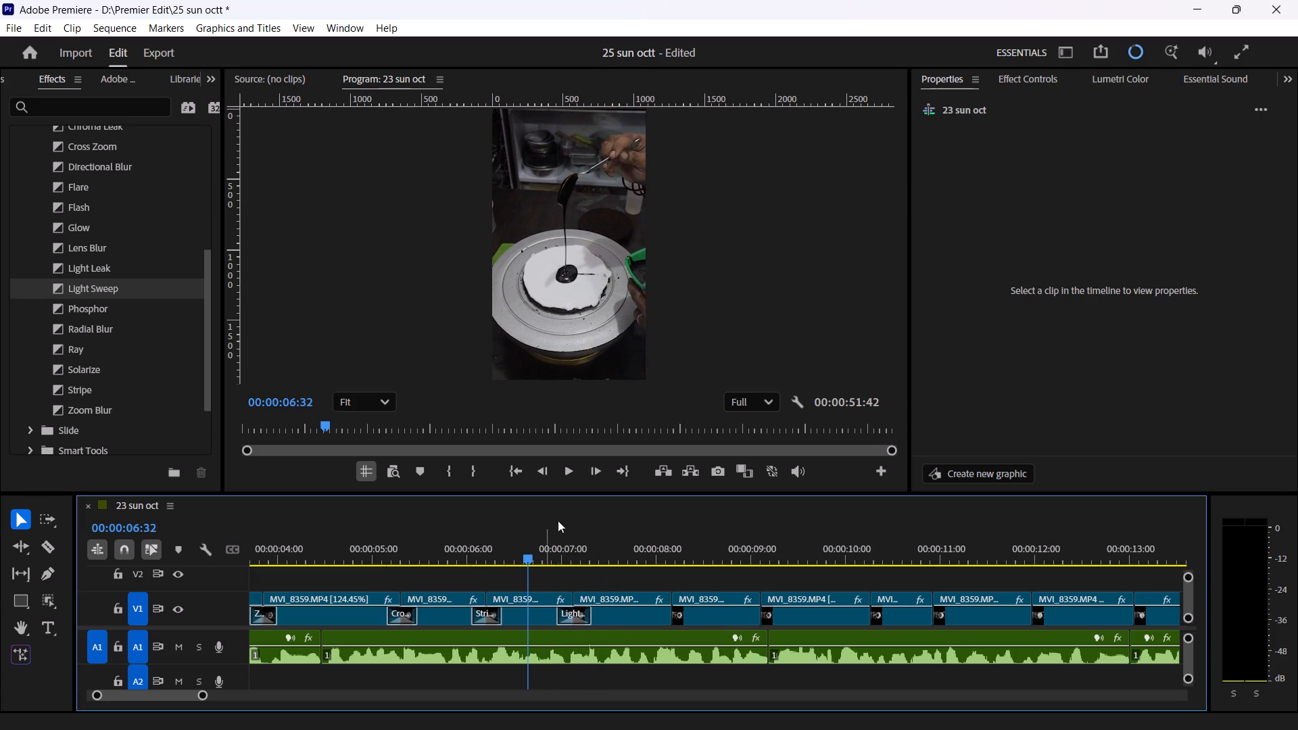
pyautogui.click(565, 464)
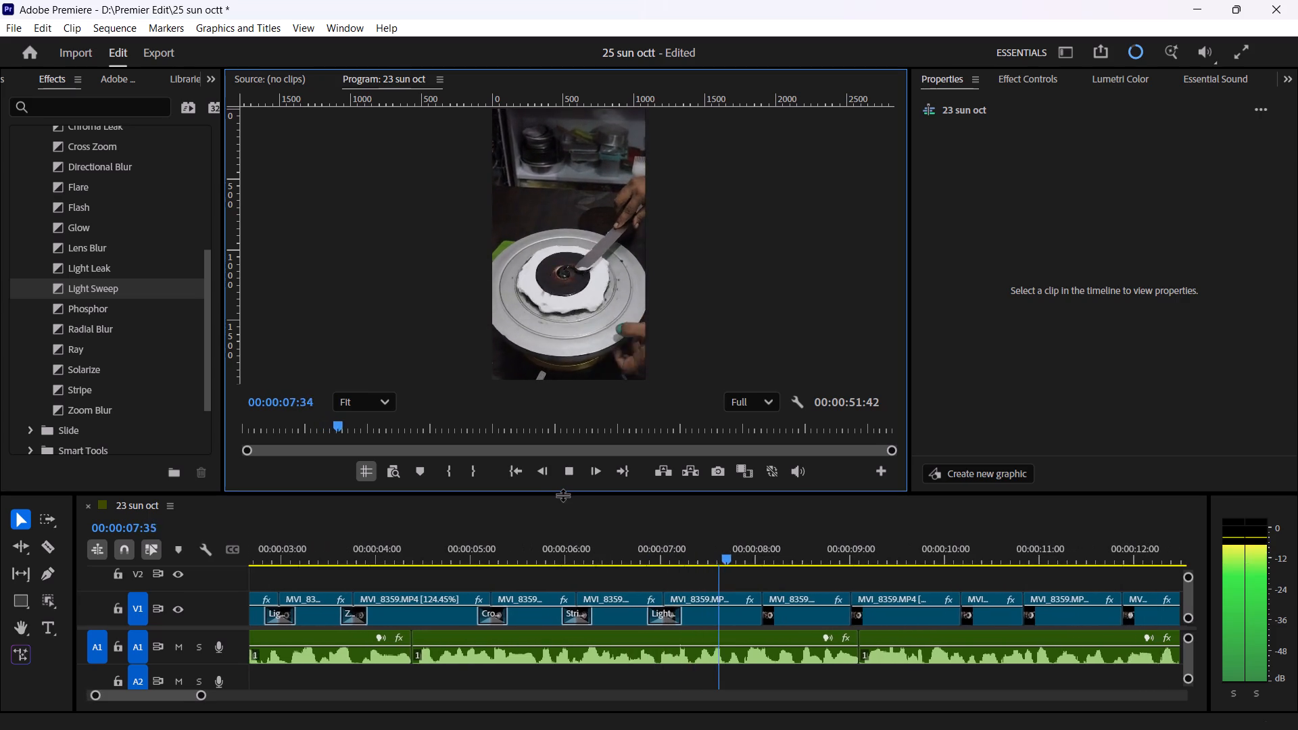
pyautogui.click(571, 471)
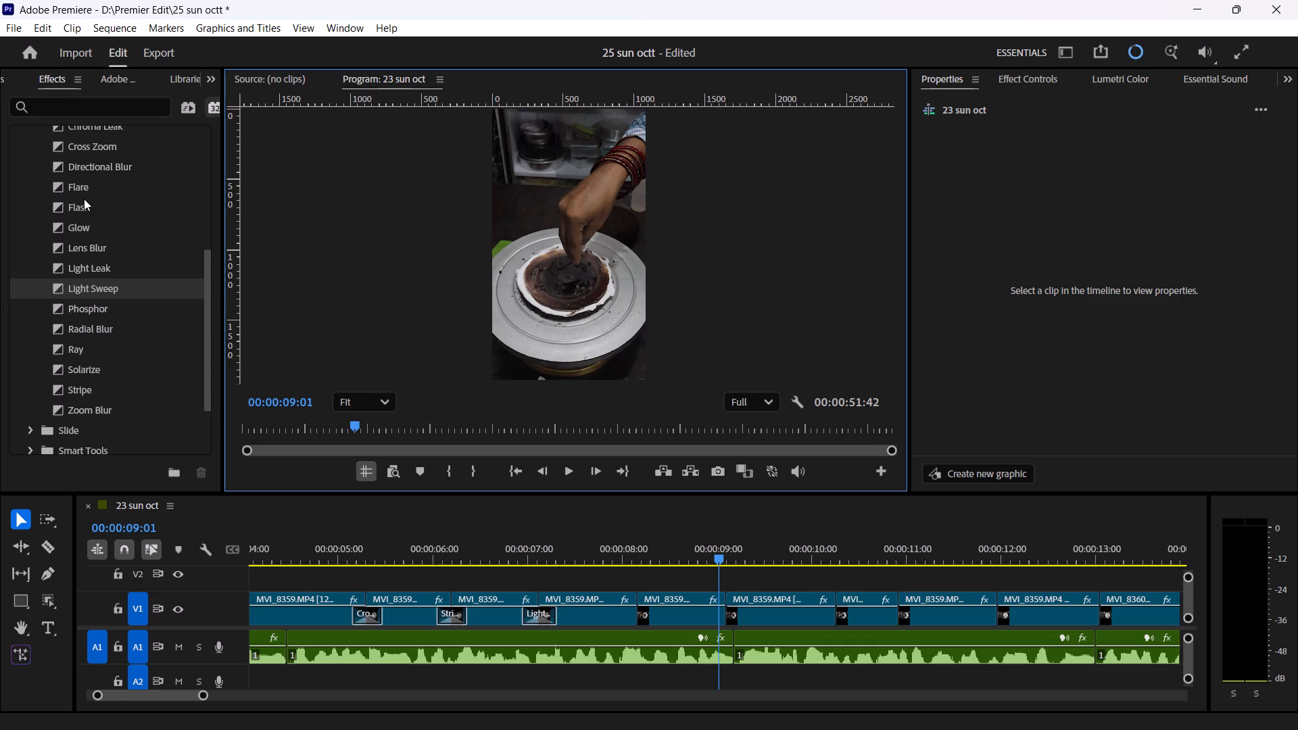
# Apply a slightly shortened Directional Blur transition to the V1 cut just after 00:00:08:00 and preview it from about 00:00:07:00 to 00:00:10:14.
pyautogui.scroll(2, 99, 182)
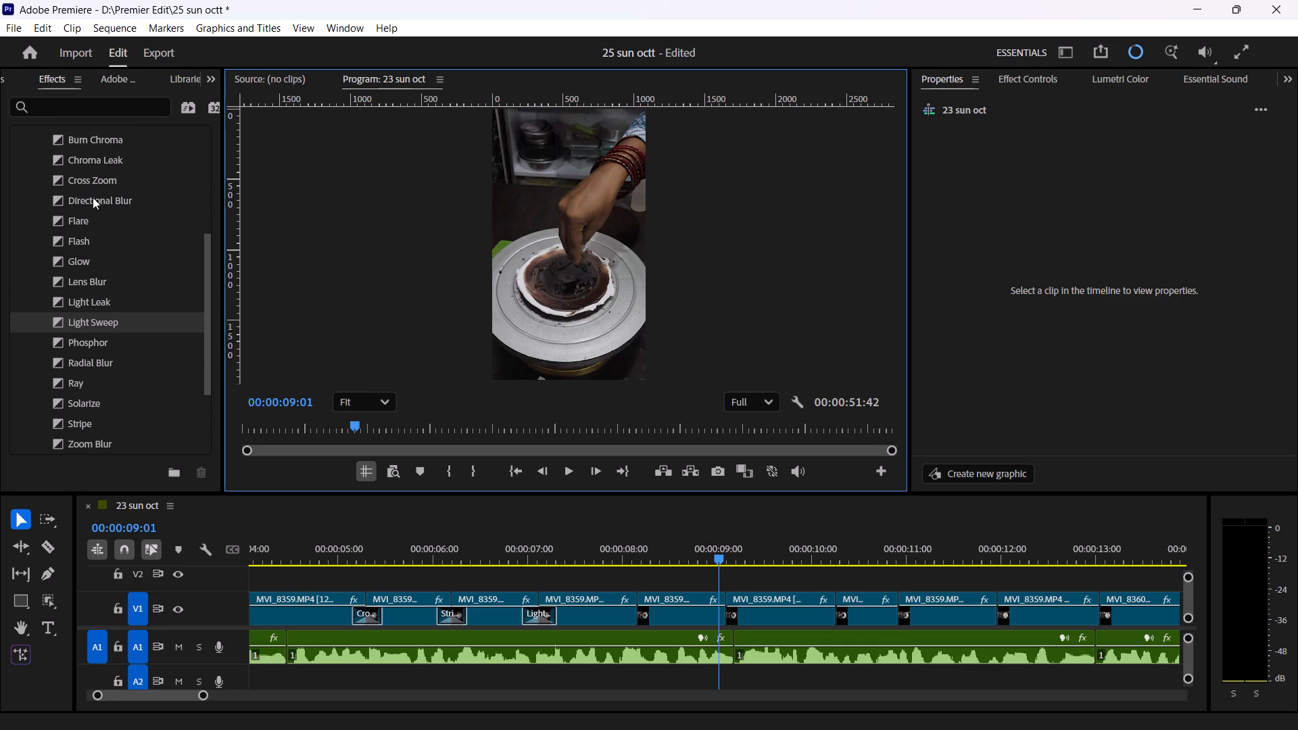
pyautogui.scroll(1, 93, 200)
pyautogui.click(99, 225)
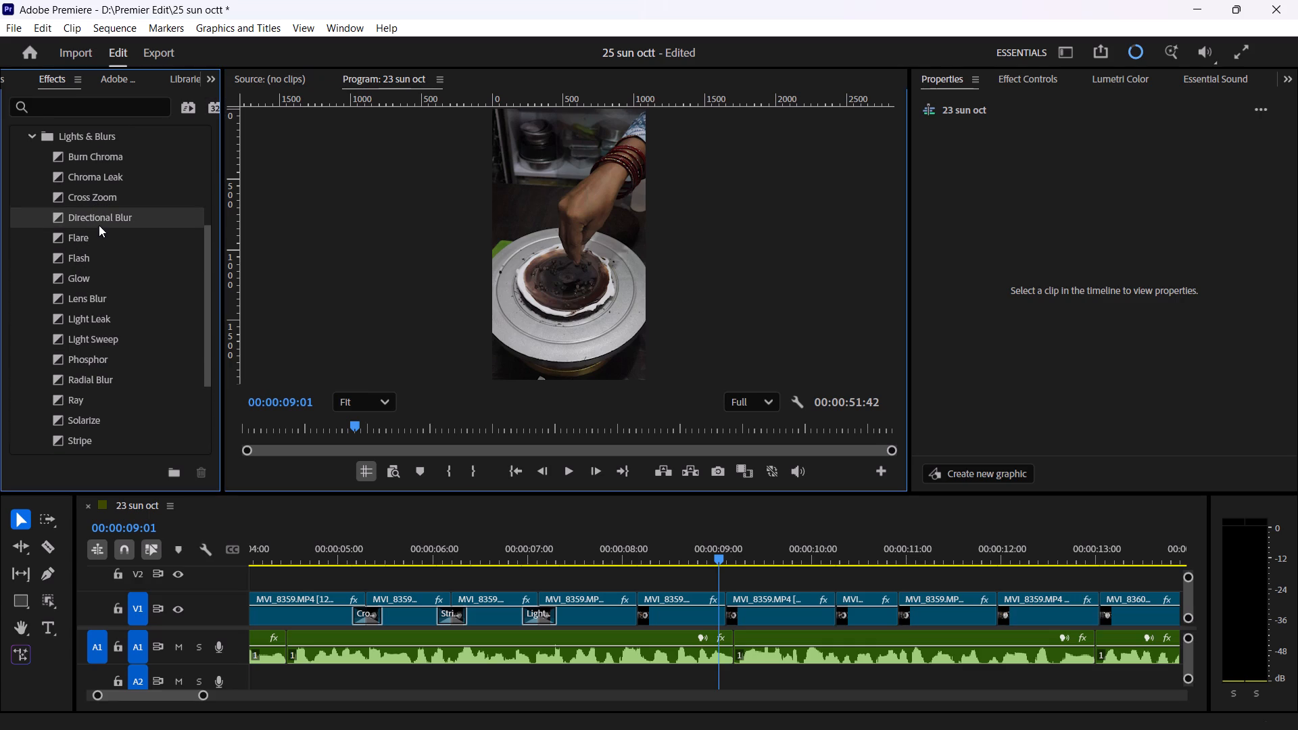
pyautogui.moveTo(100, 216); pyautogui.dragTo(638, 614)
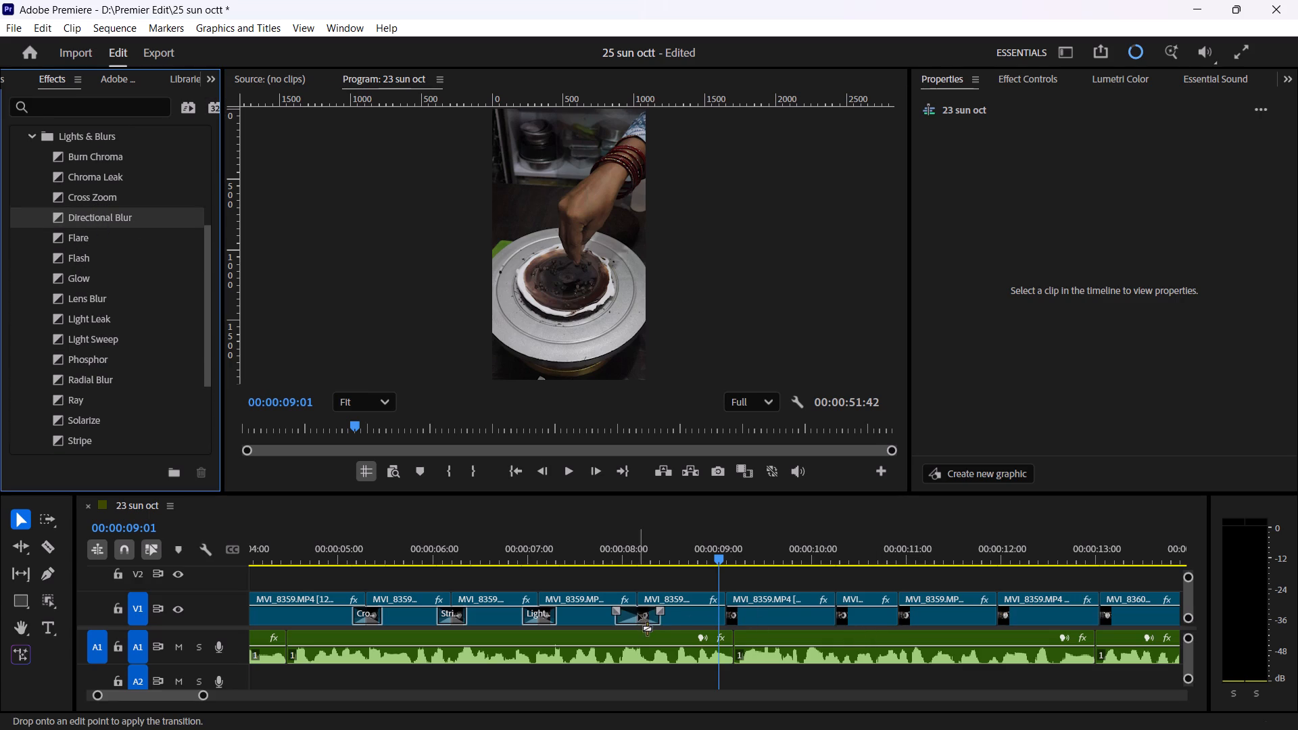
pyautogui.moveTo(638, 614); pyautogui.dragTo(639, 614)
pyautogui.moveTo(662, 609); pyautogui.dragTo(654, 612)
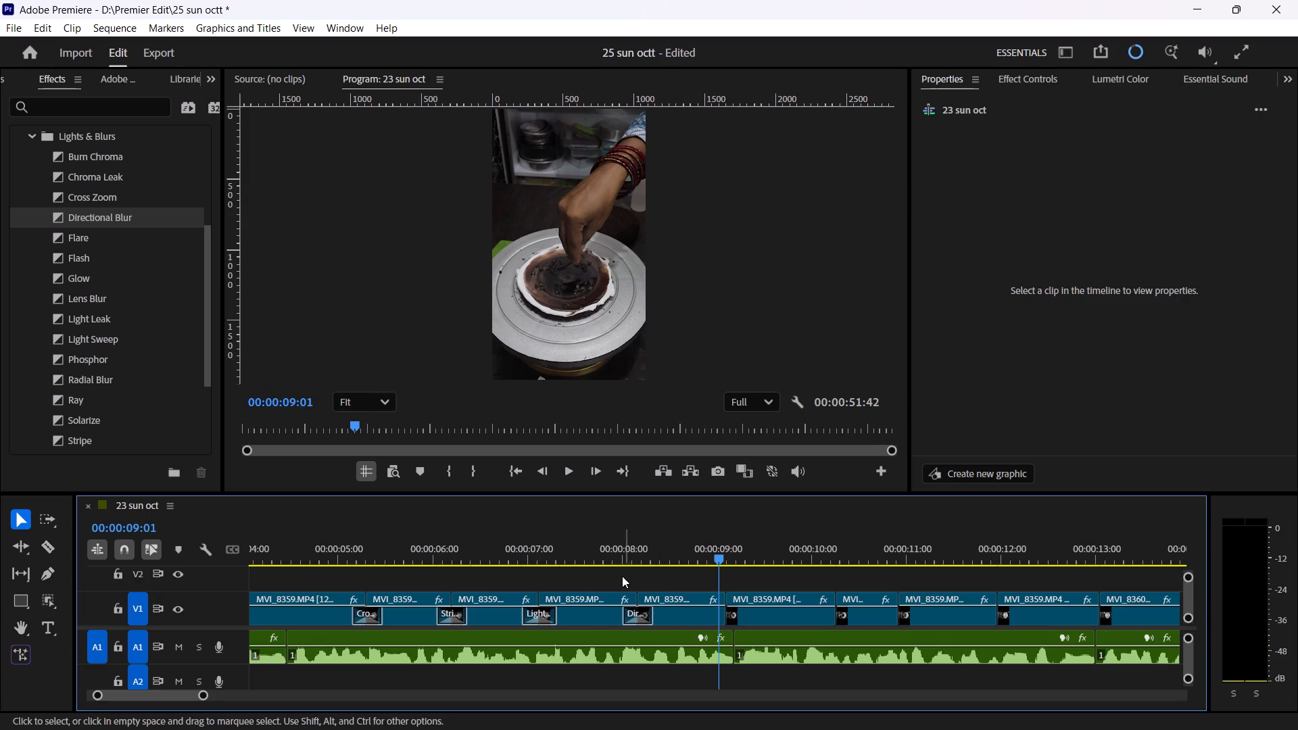
pyautogui.moveTo(604, 564); pyautogui.dragTo(529, 564)
pyautogui.click(567, 472)
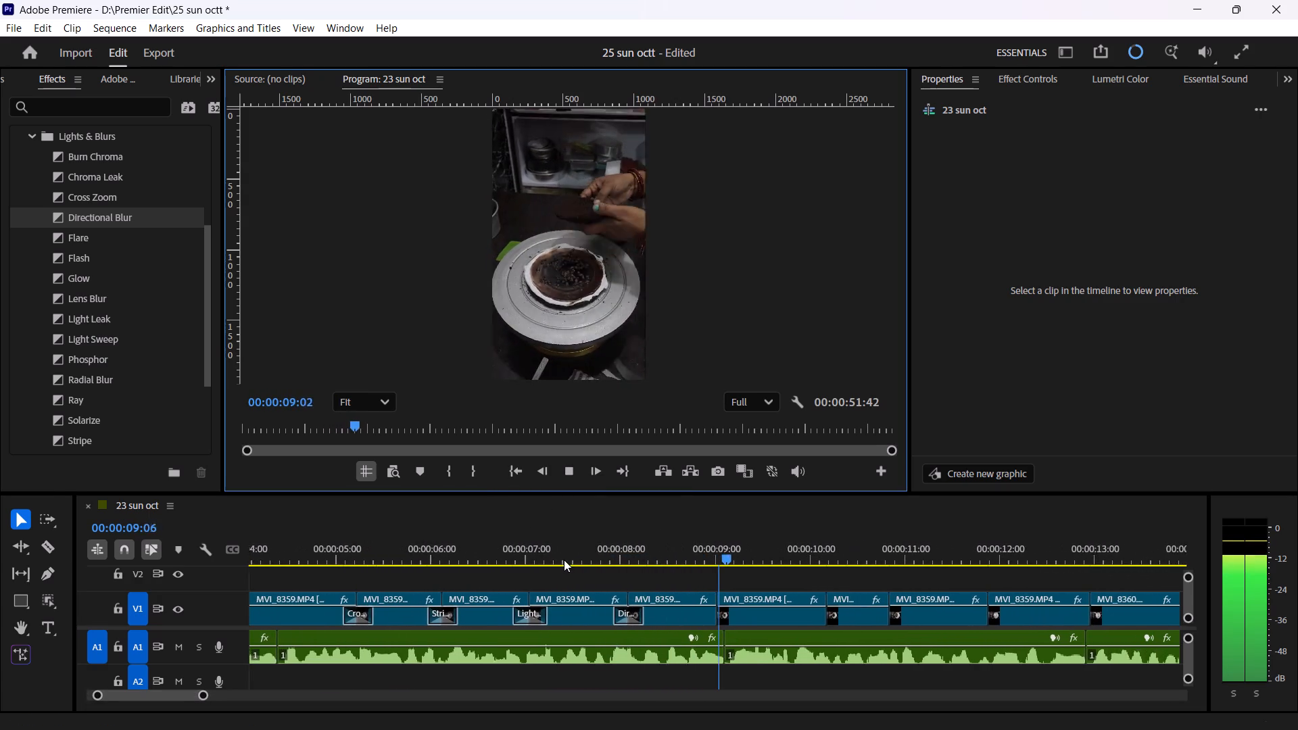
pyautogui.click(561, 463)
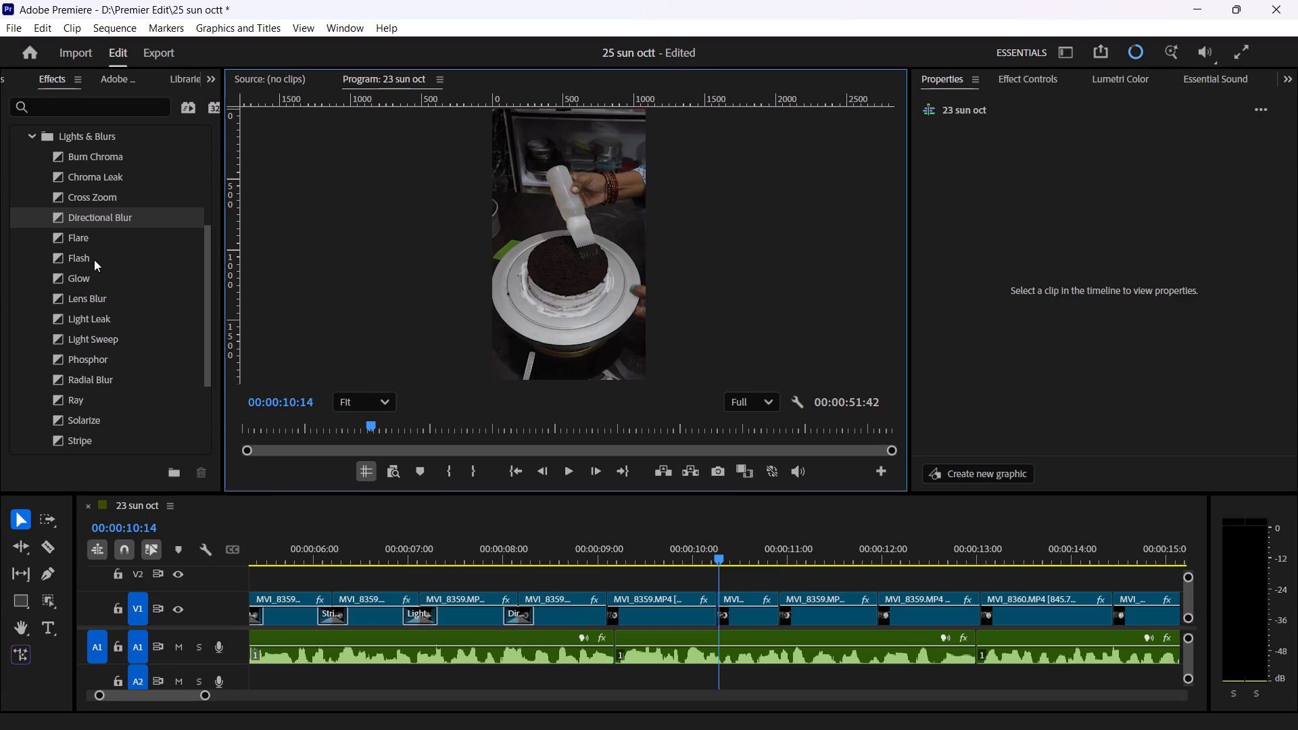
# Apply a shortened Light Leak transition to the V1 cut just after 00:00:09:00, preview it, and replay all transitions from about 00:00:03:12 to 00:00:12:13.
pyautogui.moveTo(93, 315); pyautogui.dragTo(565, 554)
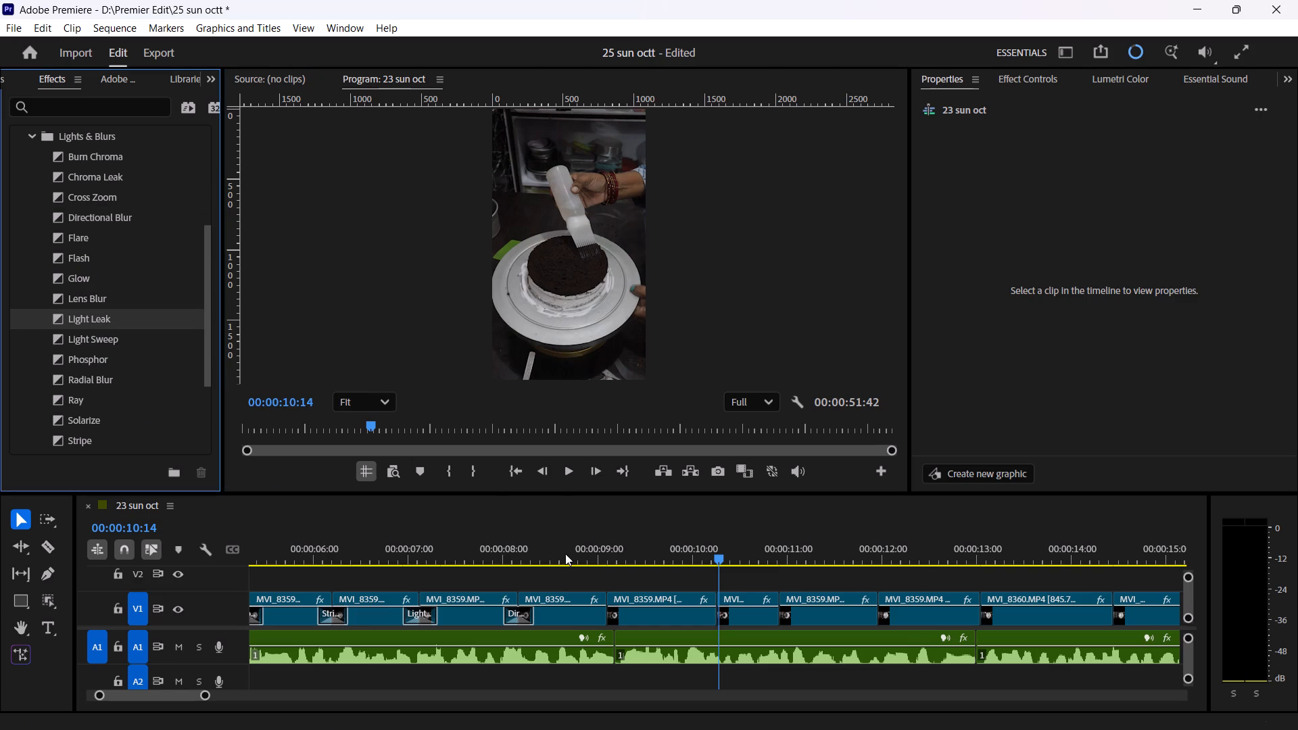
pyautogui.moveTo(565, 554); pyautogui.dragTo(610, 609)
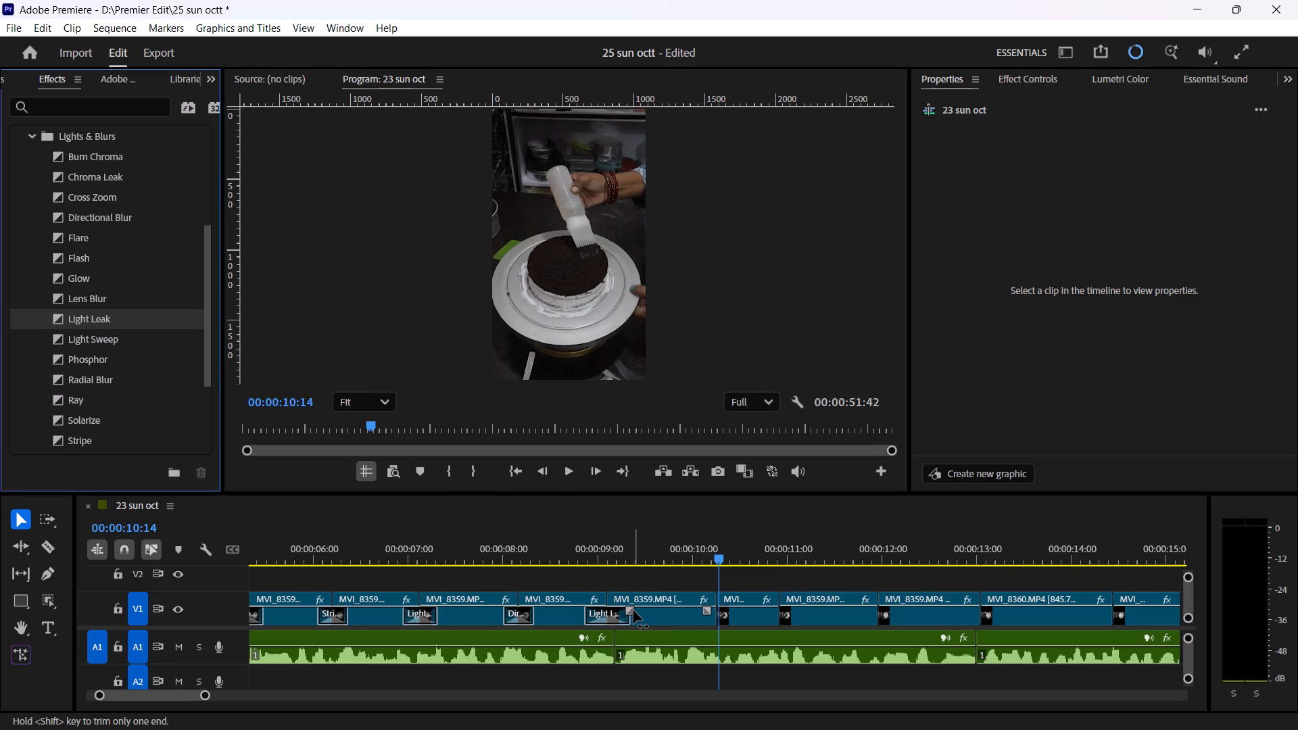
pyautogui.moveTo(633, 613); pyautogui.dragTo(622, 620)
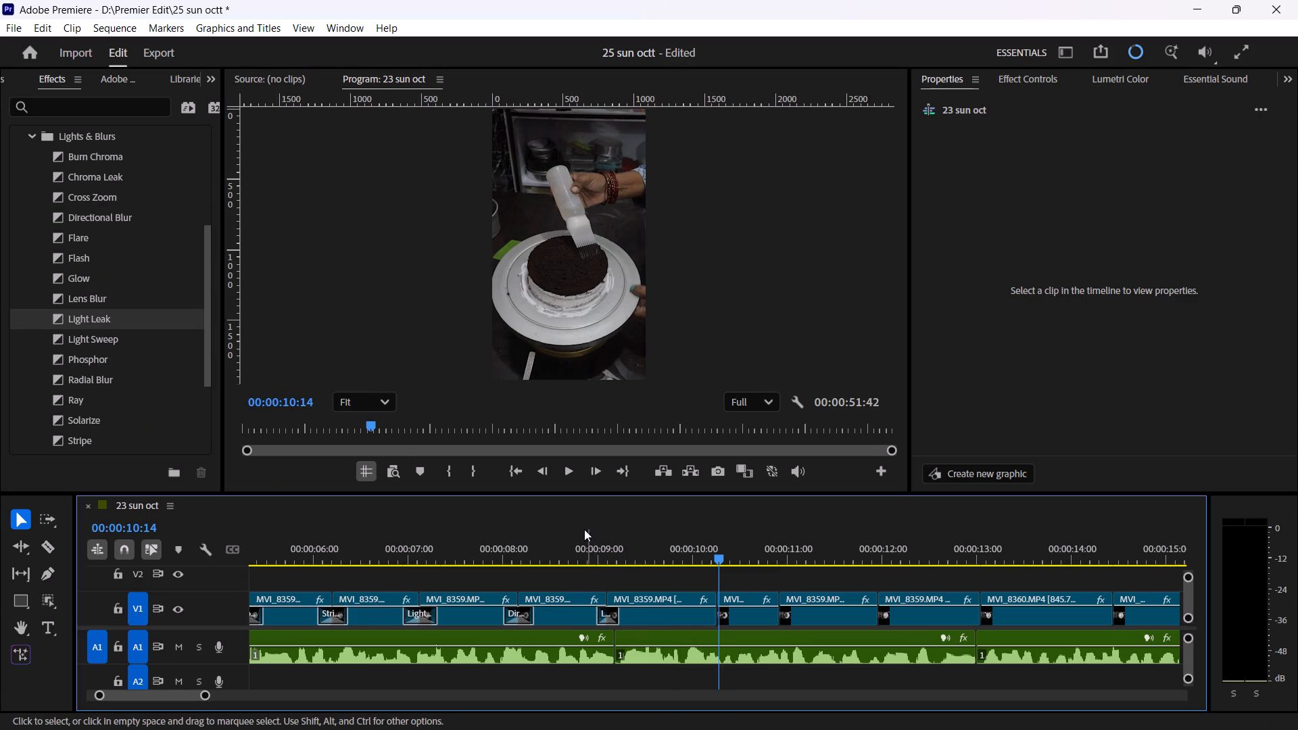
pyautogui.moveTo(579, 538); pyautogui.dragTo(575, 547)
pyautogui.click(562, 470)
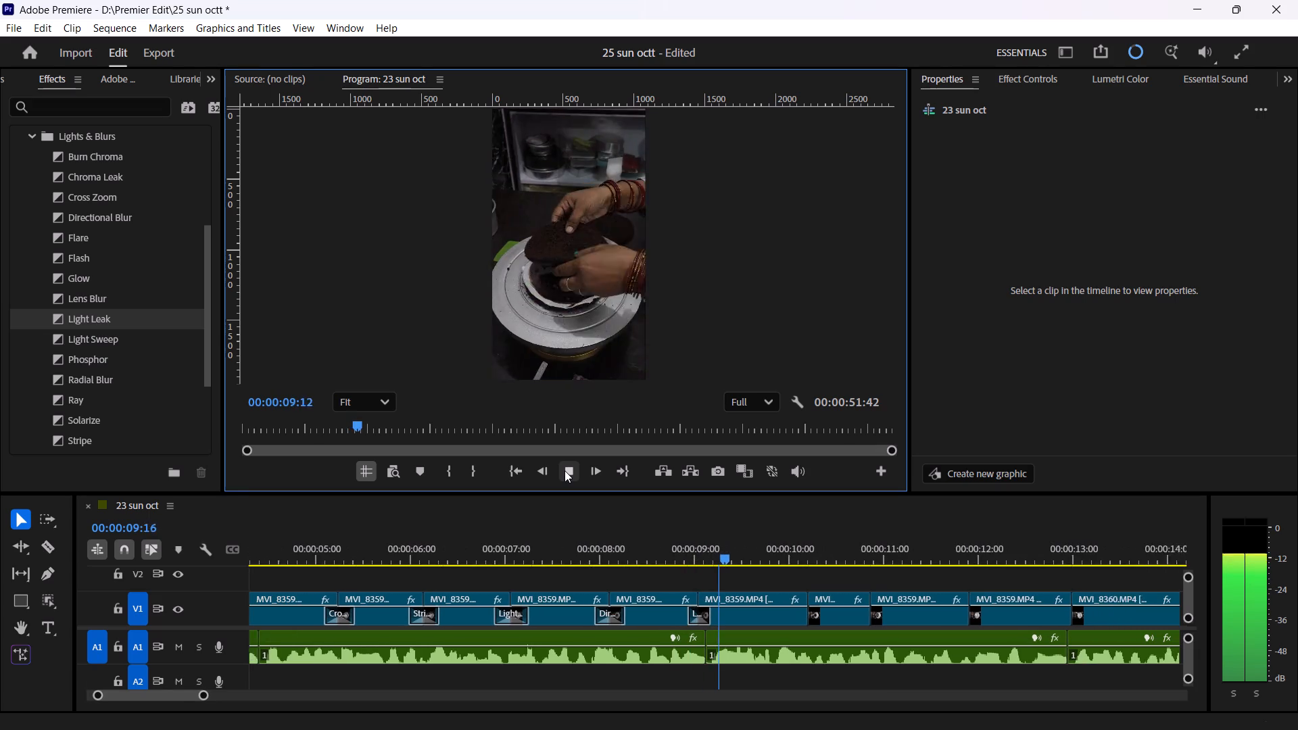
pyautogui.click(573, 472)
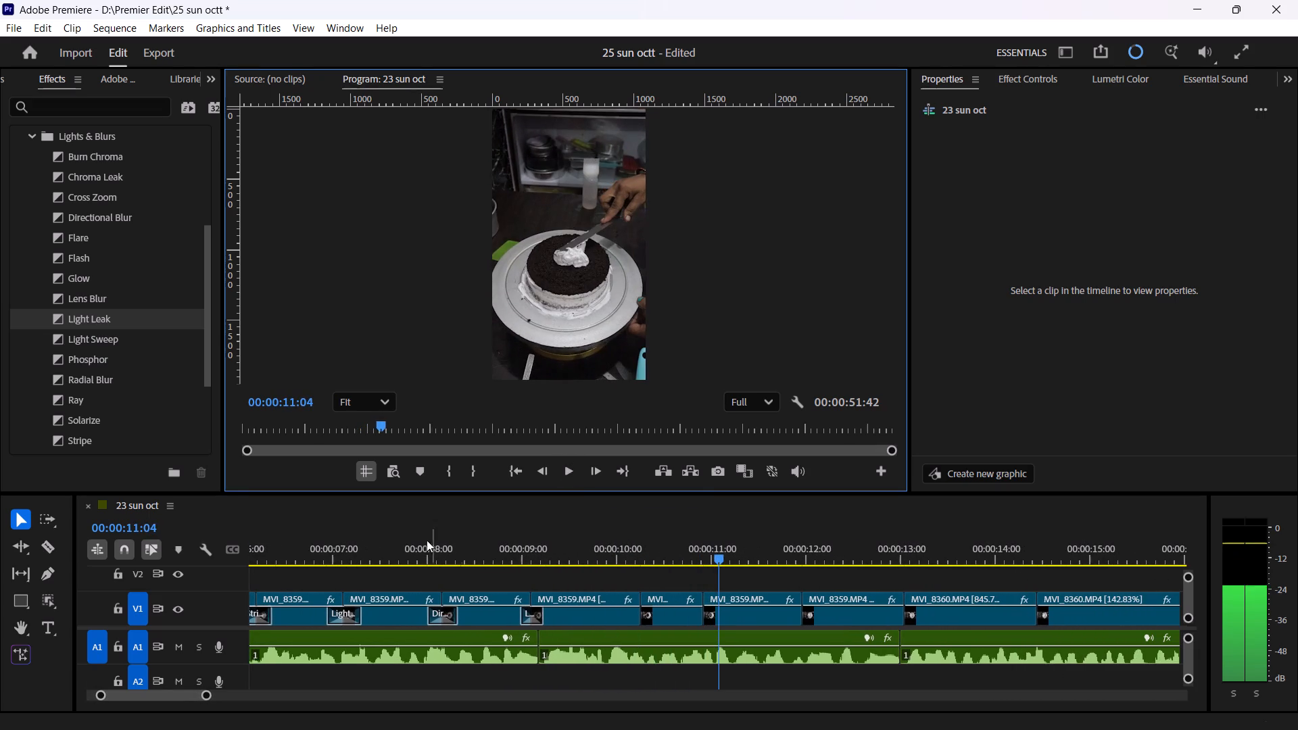
pyautogui.moveTo(432, 537); pyautogui.dragTo(283, 572)
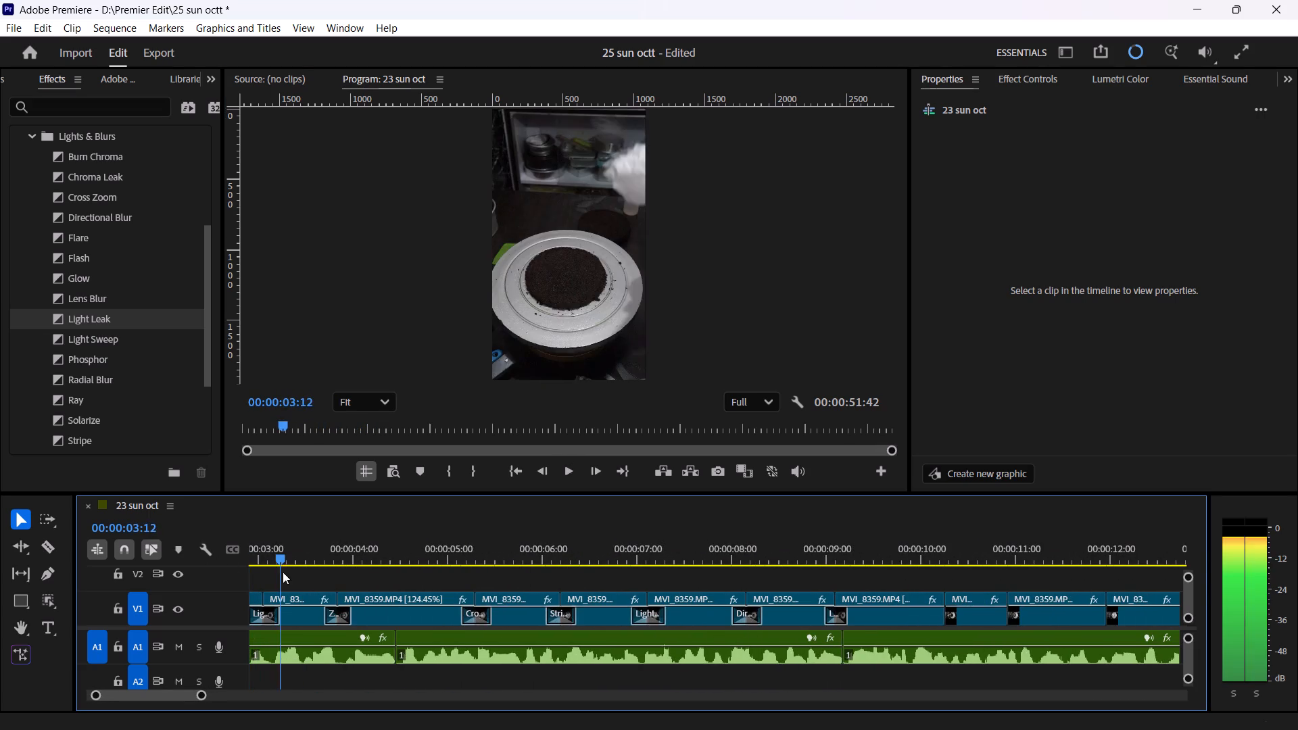
pyautogui.moveTo(283, 572); pyautogui.dragTo(289, 573)
pyautogui.click(578, 477)
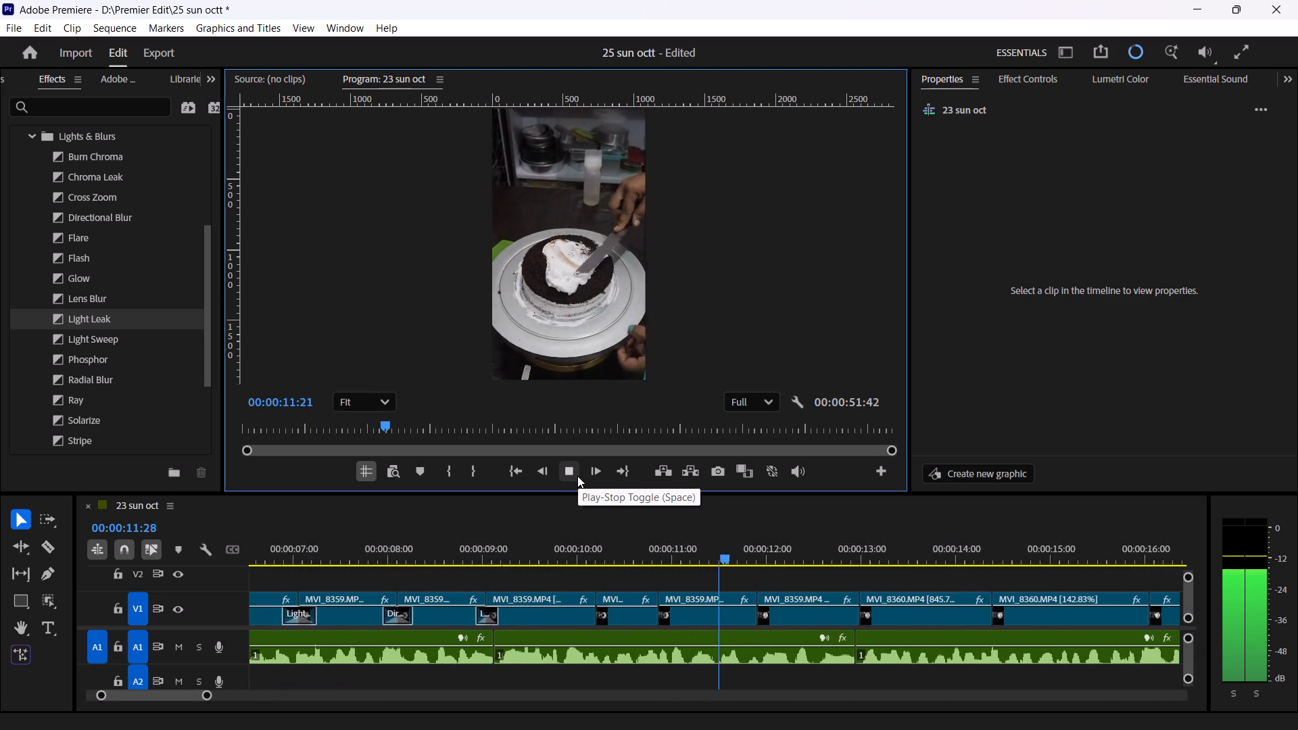
pyautogui.click(577, 476)
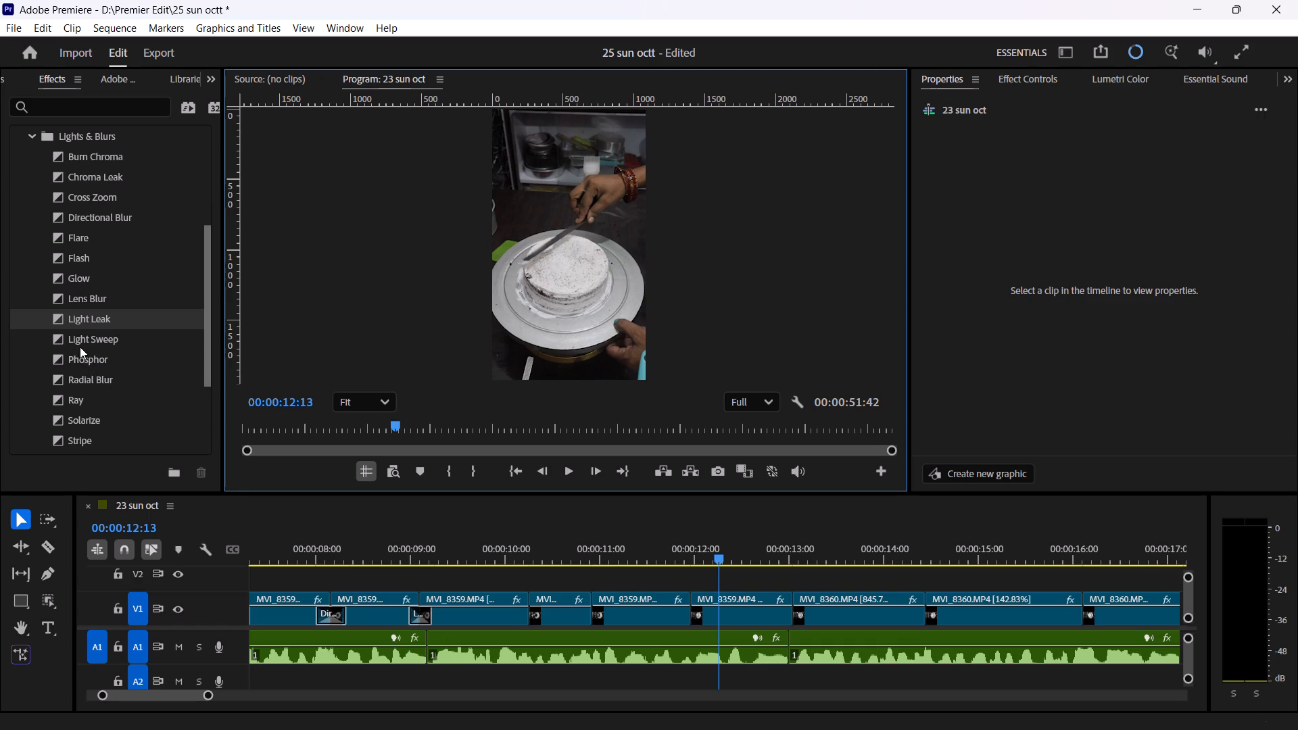
# Apply a shortened Flare transition to the V1 cut shortly after 00:00:10:00 and preview it from 00:00:09:49 to 00:00:12:39.
pyautogui.moveTo(62, 237); pyautogui.dragTo(551, 544)
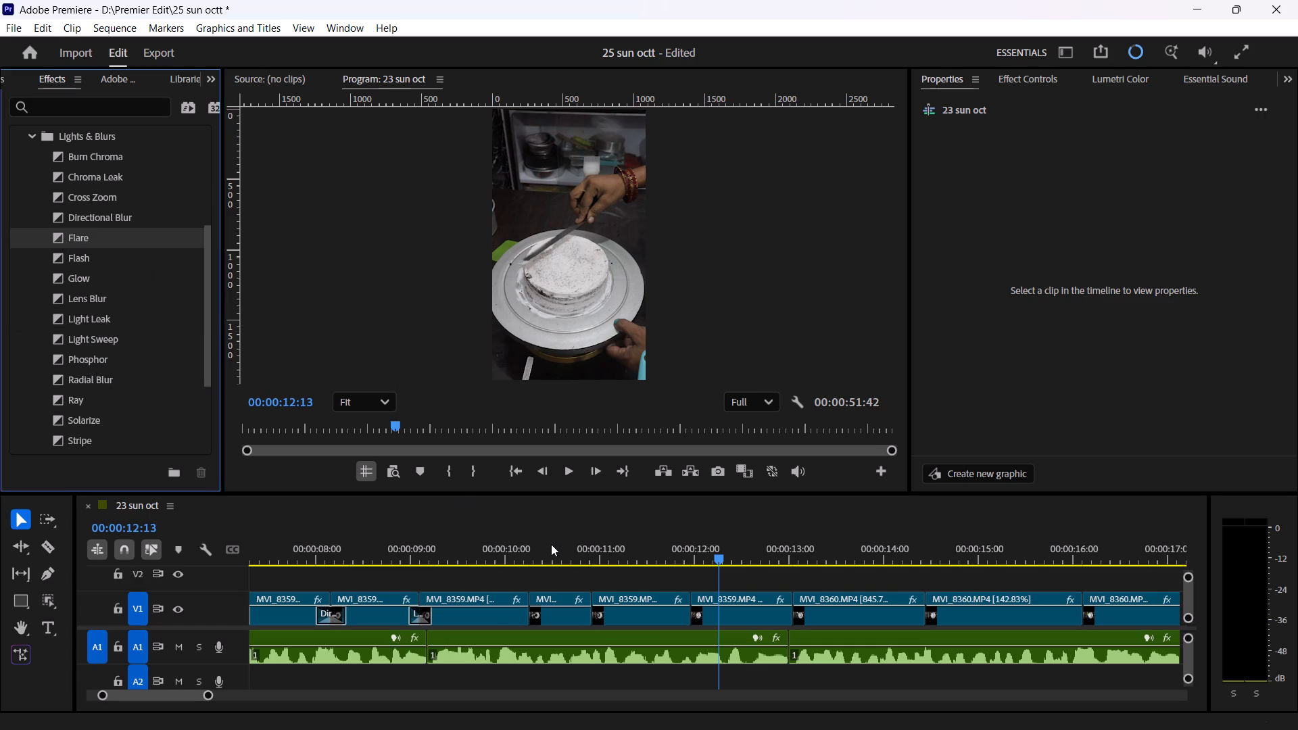
pyautogui.moveTo(551, 544); pyautogui.dragTo(527, 603)
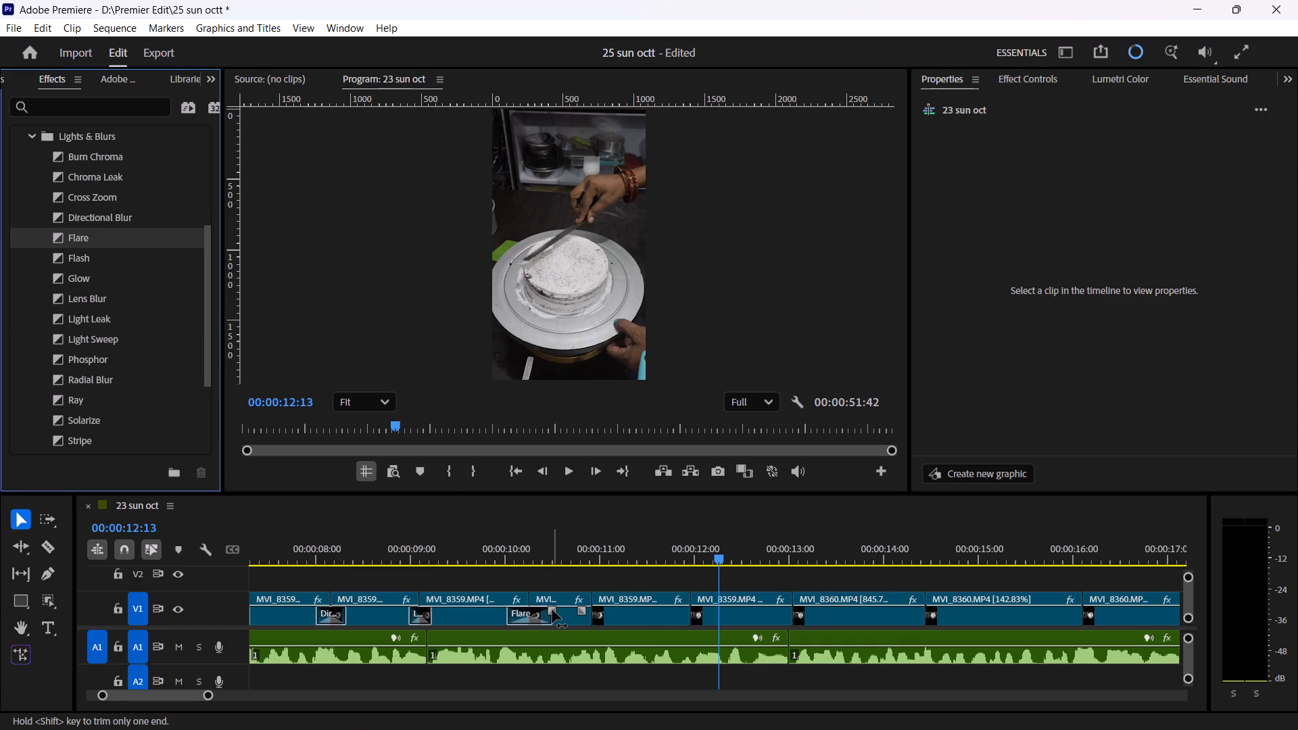
pyautogui.moveTo(552, 610); pyautogui.dragTo(540, 609)
pyautogui.click(511, 562)
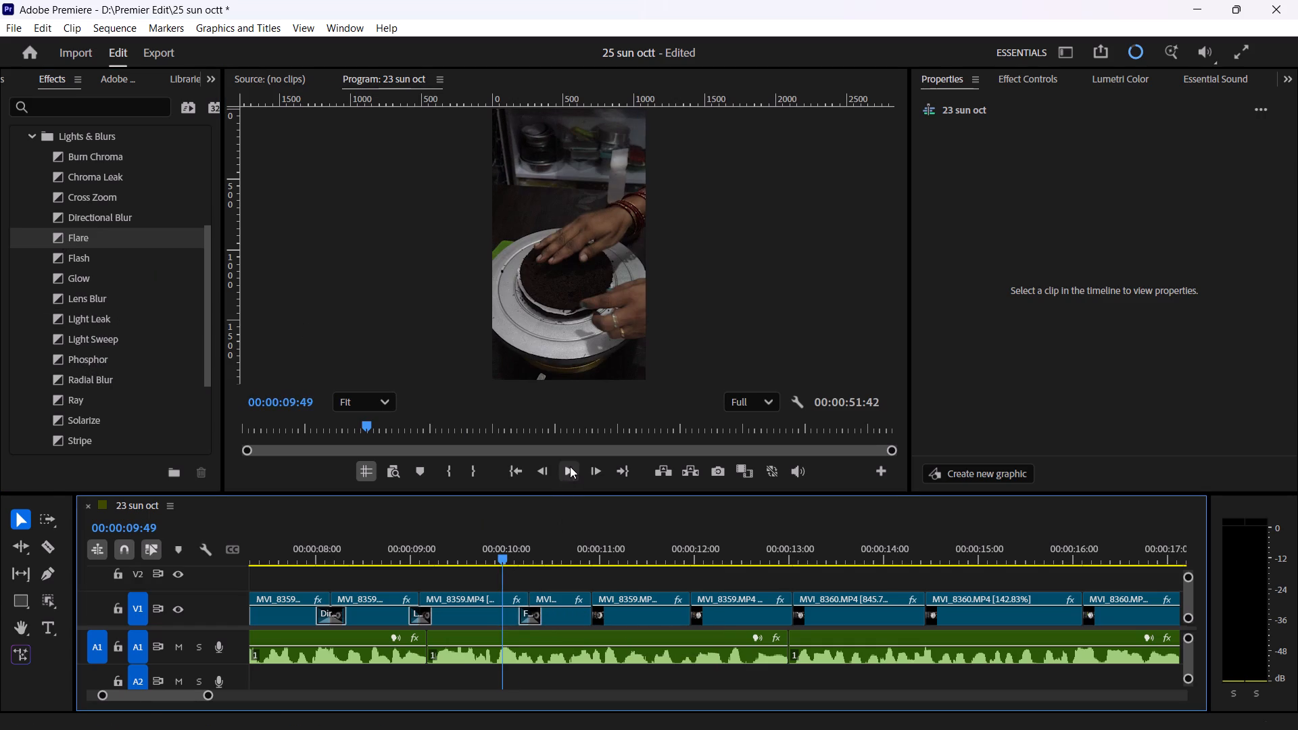
pyautogui.click(570, 466)
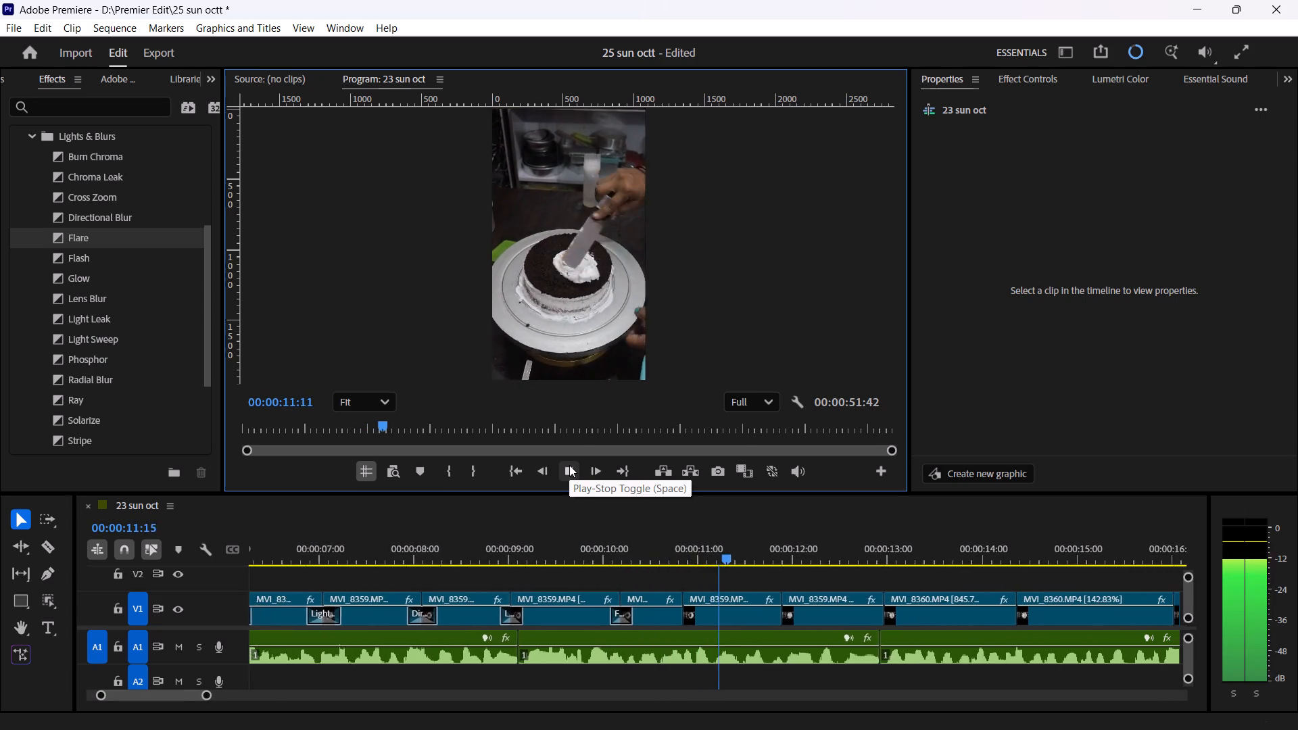
pyautogui.click(569, 465)
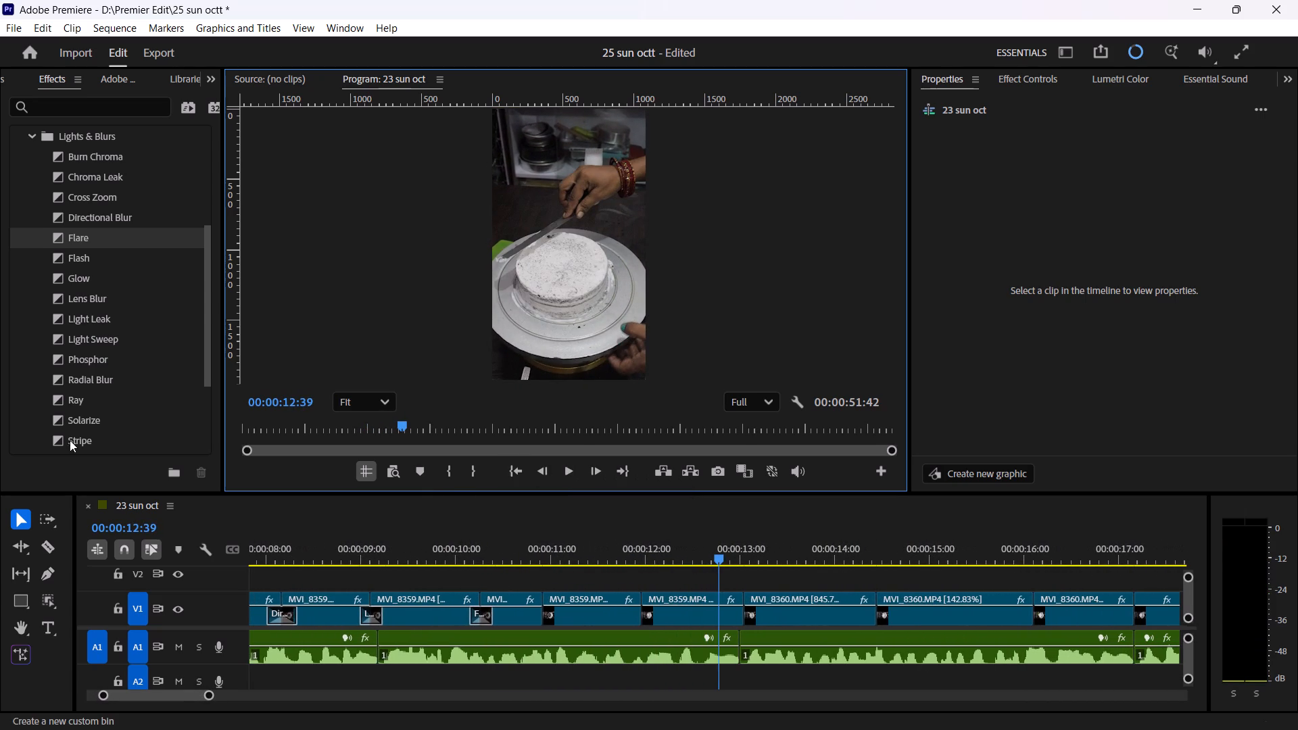
# Apply a slightly shortened Directional Blur transition to the V1 cut at about 00:00:12:00 and preview it through 00:00:16:30.
pyautogui.moveTo(79, 210); pyautogui.dragTo(535, 577)
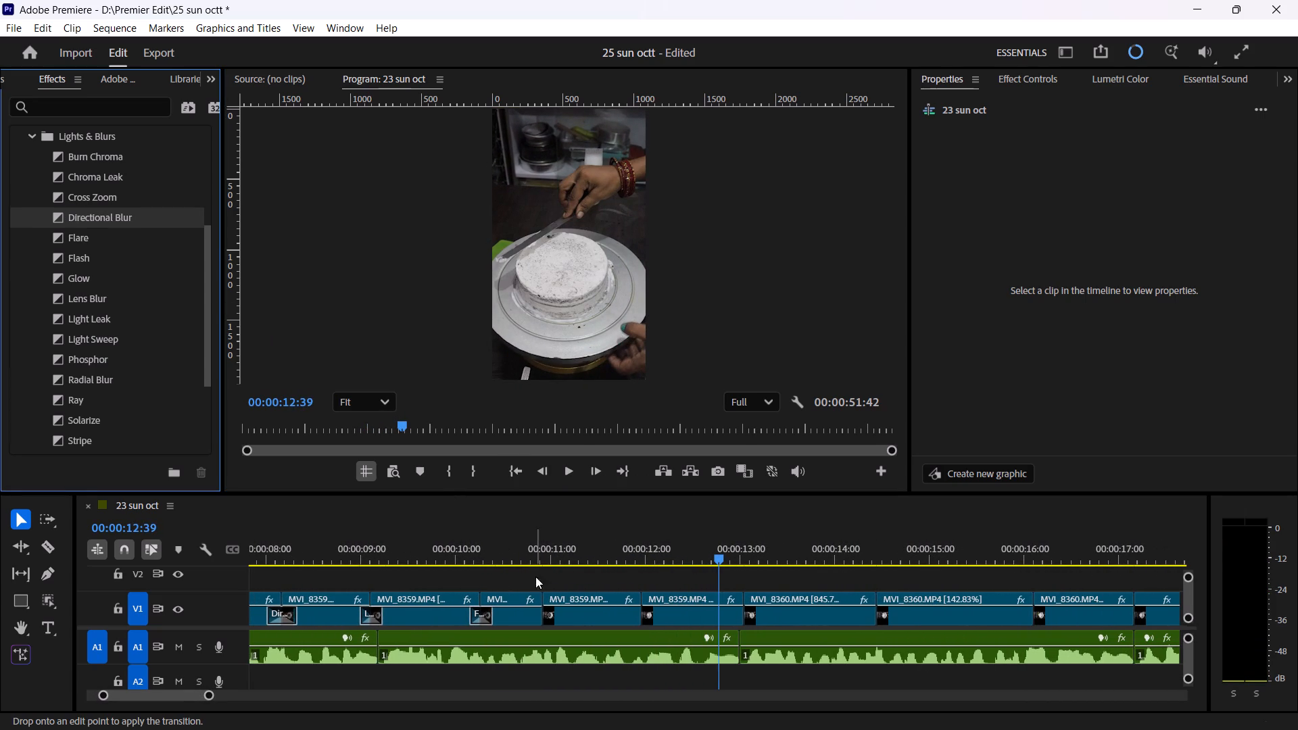
pyautogui.moveTo(535, 577); pyautogui.dragTo(647, 613)
pyautogui.moveTo(669, 611); pyautogui.dragTo(662, 613)
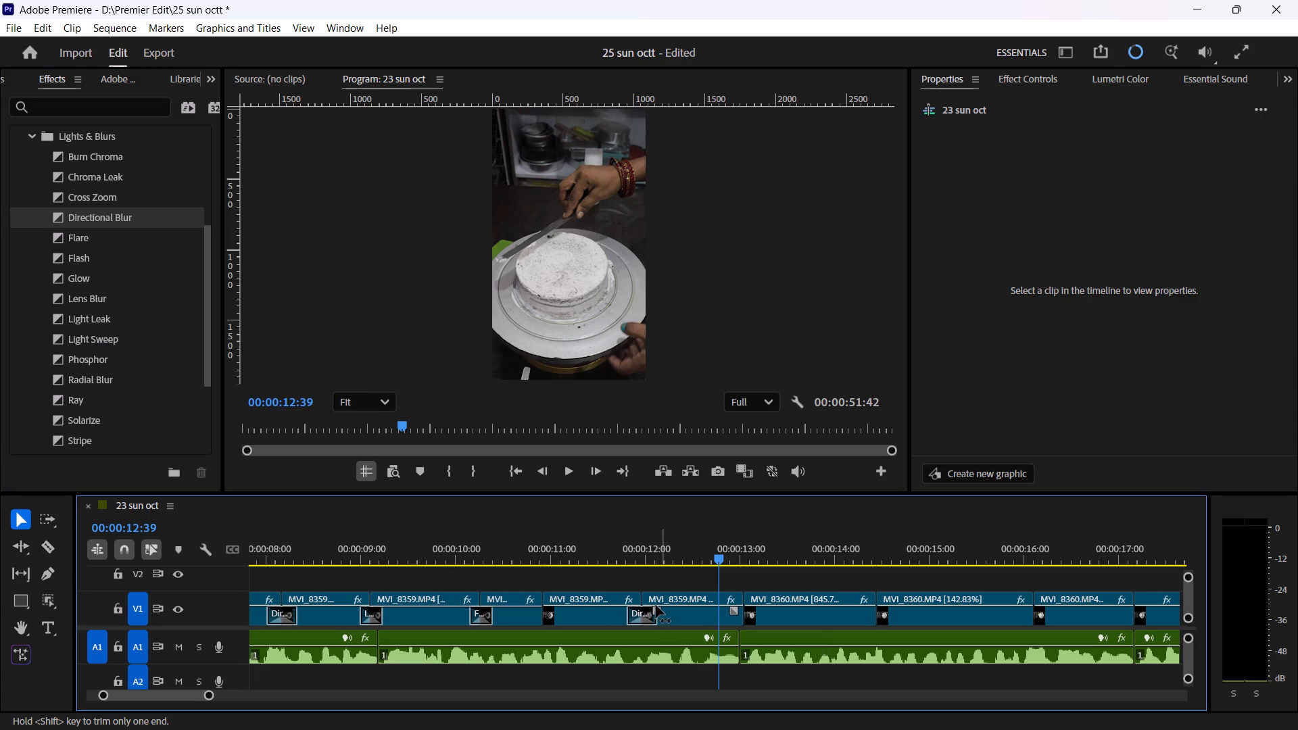
pyautogui.moveTo(612, 542); pyautogui.dragTo(585, 541)
pyautogui.click(570, 471)
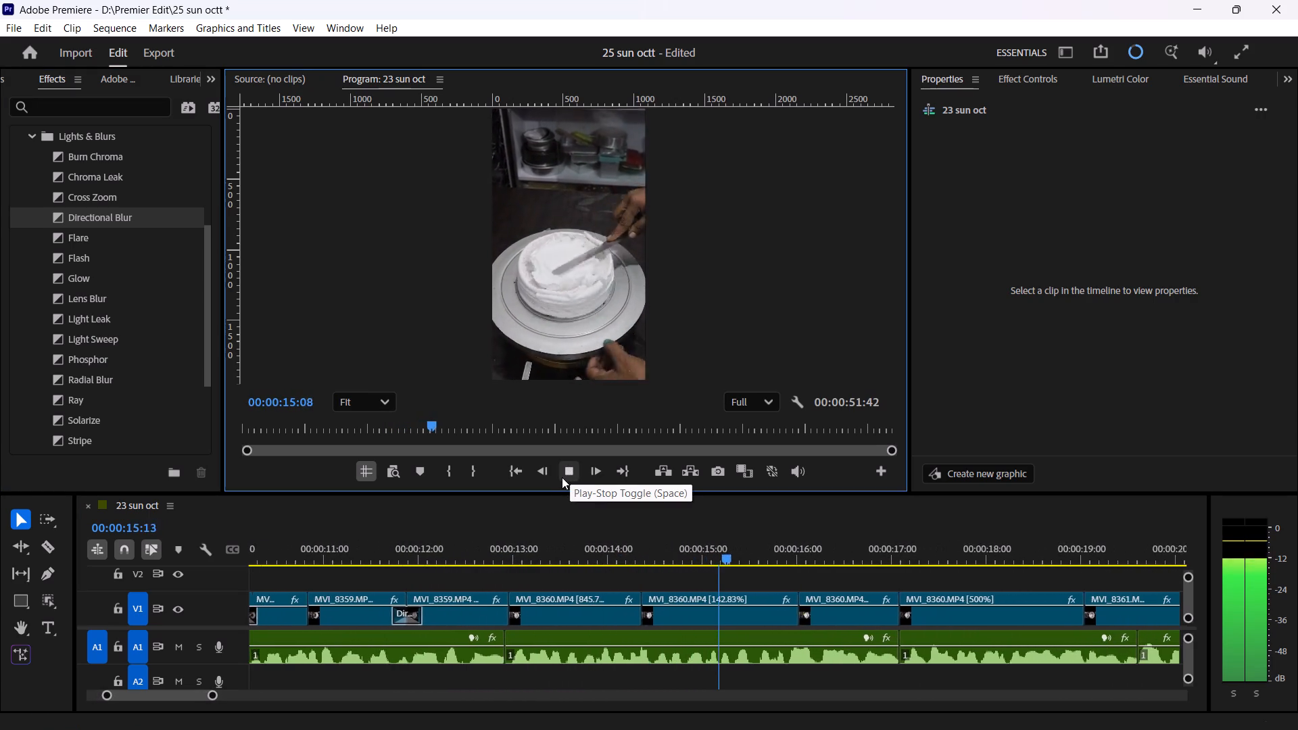
pyautogui.click(562, 477)
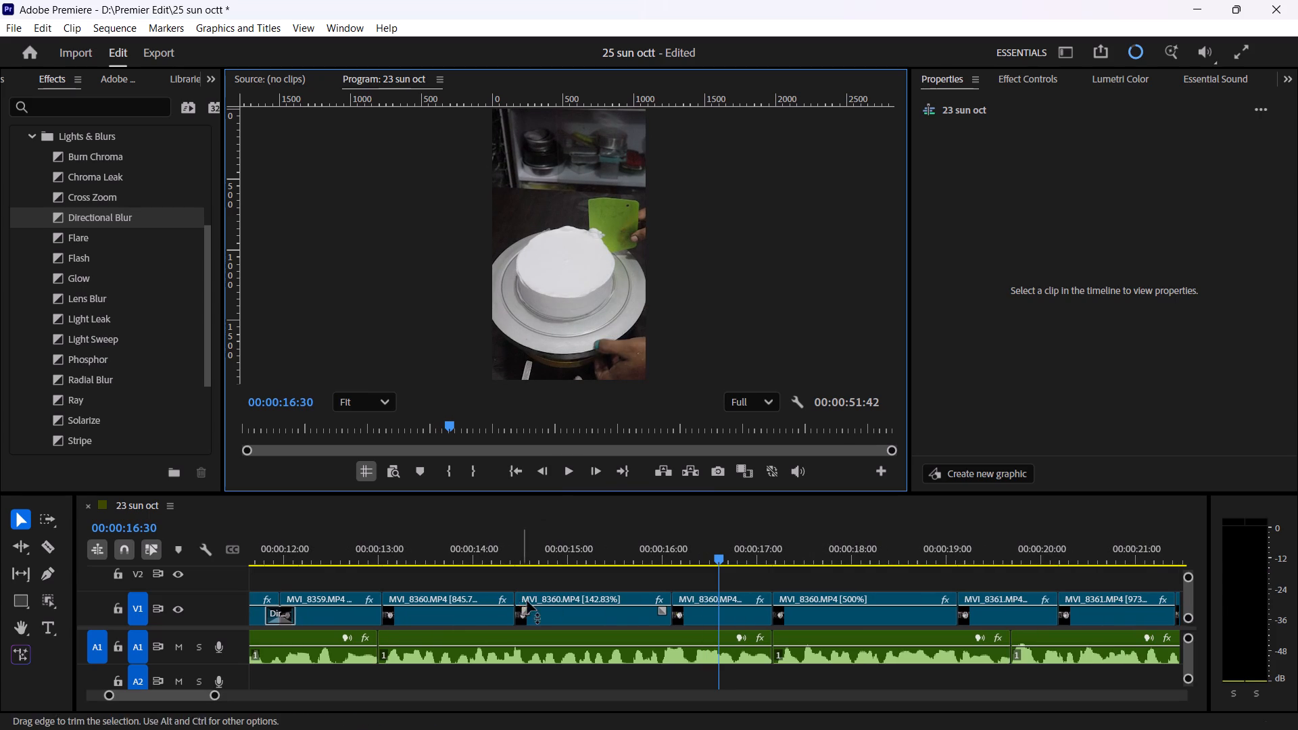
# Apply a slightly shortened Glow transition at the start of the 142.83% MVI_8360 clip on V1 and preview it from 00:00:14:03 to 00:00:16:28.
pyautogui.moveTo(68, 278); pyautogui.dragTo(121, 285)
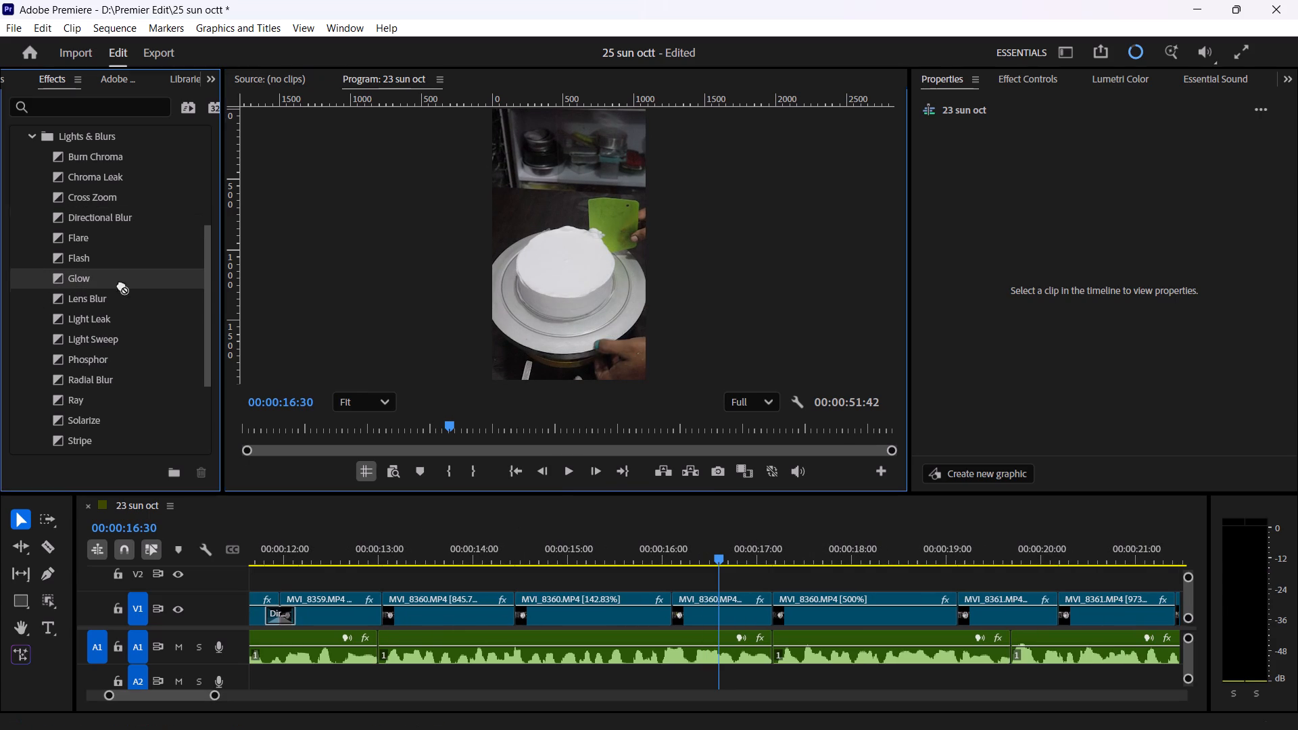
pyautogui.moveTo(121, 285); pyautogui.dragTo(510, 595)
pyautogui.moveTo(492, 520); pyautogui.dragTo(495, 536)
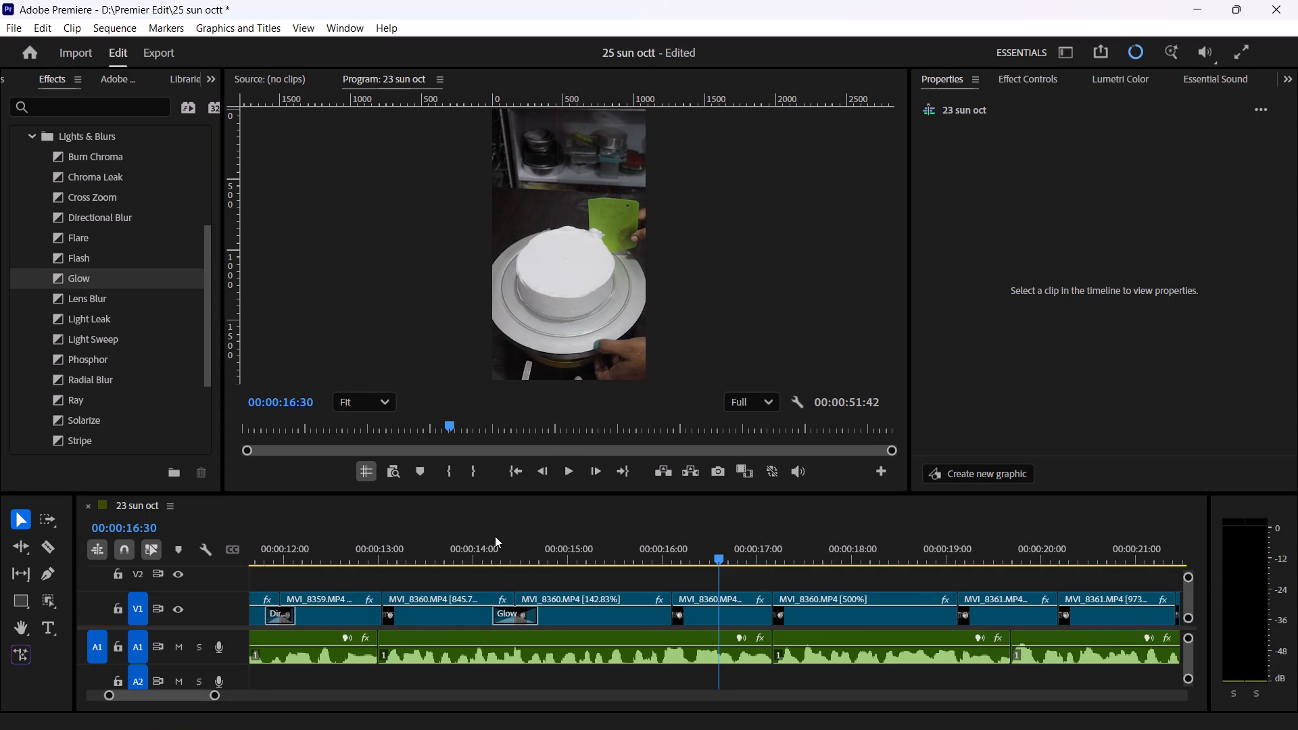
pyautogui.moveTo(495, 536); pyautogui.dragTo(501, 539)
pyautogui.moveTo(496, 549); pyautogui.dragTo(479, 566)
pyautogui.moveTo(540, 608); pyautogui.dragTo(535, 609)
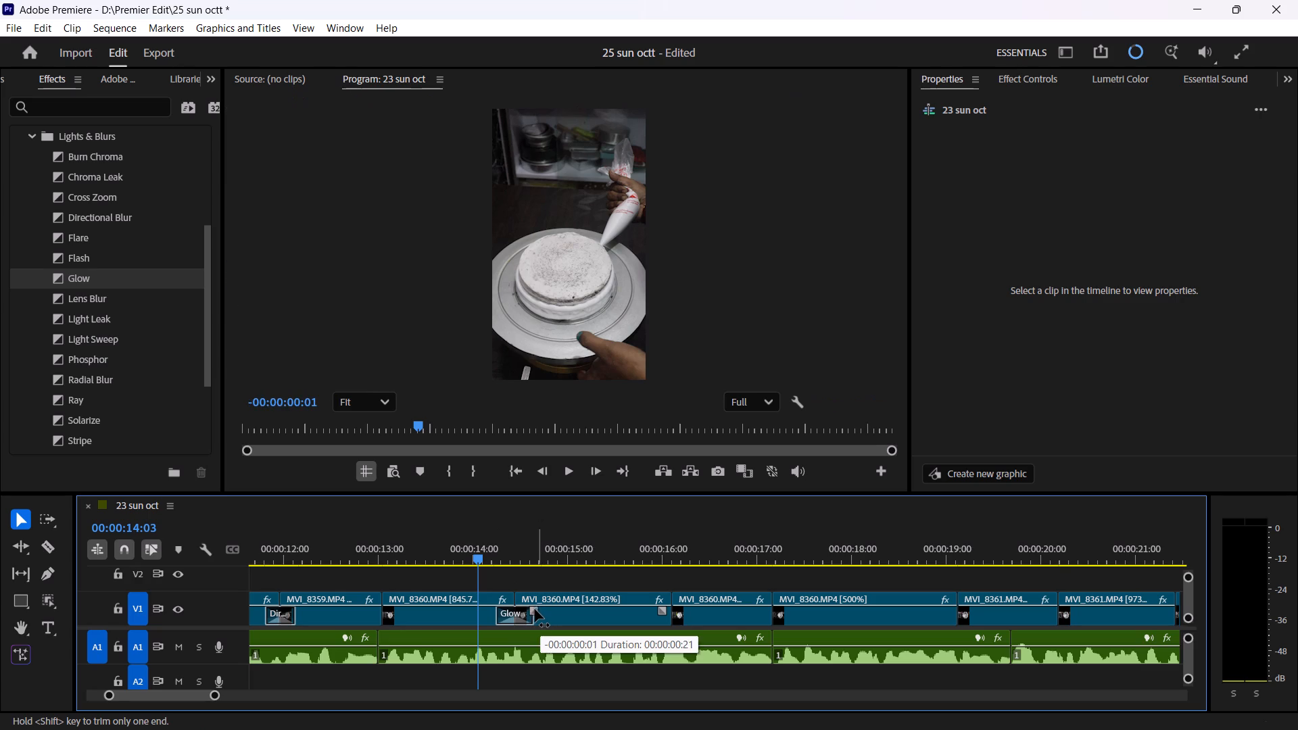
pyautogui.moveTo(535, 609); pyautogui.dragTo(533, 609)
pyautogui.click(567, 473)
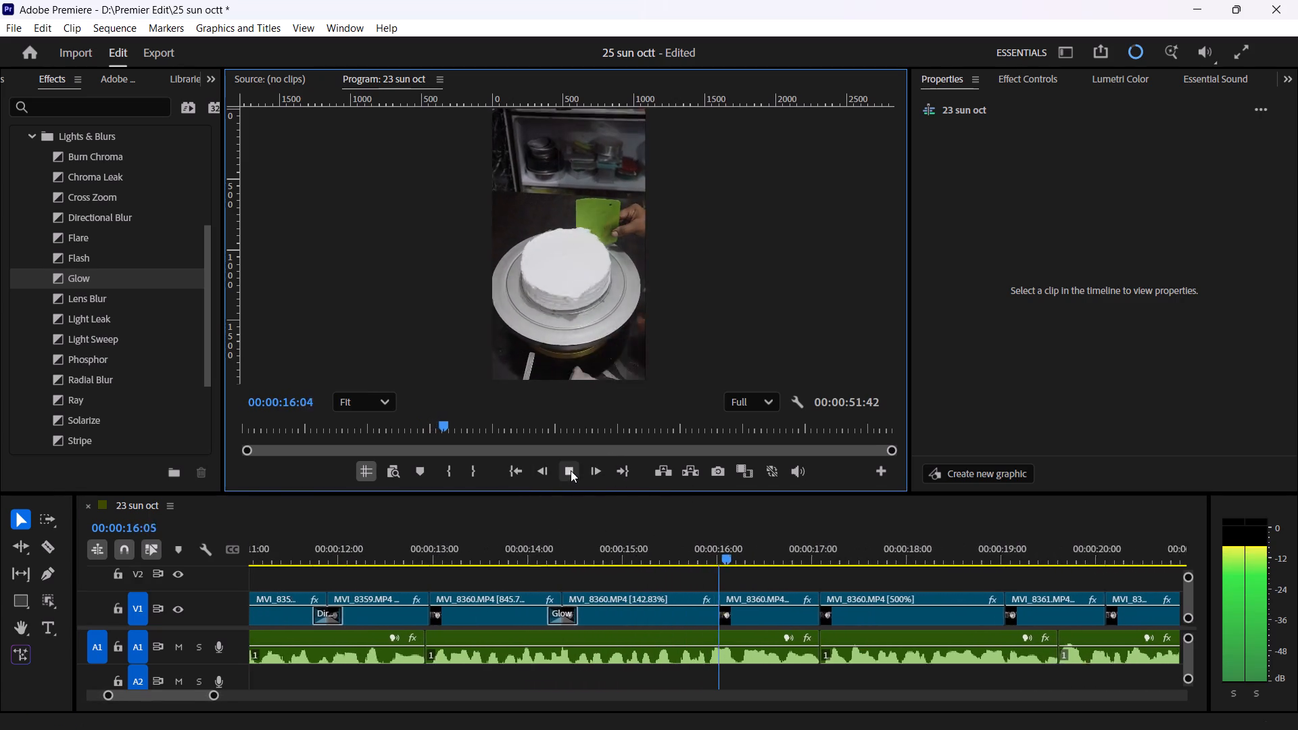
pyautogui.click(572, 472)
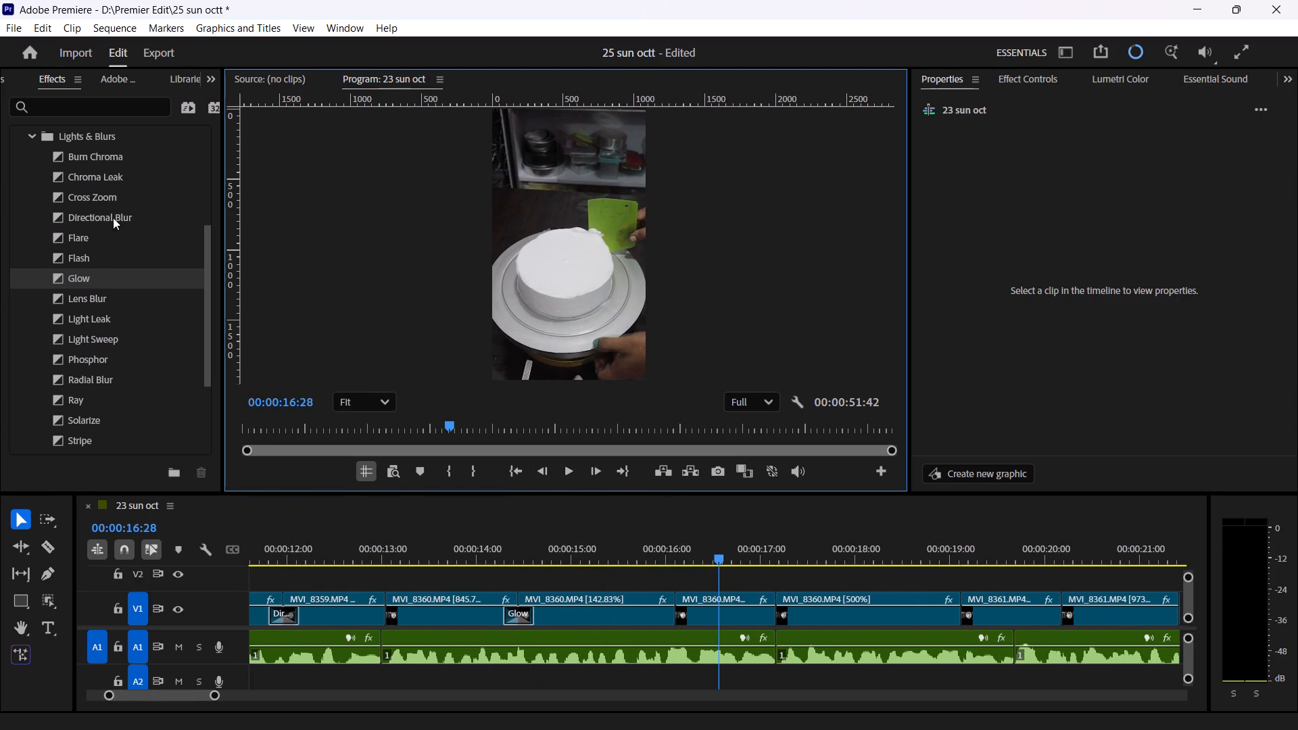
# Apply a slightly shortened Light Leak transition to the V1 cut just after 00:00:16:00 and preview it through 00:00:19:23.
pyautogui.moveTo(99, 312); pyautogui.dragTo(122, 328)
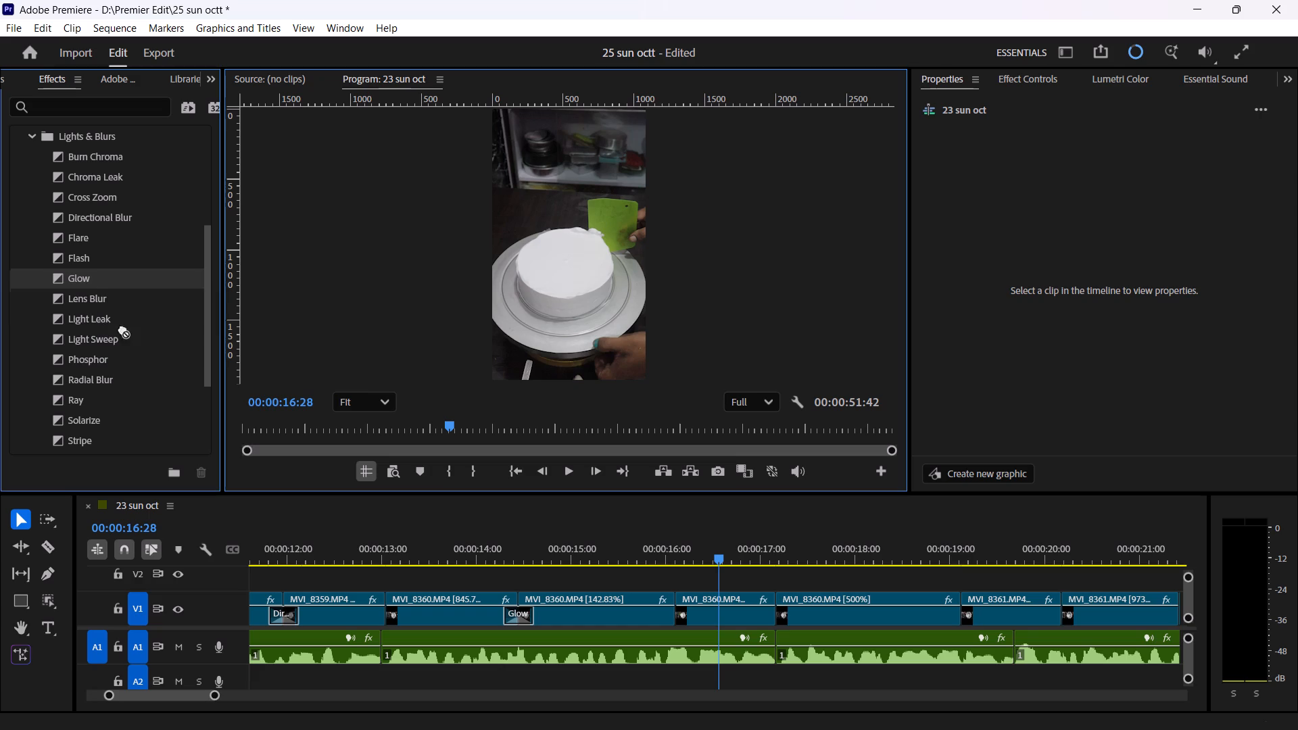
pyautogui.moveTo(122, 328); pyautogui.dragTo(679, 611)
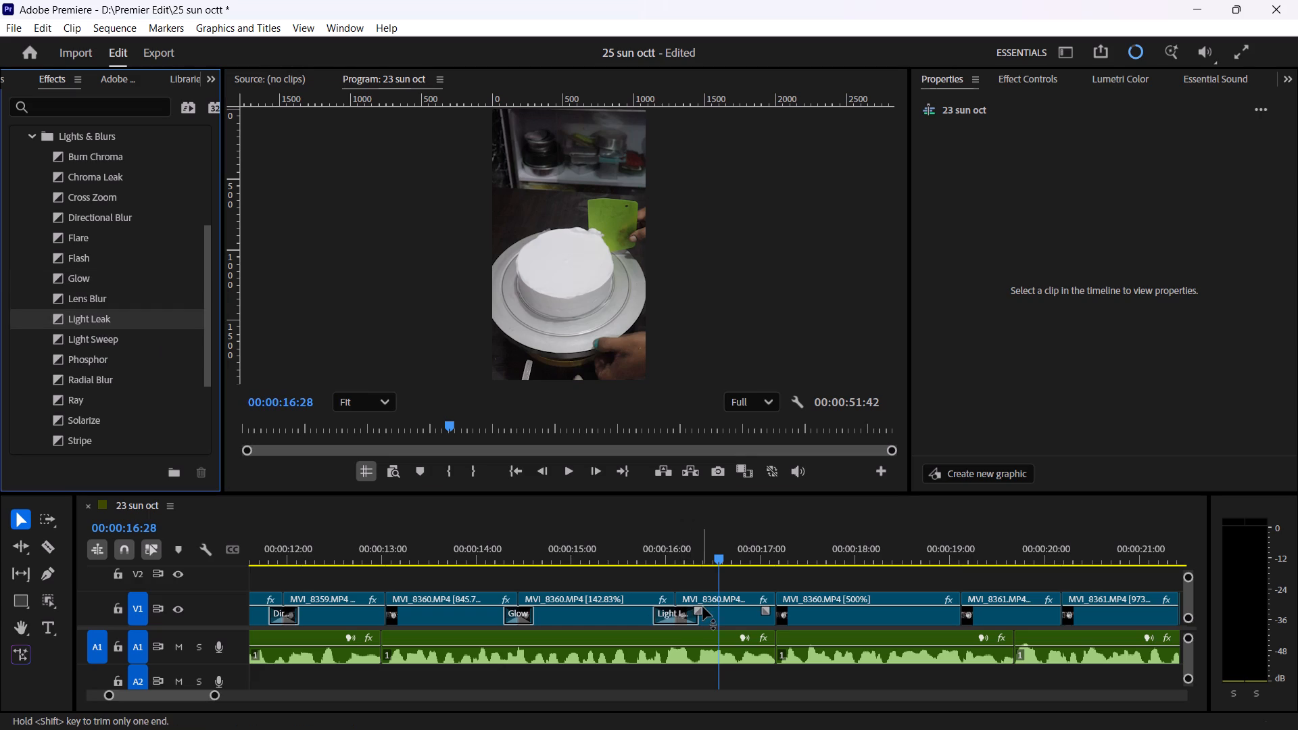
pyautogui.moveTo(700, 610); pyautogui.dragTo(692, 615)
pyautogui.moveTo(611, 543); pyautogui.dragTo(591, 543)
pyautogui.click(573, 479)
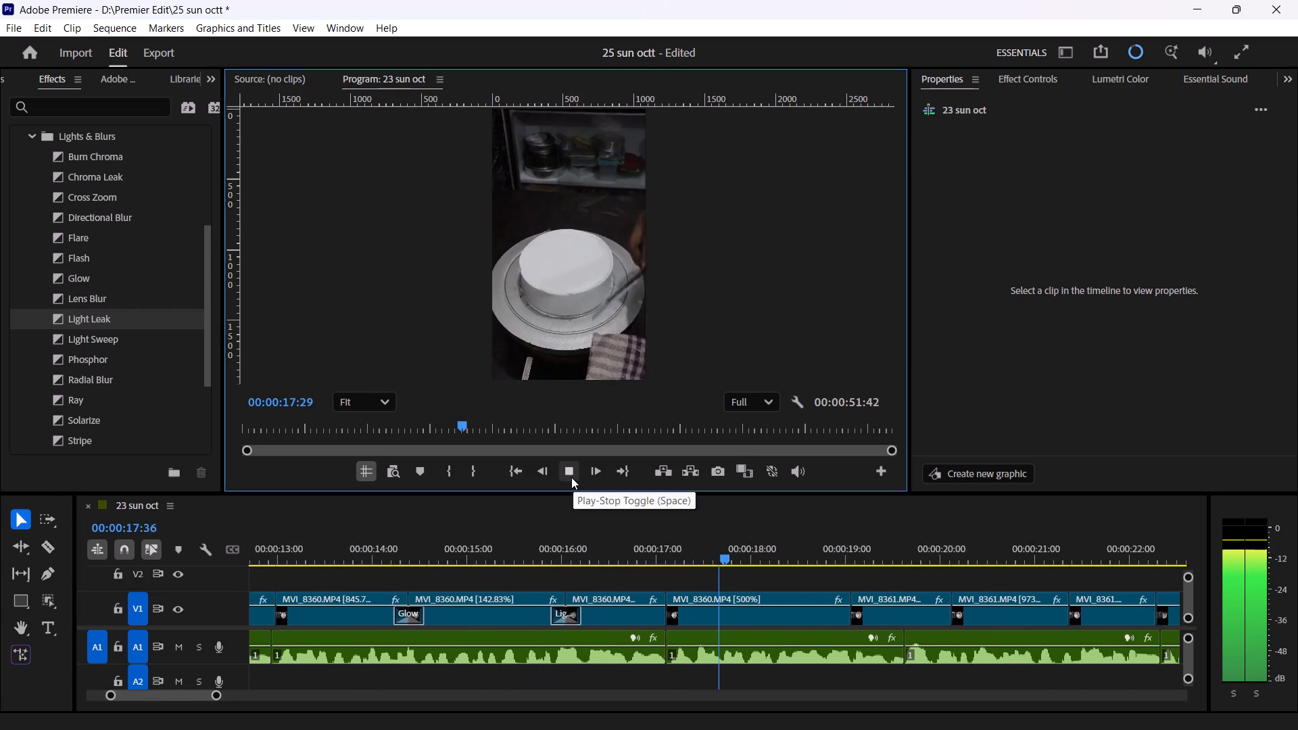
pyautogui.click(571, 477)
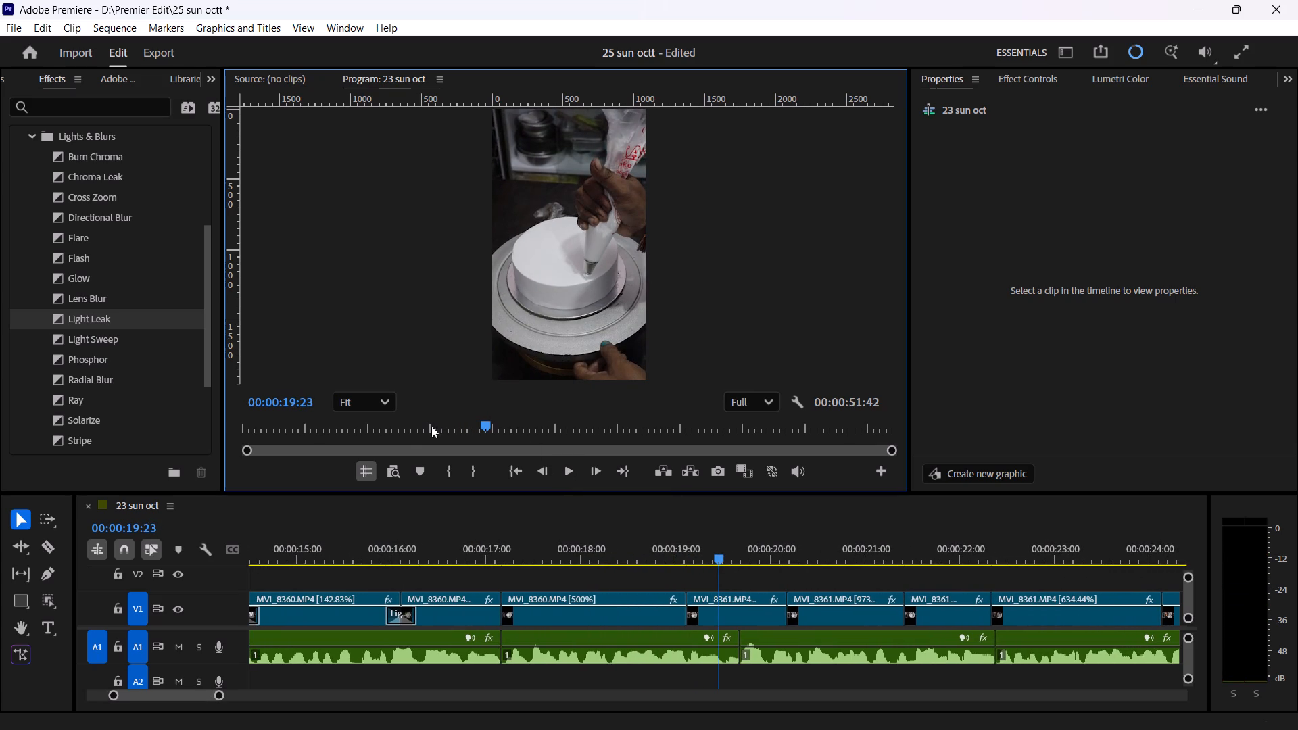
# Apply a Ray transition to the V1 cut just after 00:00:19:00 and preview the sequence through 00:00:50:09.
pyautogui.moveTo(89, 395); pyautogui.dragTo(671, 596)
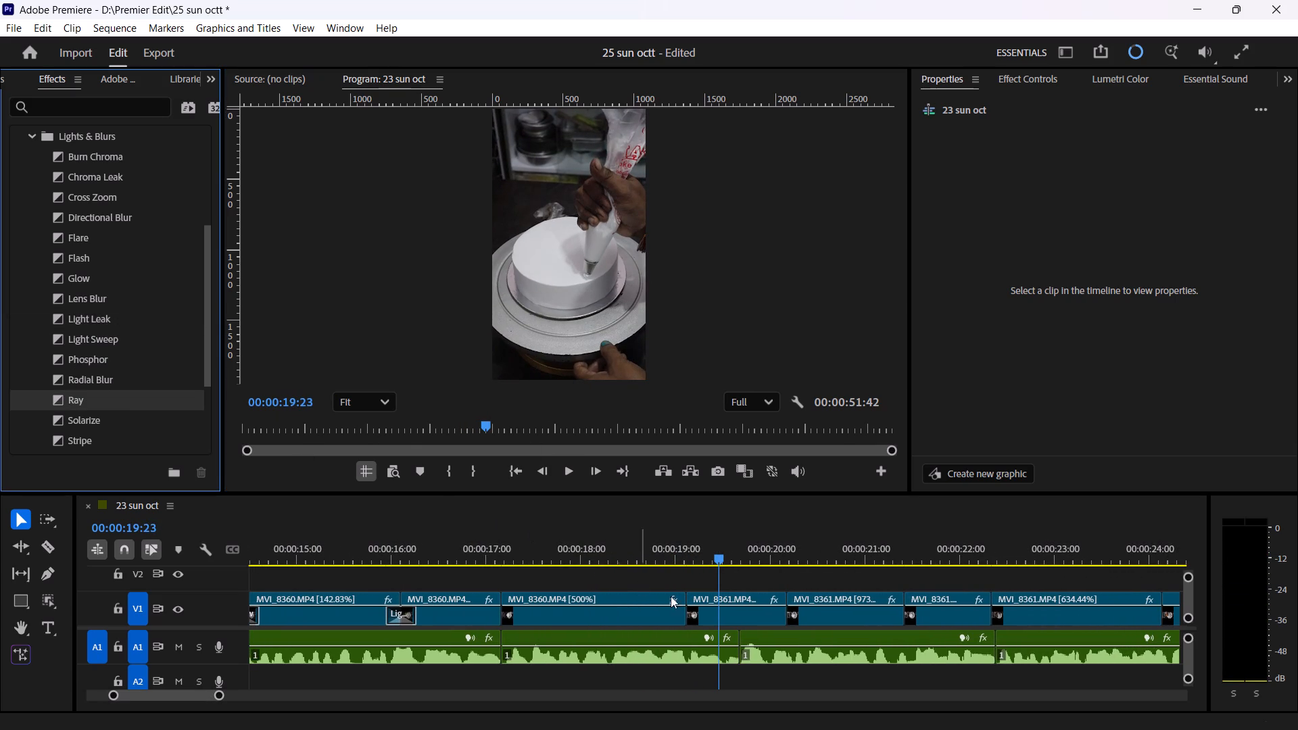
pyautogui.moveTo(671, 596); pyautogui.dragTo(691, 607)
pyautogui.moveTo(666, 544); pyautogui.dragTo(693, 563)
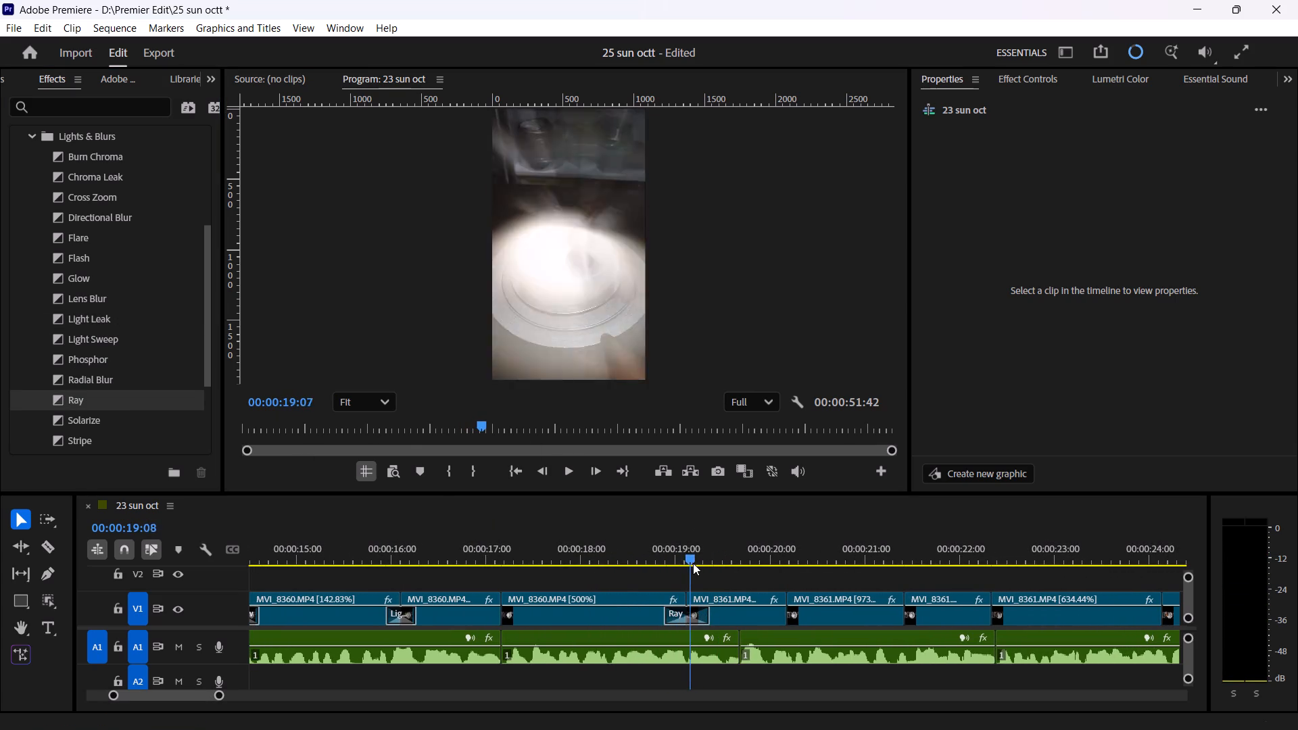
pyautogui.moveTo(693, 563); pyautogui.dragTo(654, 567)
pyautogui.click(576, 472)
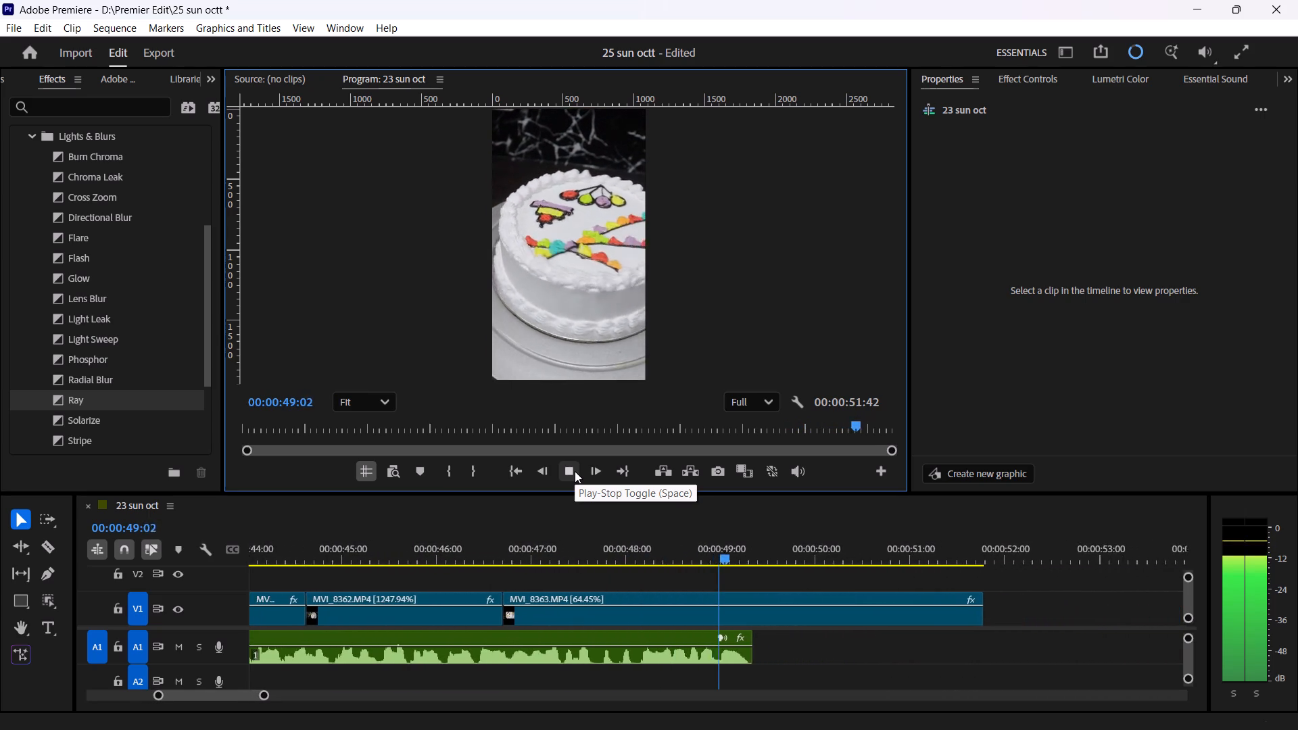
pyautogui.click(575, 471)
pyautogui.click(575, 471)
pyautogui.click(575, 471)
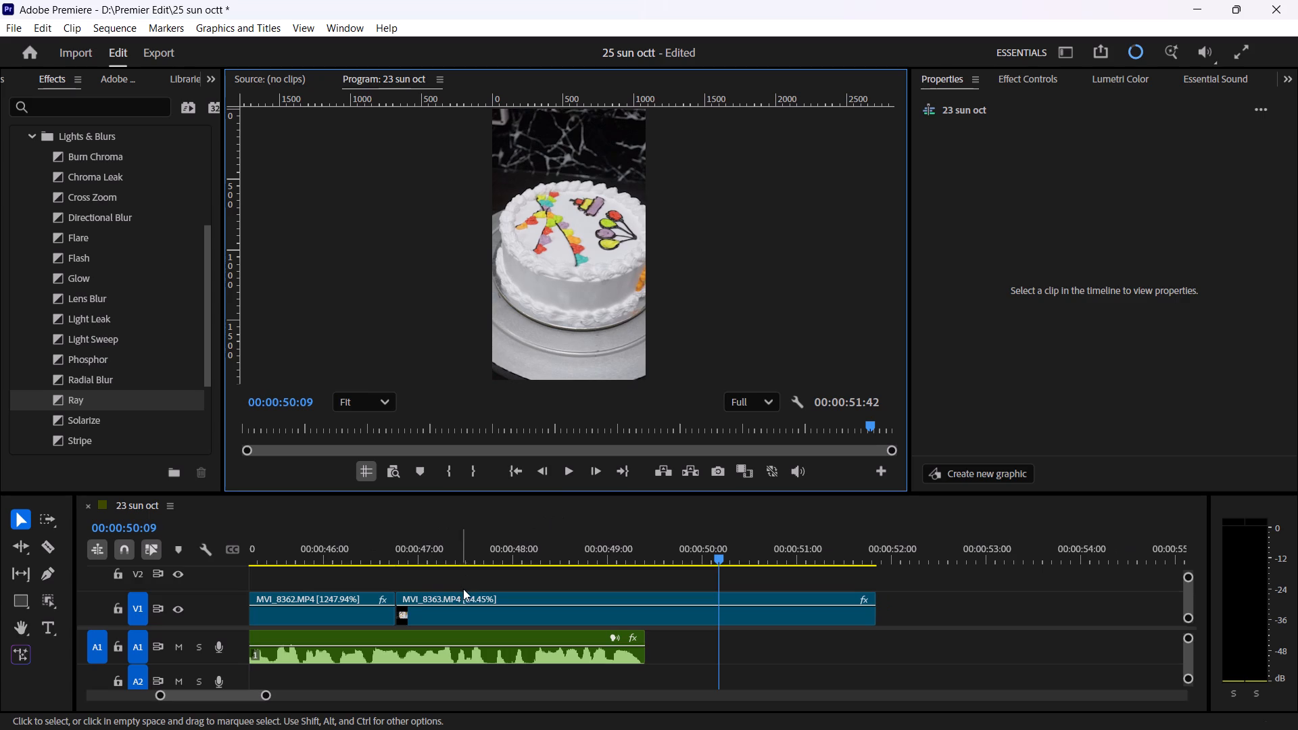
# Replay the ending, trim the final MVI_8363 clip on V1, and rate-stretch it to 74.28% so it ends at 00:00:50:02.
pyautogui.moveTo(408, 547); pyautogui.dragTo(428, 568)
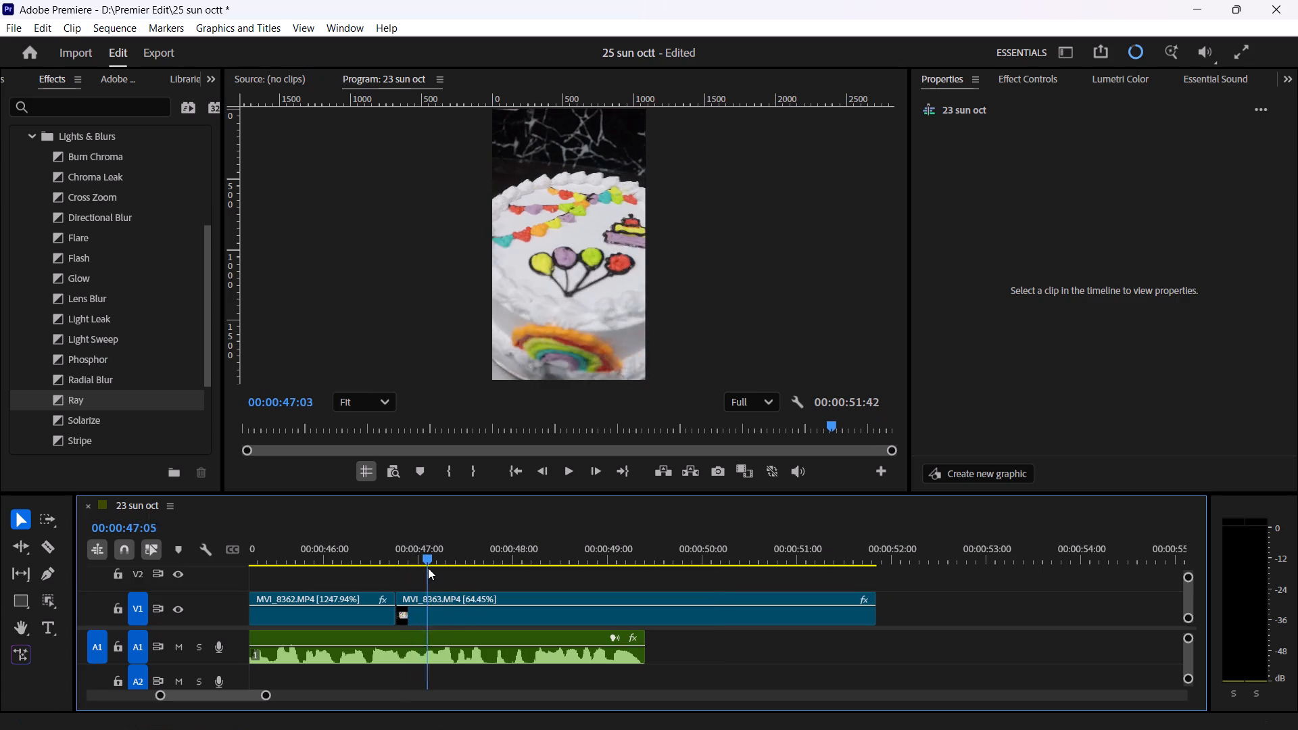
pyautogui.moveTo(428, 568); pyautogui.dragTo(414, 574)
pyautogui.click(564, 472)
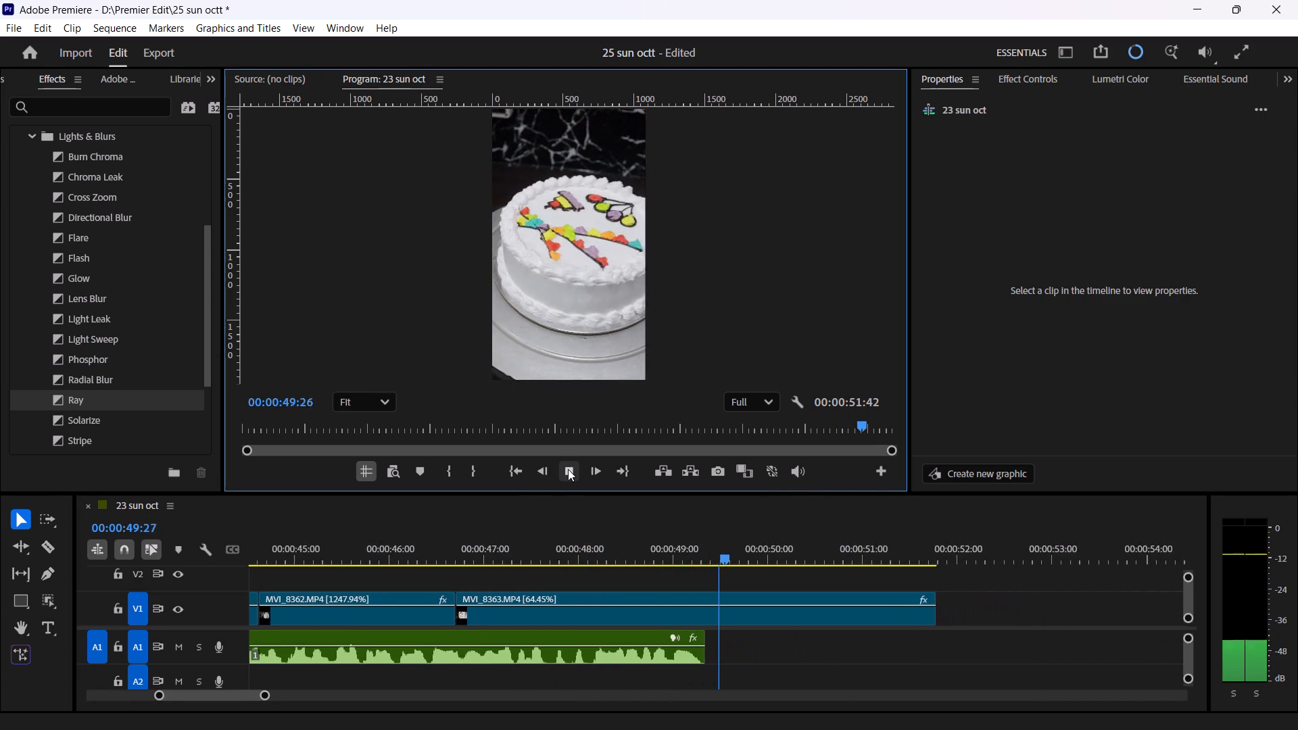
pyautogui.click(568, 469)
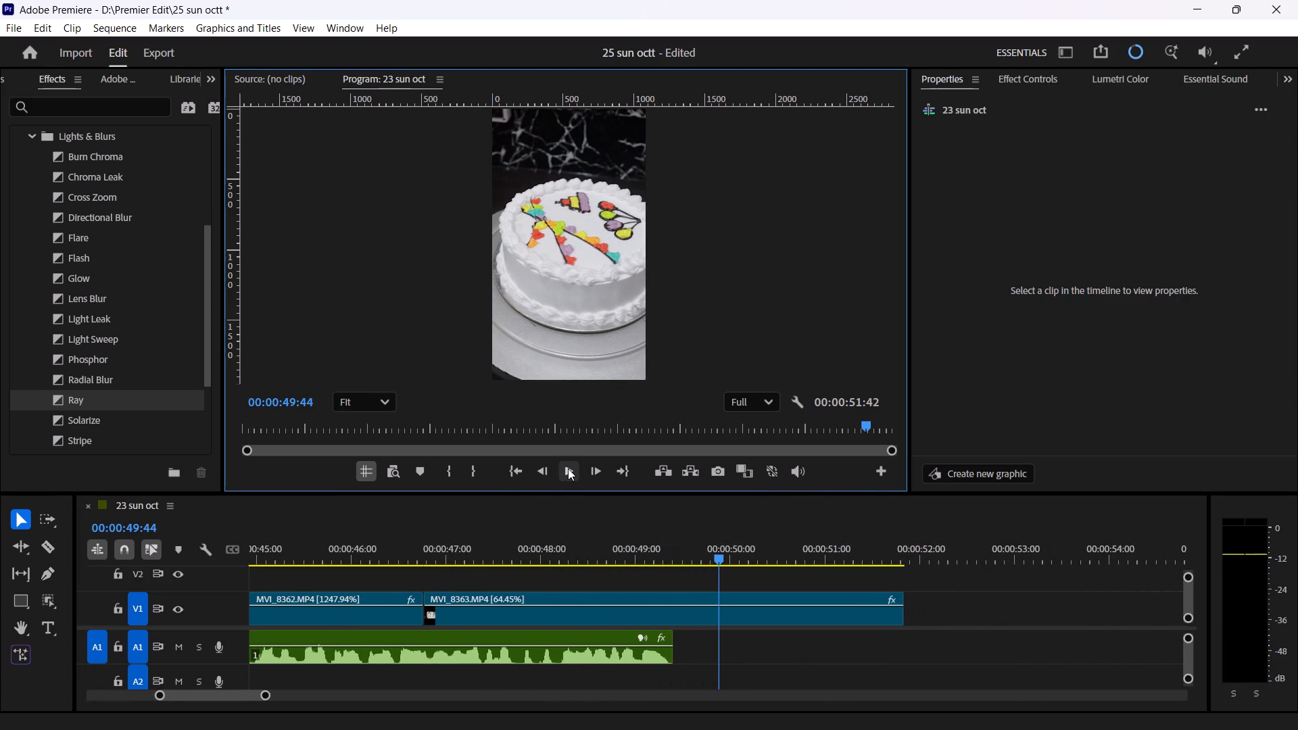
pyautogui.click(568, 468)
pyautogui.click(568, 468)
pyautogui.click(753, 610)
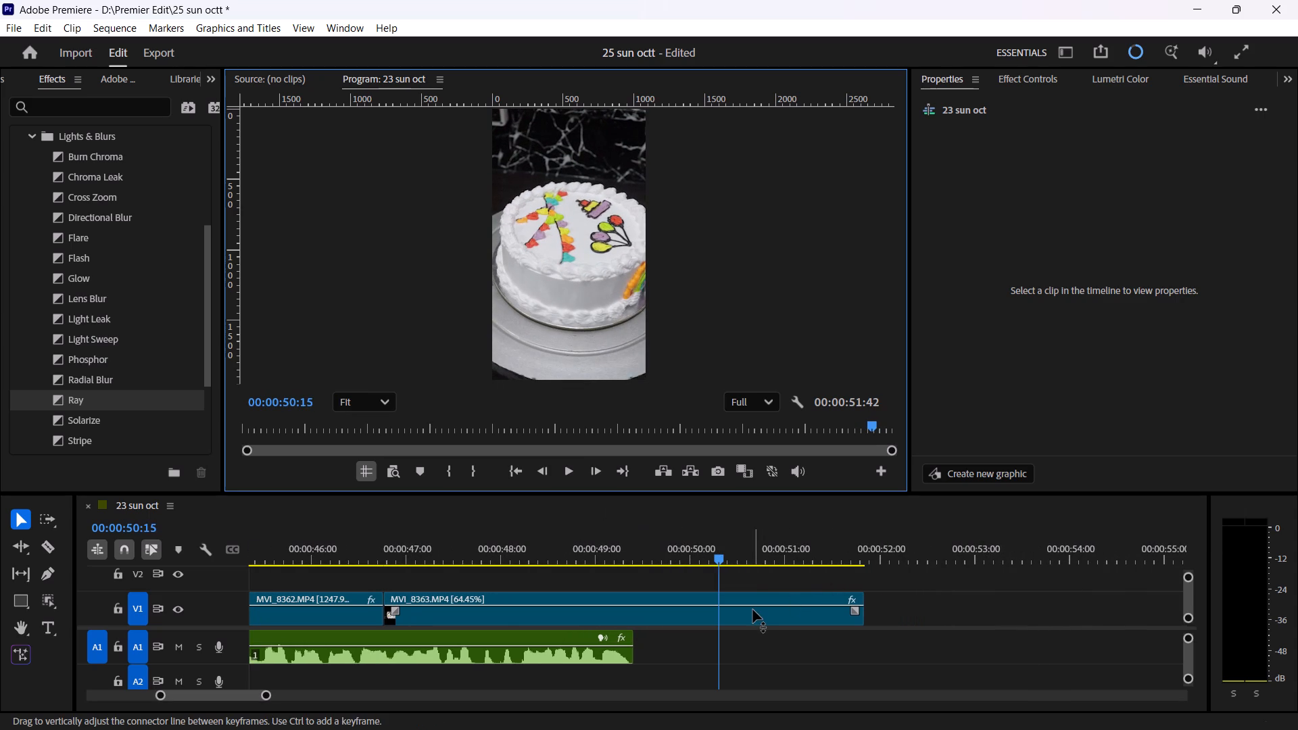
pyautogui.moveTo(860, 598); pyautogui.dragTo(708, 600)
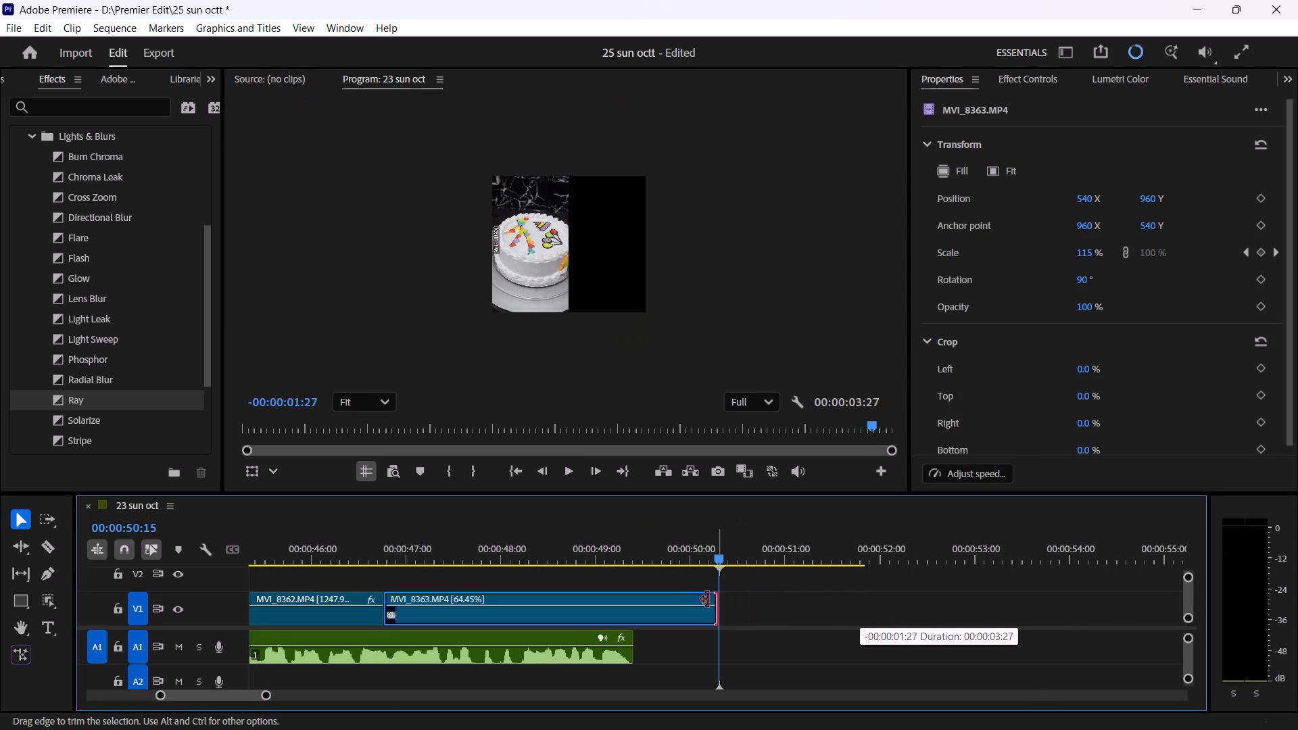
pyautogui.moveTo(708, 600); pyautogui.dragTo(694, 595)
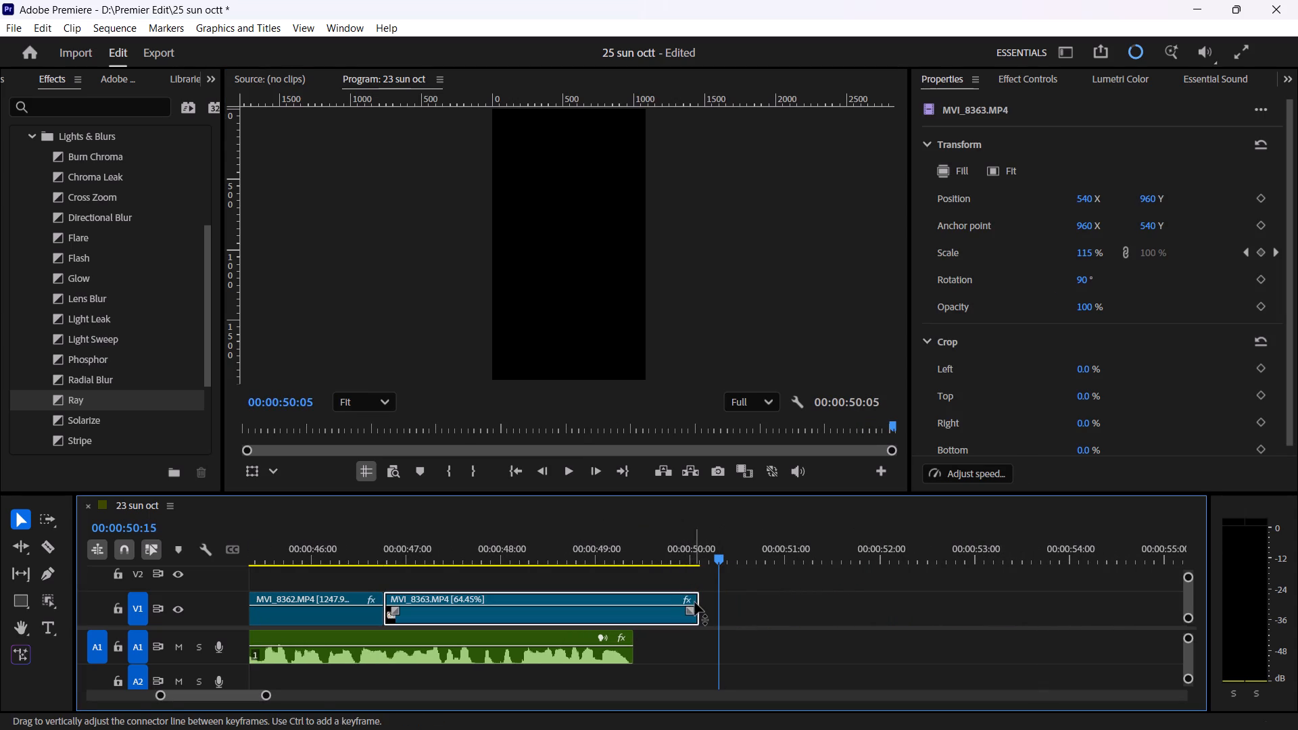
pyautogui.moveTo(696, 598); pyautogui.dragTo(738, 605)
pyautogui.press('r')
pyautogui.moveTo(740, 597); pyautogui.dragTo(719, 600)
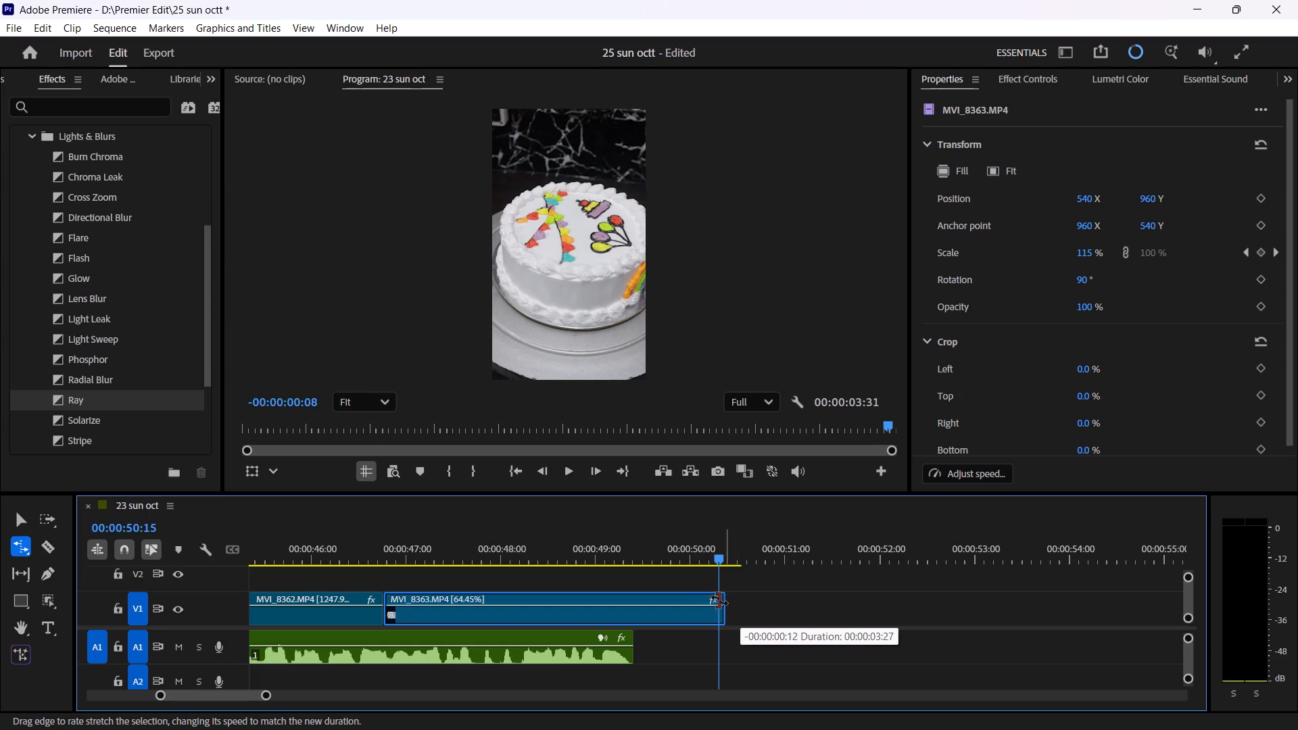
pyautogui.moveTo(719, 600); pyautogui.dragTo(694, 604)
# Preview the retimed final MVI_8363 clip through 00:00:49:39 and save the project.
pyautogui.moveTo(646, 552); pyautogui.dragTo(599, 547)
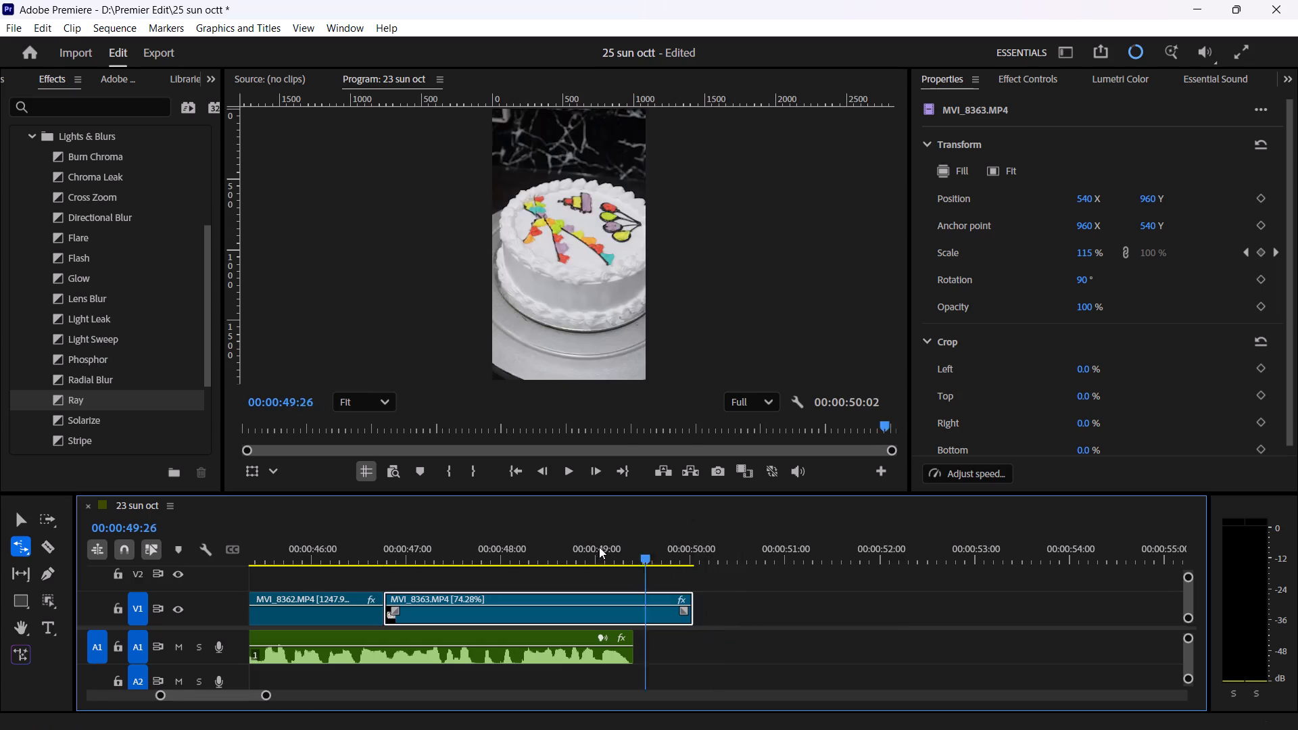
pyautogui.moveTo(599, 547); pyautogui.dragTo(460, 567)
pyautogui.press('space')
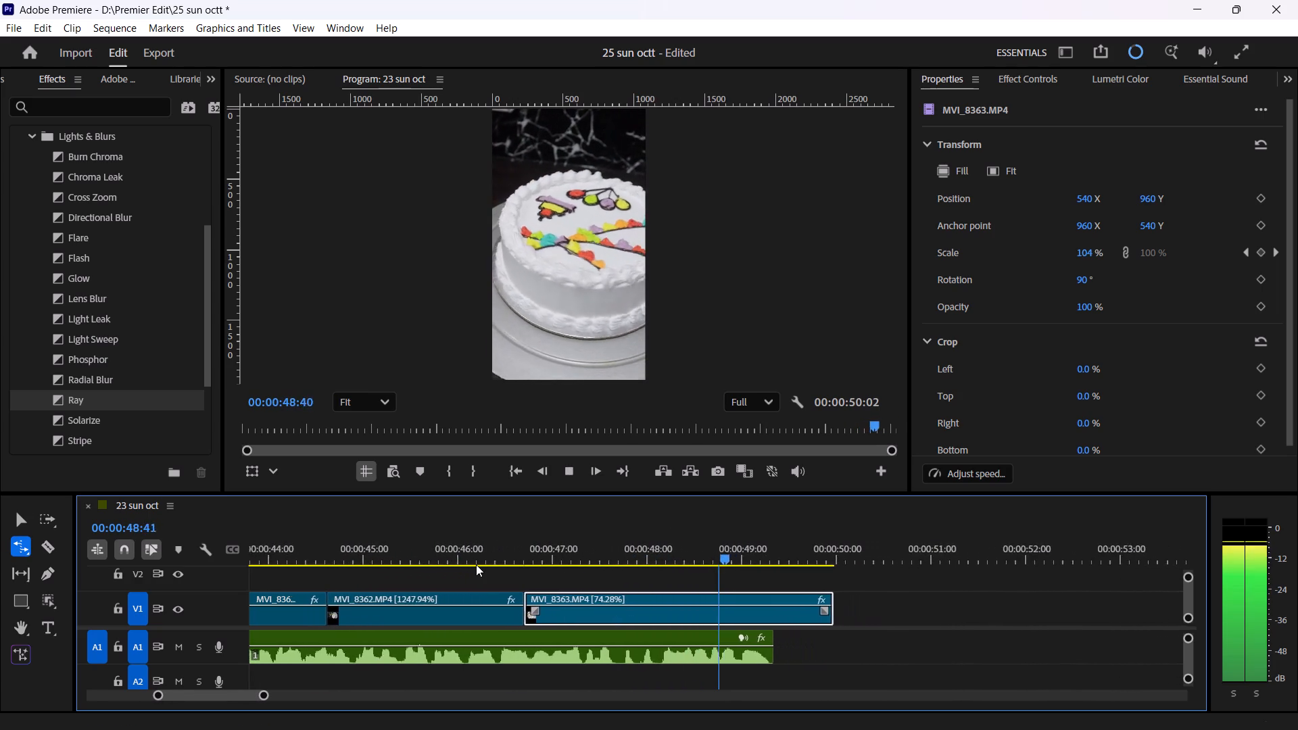
pyautogui.press('space')
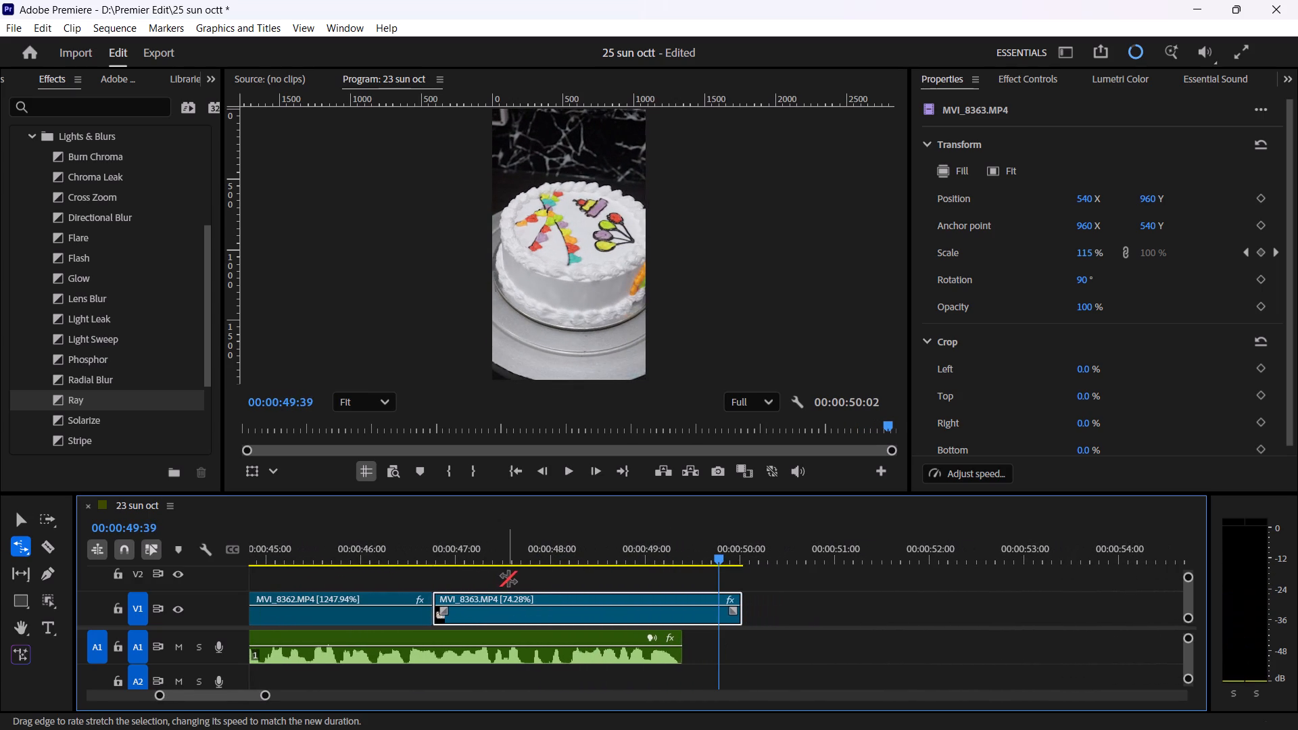
pyautogui.hotkey('ctrl', 's')
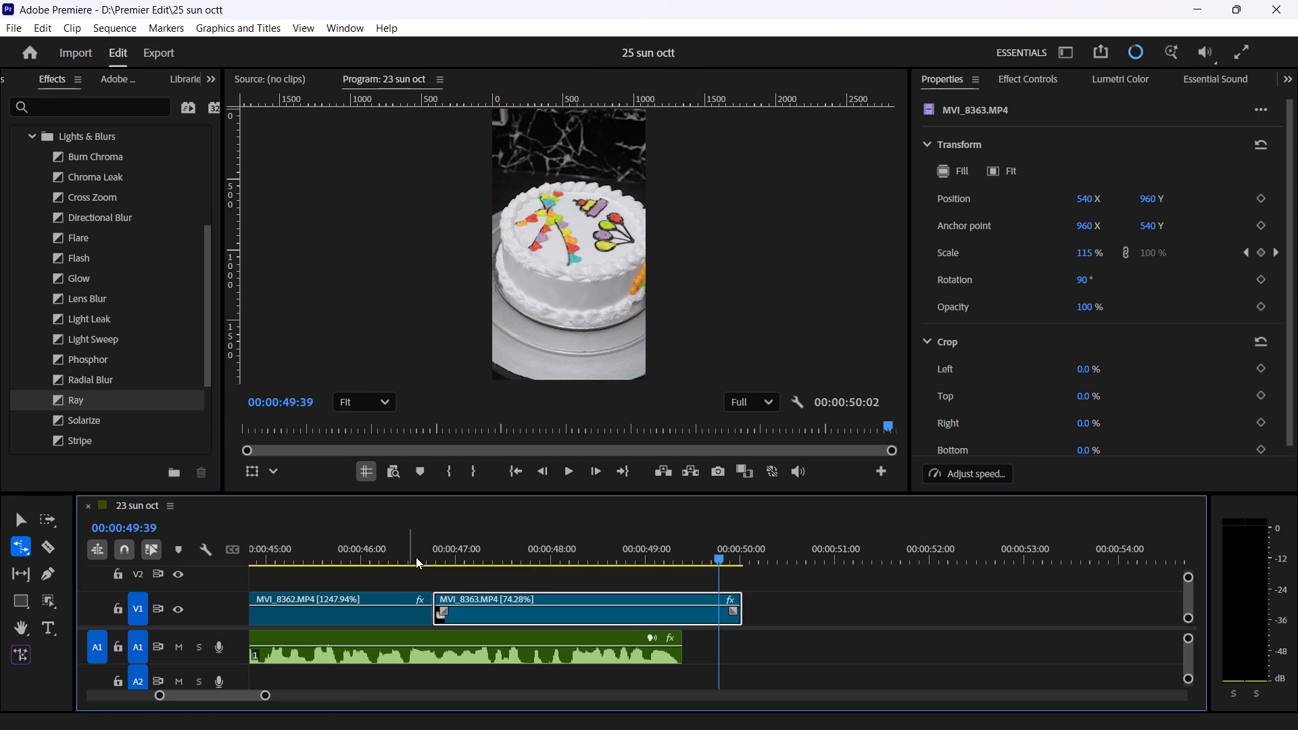
pyautogui.hotkey('ctrl', 's')
# Open the recent project 23 fri oct and copy its V3 Adjustment Layer together with the Create_a_PREMIUM_SOCIAL_MEDIA clip on V2.
pyautogui.click(34, 50)
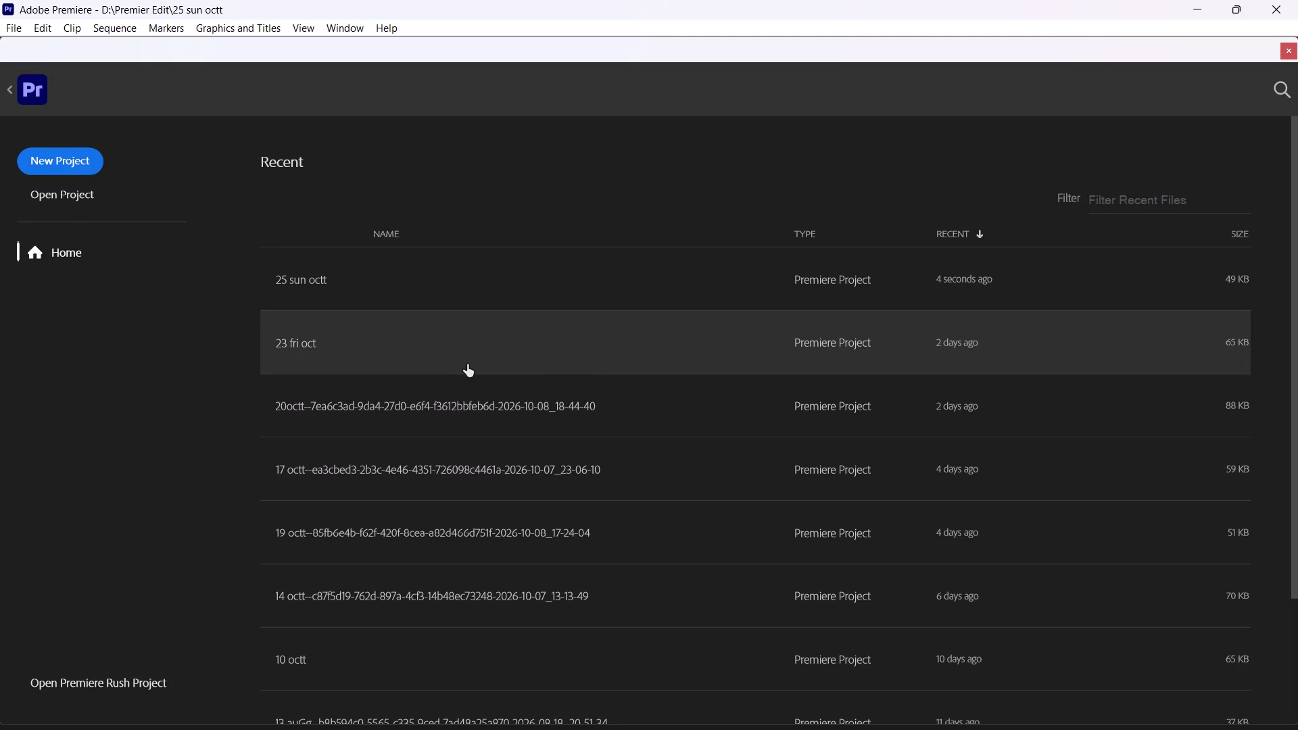
pyautogui.click(467, 364)
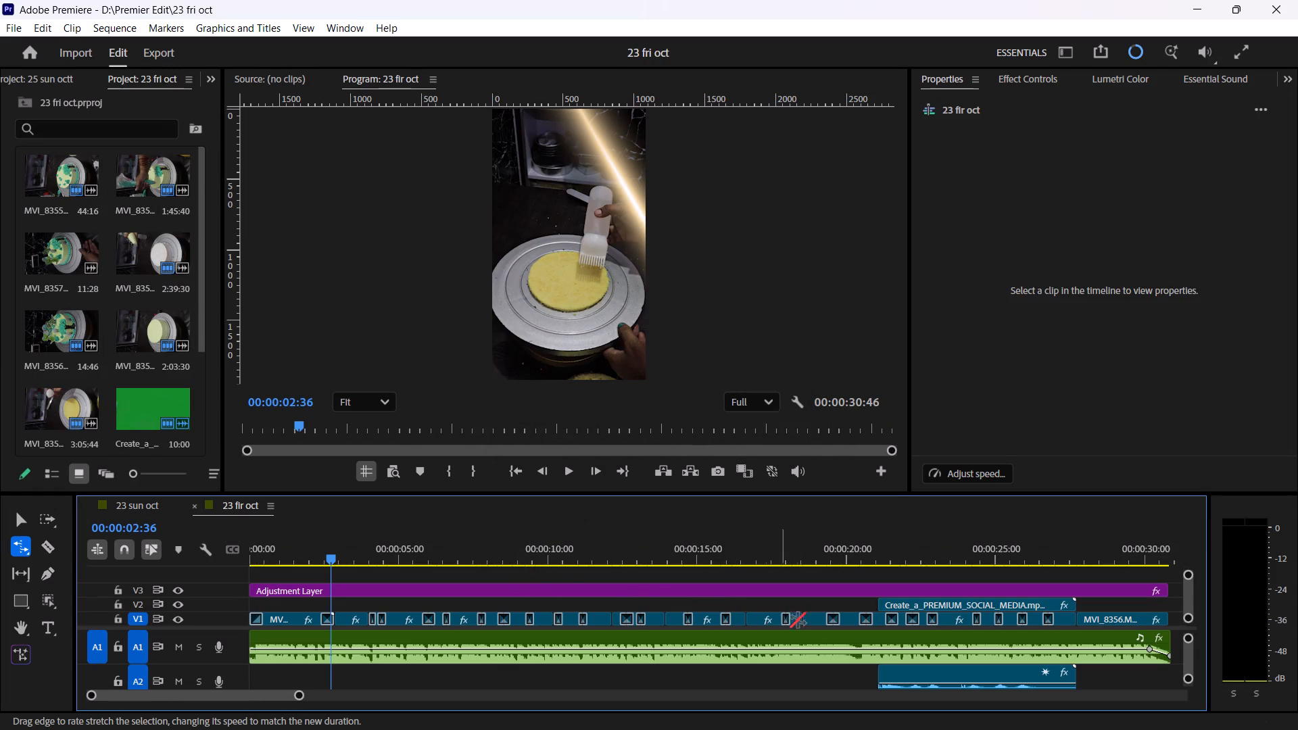
pyautogui.press('v')
pyautogui.click(1037, 587)
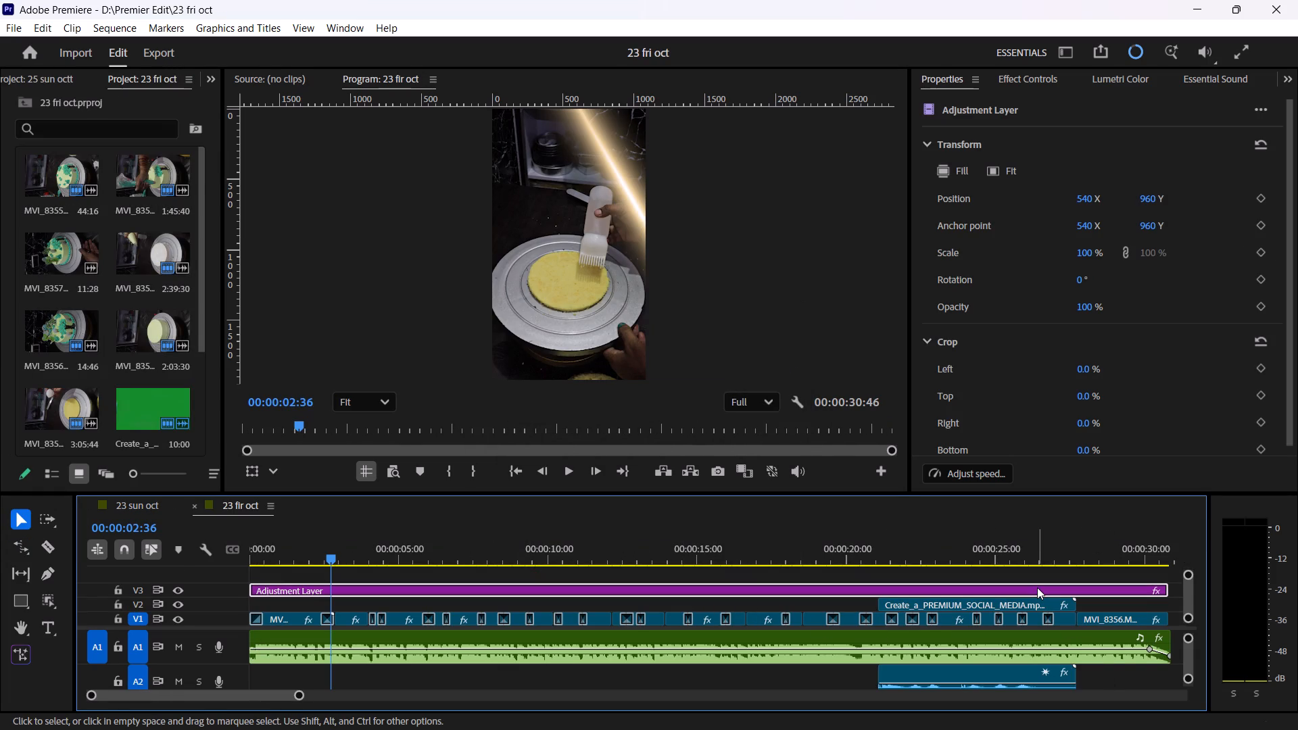
pyautogui.keyDown('shift'); pyautogui.click(1030, 603); pyautogui.keyUp('shift')
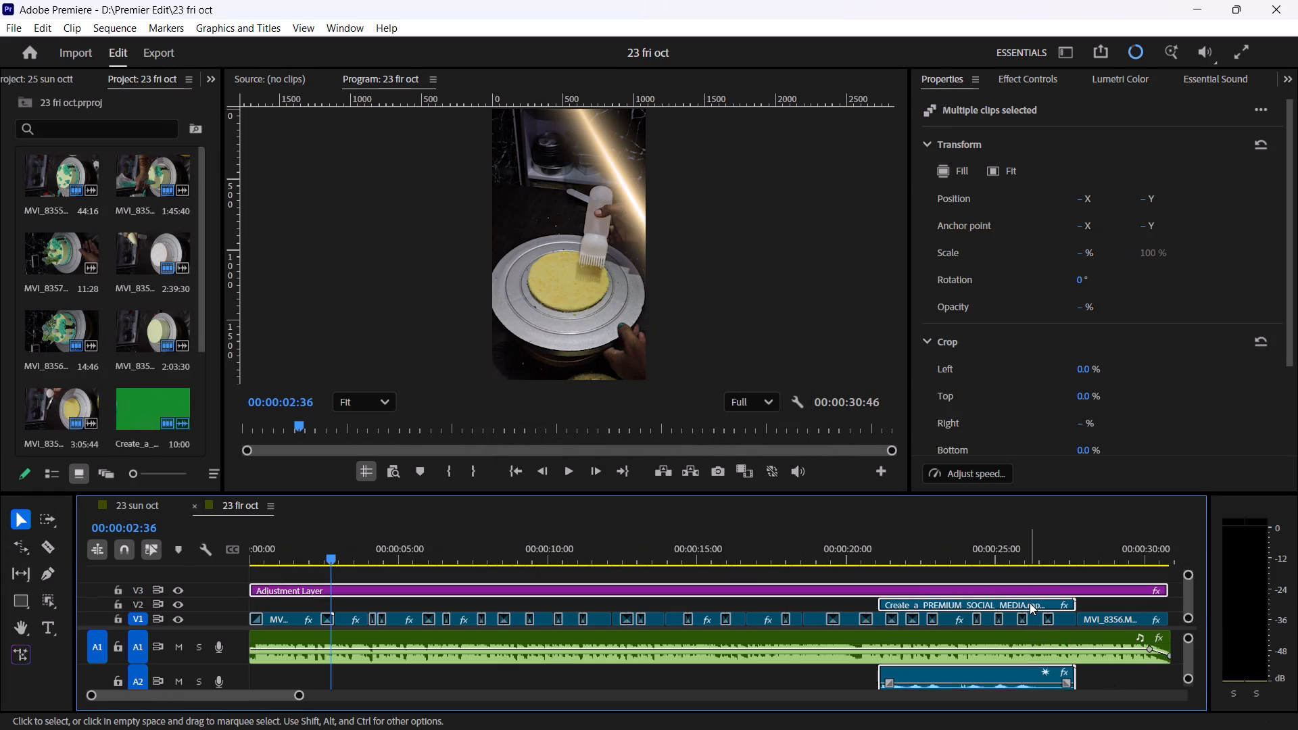
pyautogui.hotkey('ctrl', 'c')
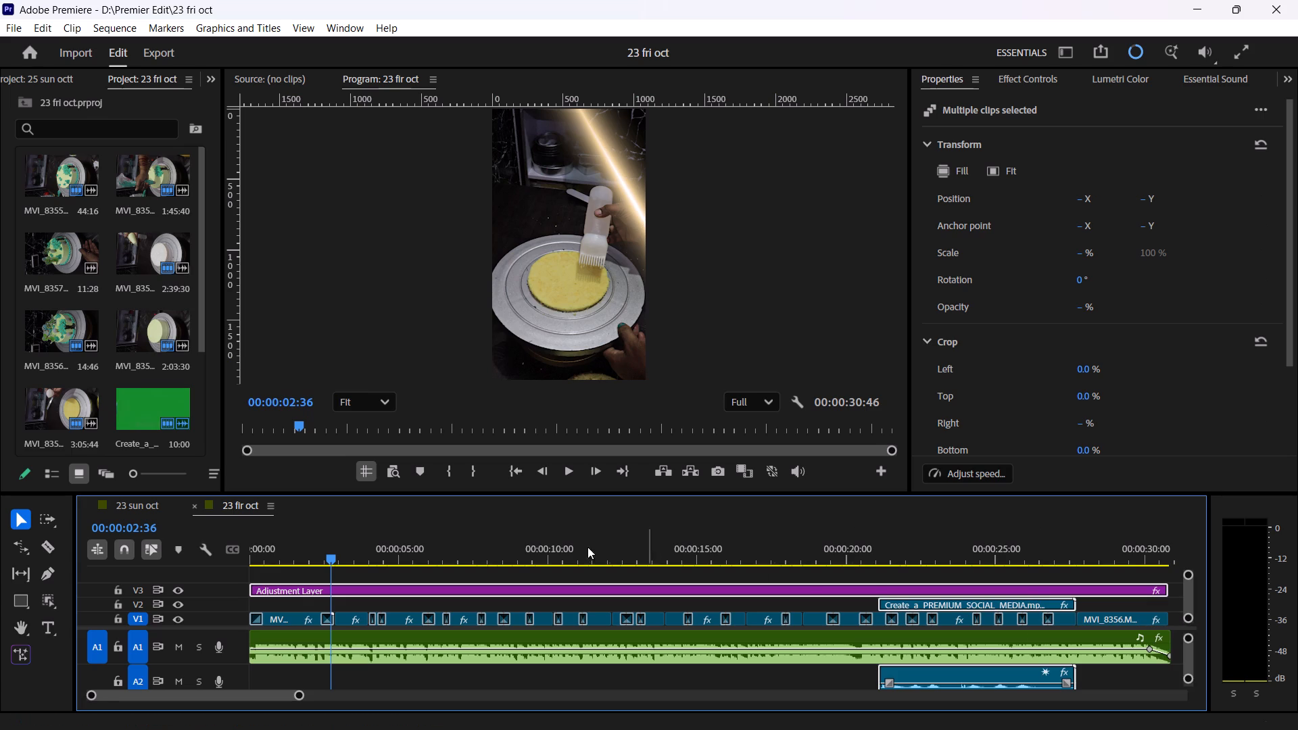
# Paste the copied Adjustment Layer and Create_a_PREMIUM_SOCIAL_MEDIA clip at the start of the 23 sun oct sequence.
pyautogui.click(151, 501)
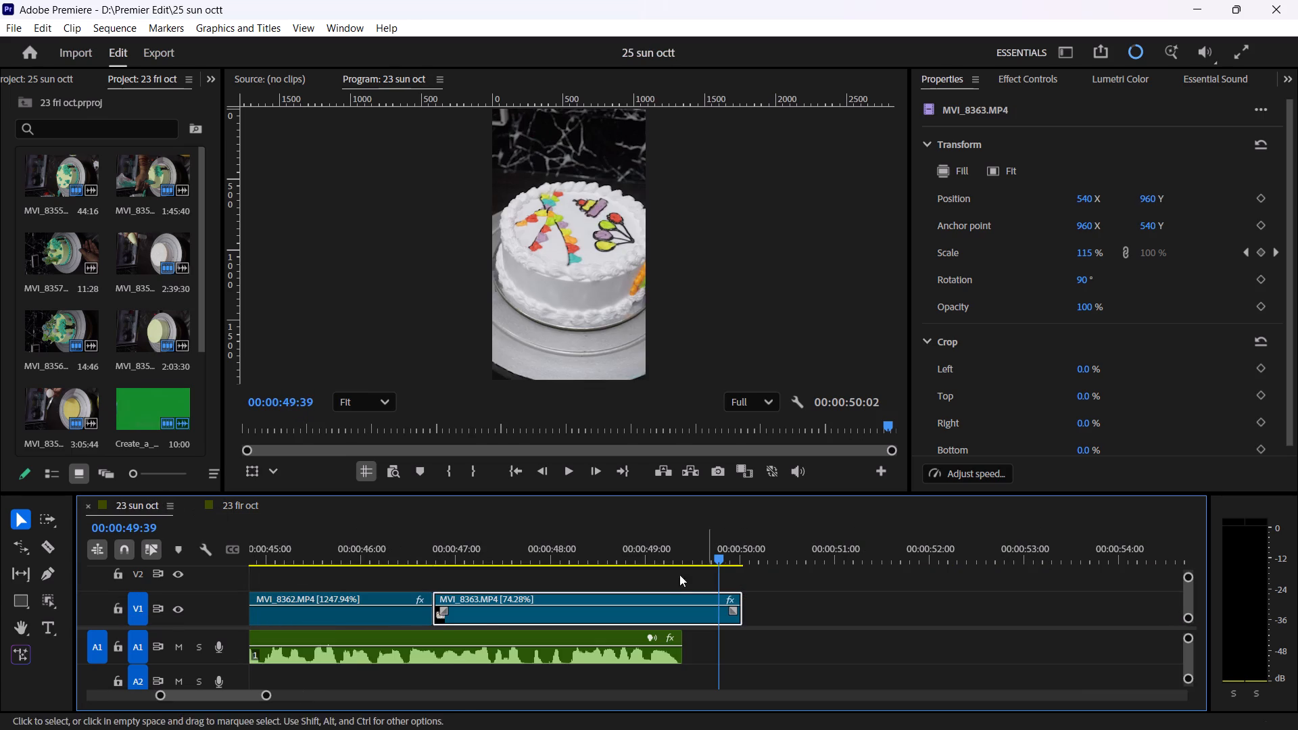
pyautogui.moveTo(638, 552); pyautogui.dragTo(779, 563)
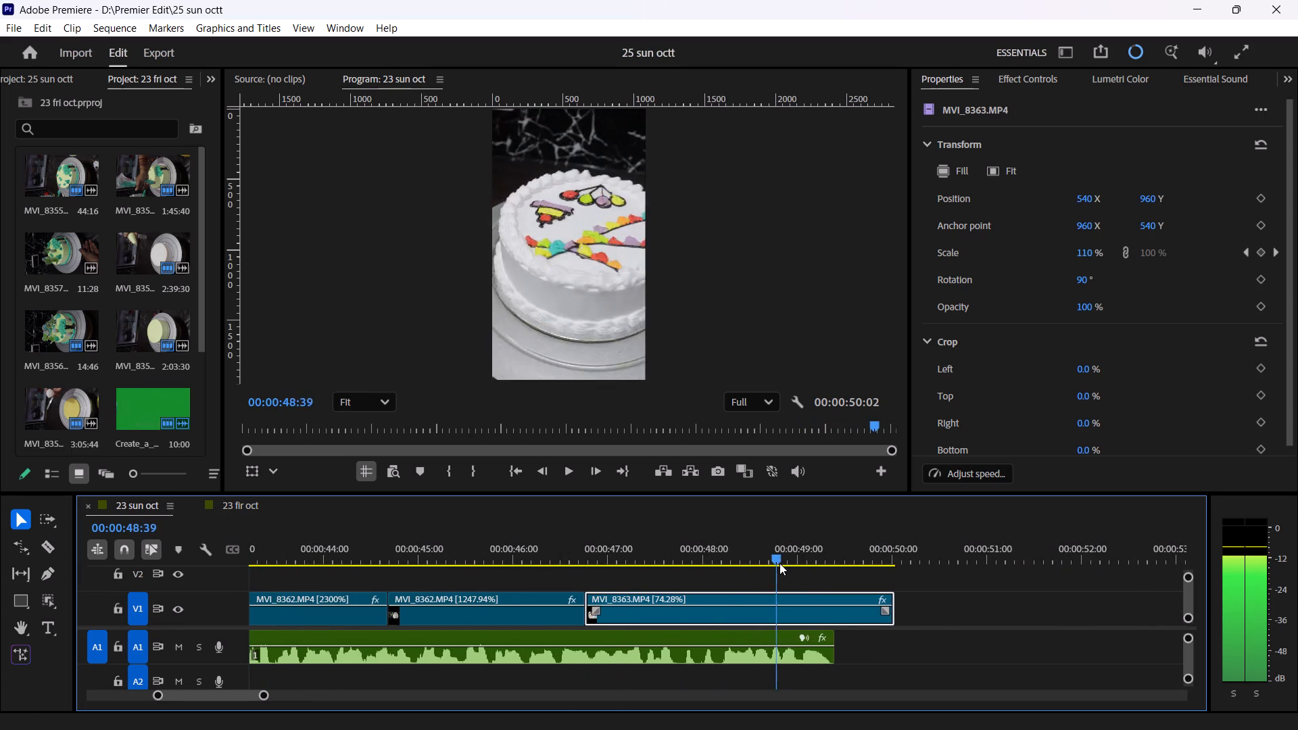
pyautogui.moveTo(779, 563); pyautogui.dragTo(591, 582)
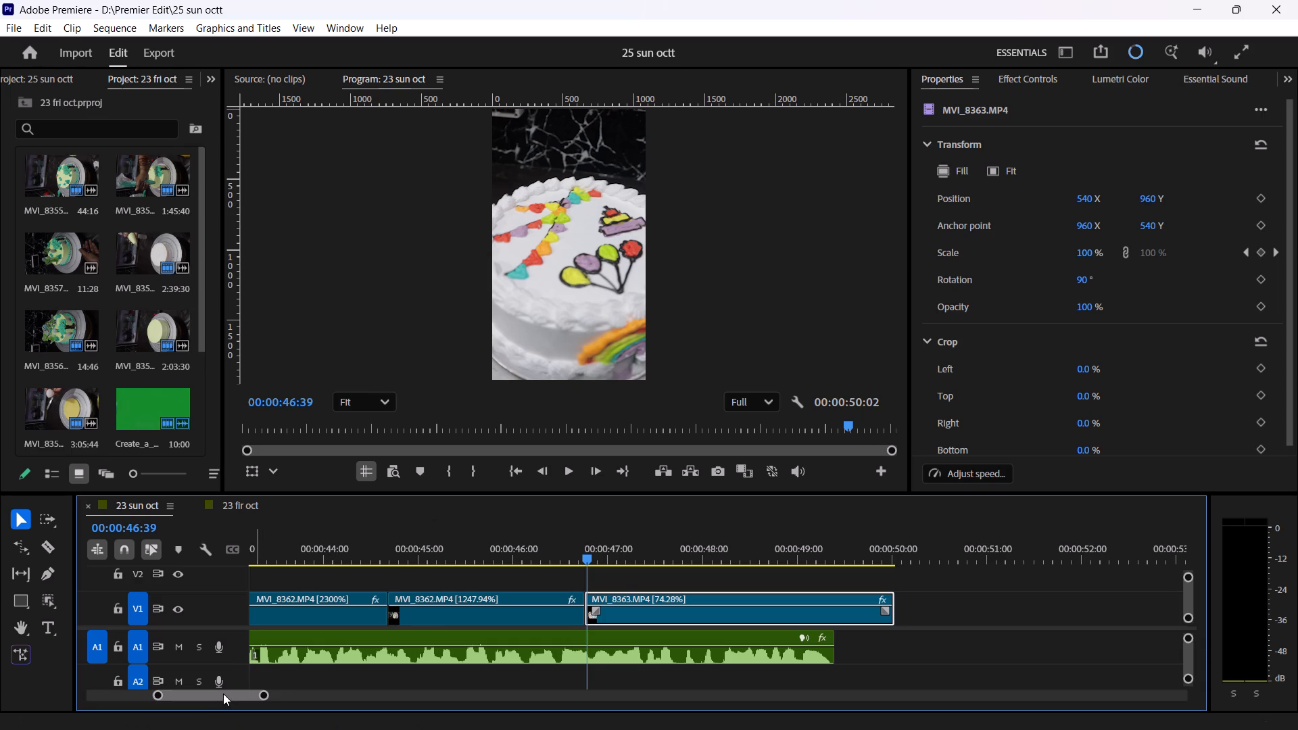
pyautogui.moveTo(223, 693); pyautogui.dragTo(20, 668)
pyautogui.moveTo(289, 555); pyautogui.dragTo(241, 550)
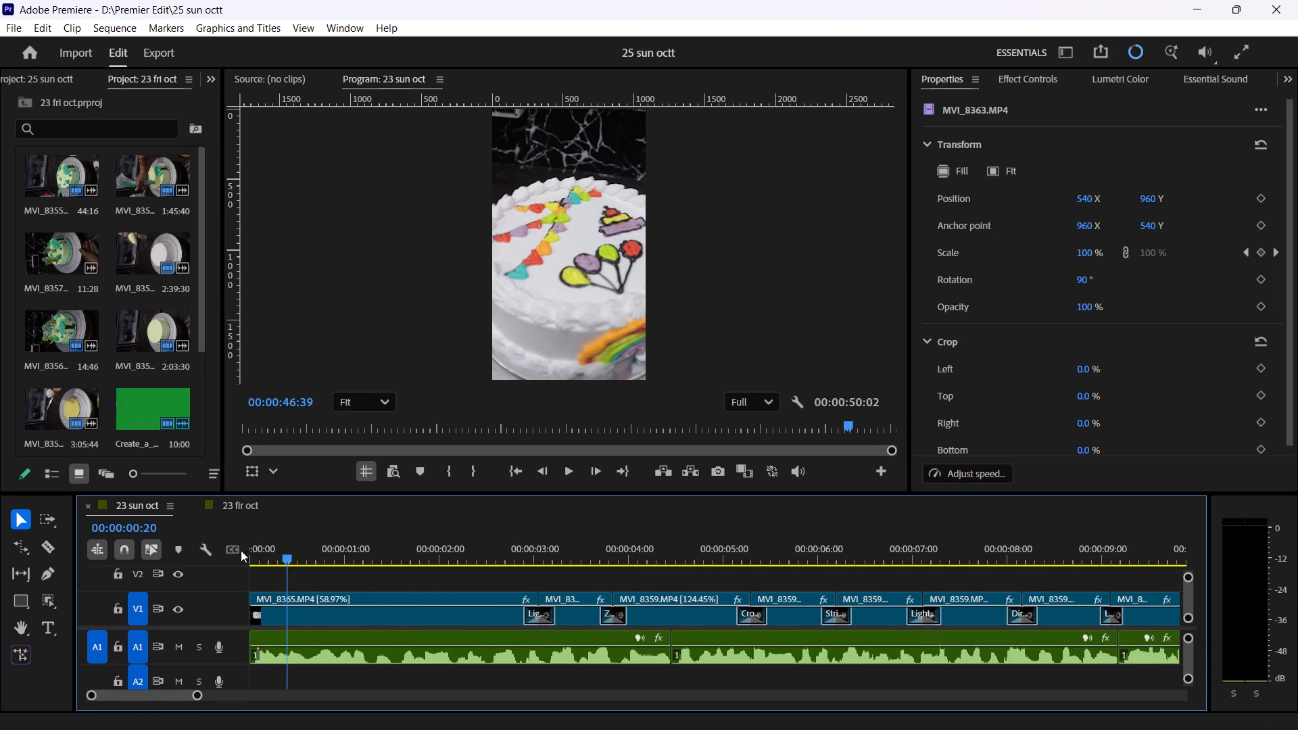
pyautogui.moveTo(241, 550); pyautogui.dragTo(184, 569)
pyautogui.hotkey('ctrl', 'v')
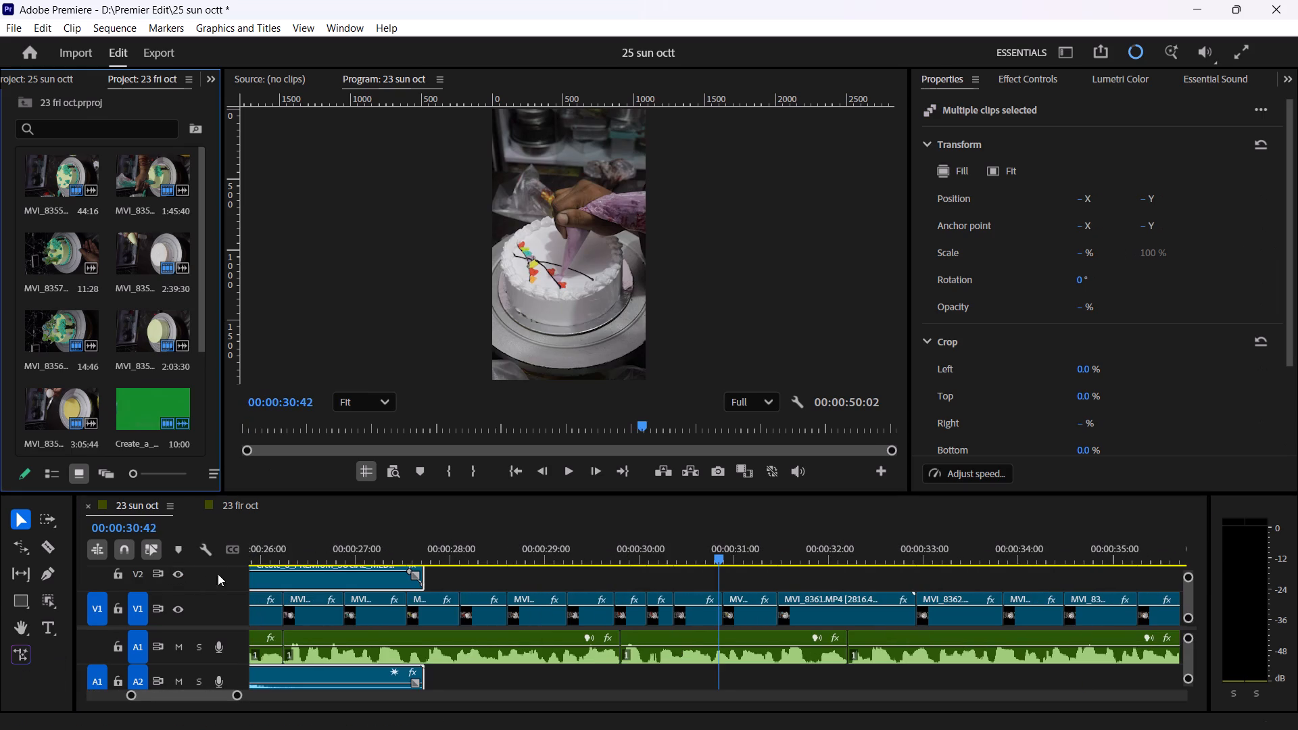
# Extend the pasted Adjustment Layer on V3 to the end of the V1 video at about 00:00:50:00.
pyautogui.moveTo(239, 693); pyautogui.dragTo(258, 693)
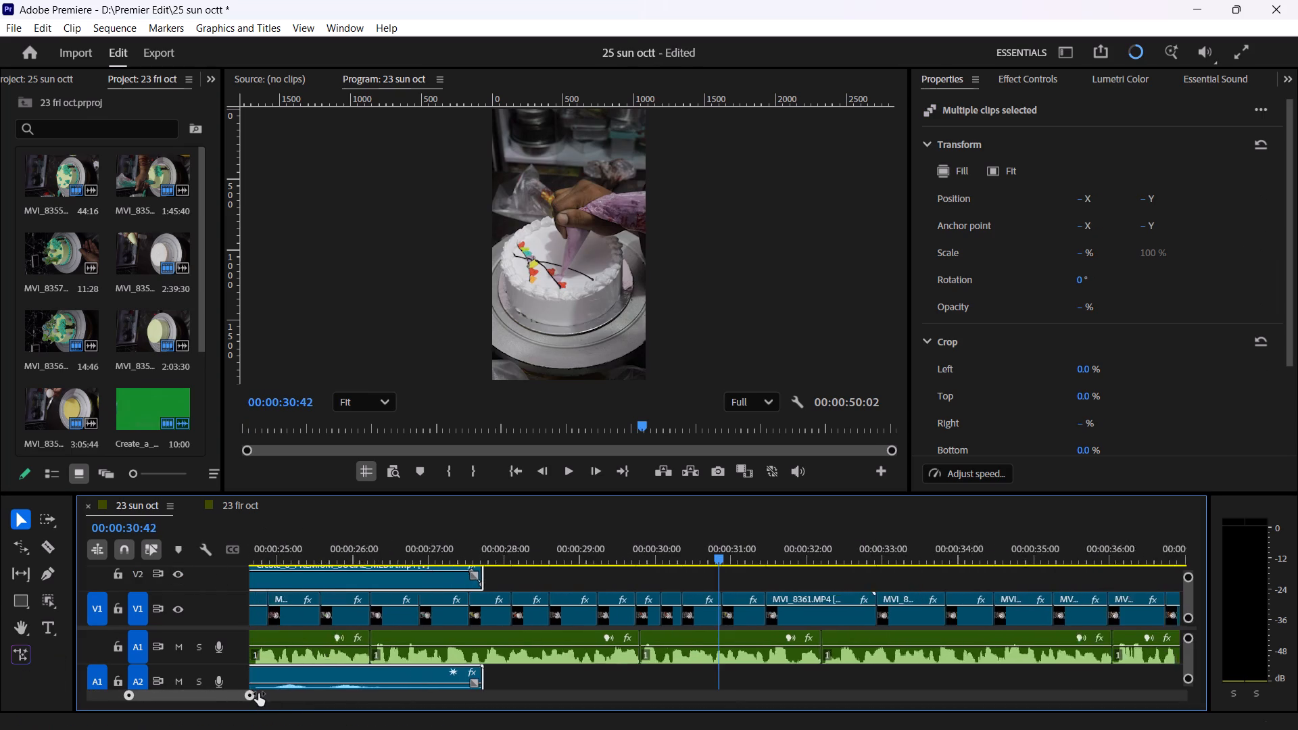
pyautogui.moveTo(258, 693); pyautogui.dragTo(438, 681)
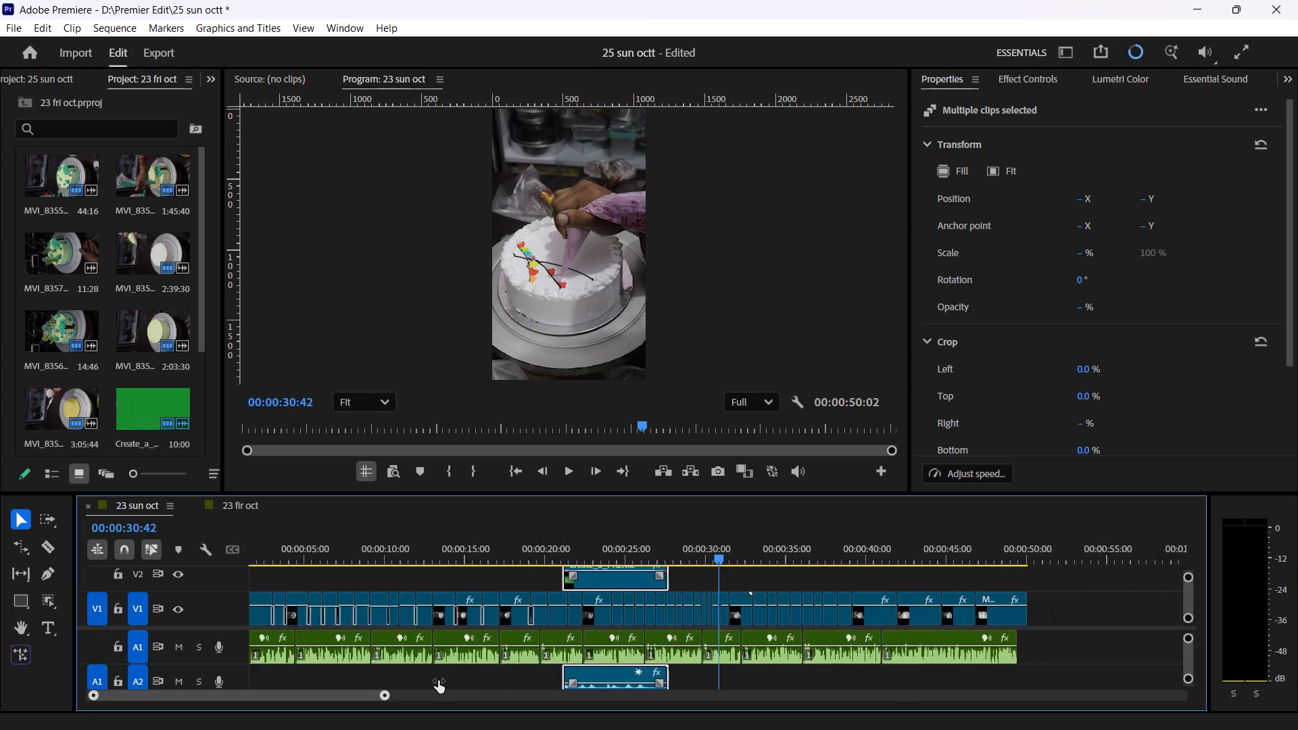
pyautogui.moveTo(438, 681); pyautogui.dragTo(467, 680)
pyautogui.click(481, 676)
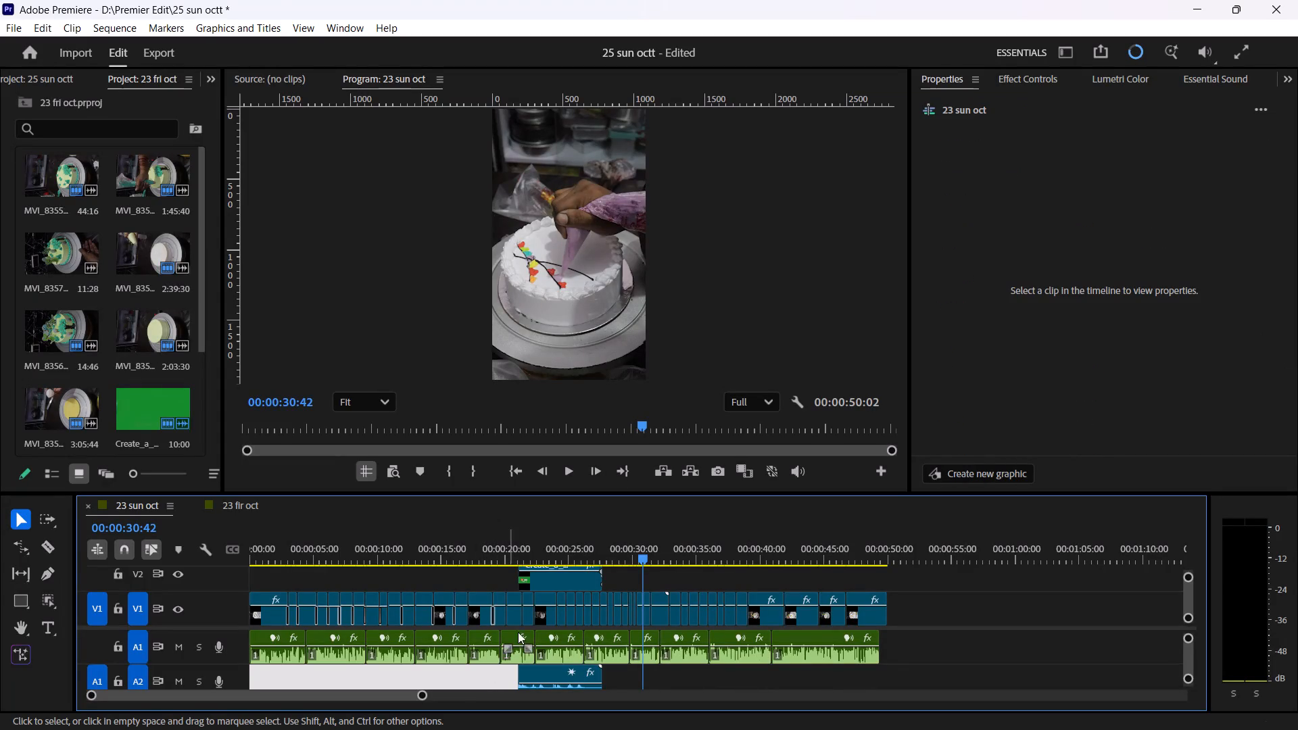
pyautogui.click(1192, 579)
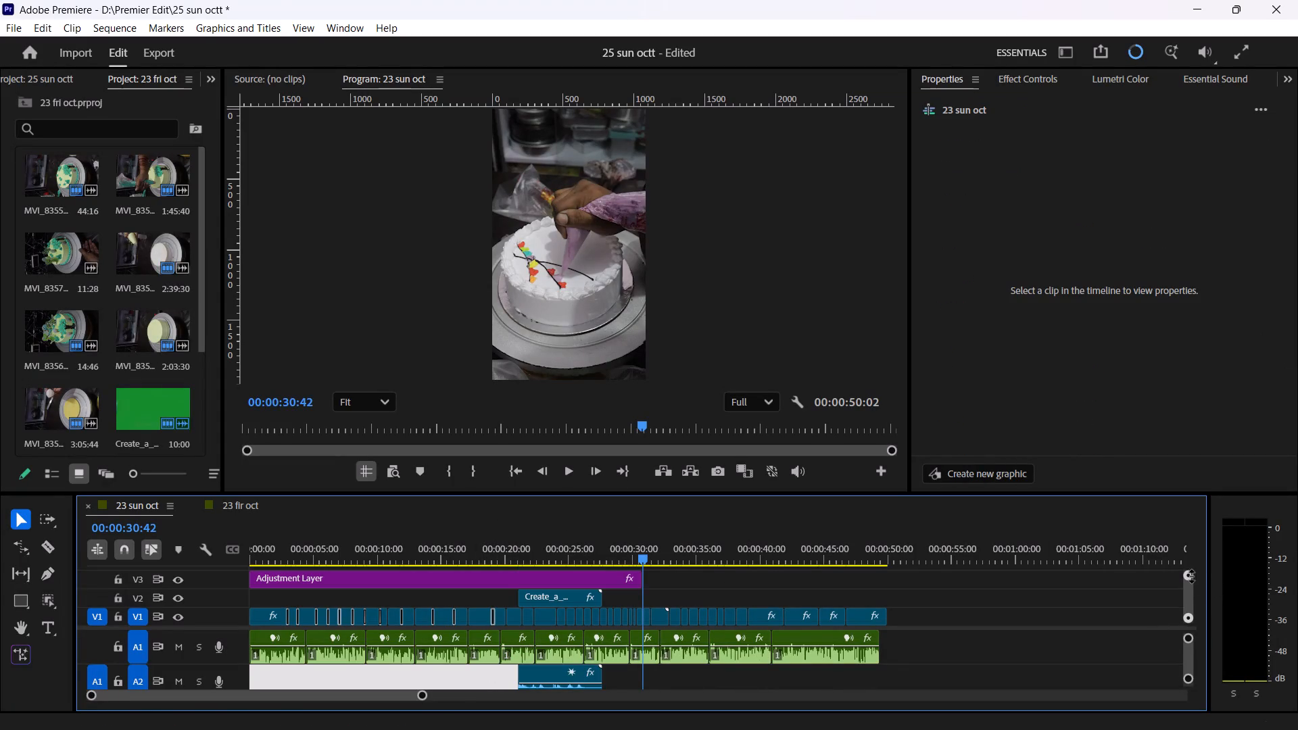
pyautogui.click(612, 574)
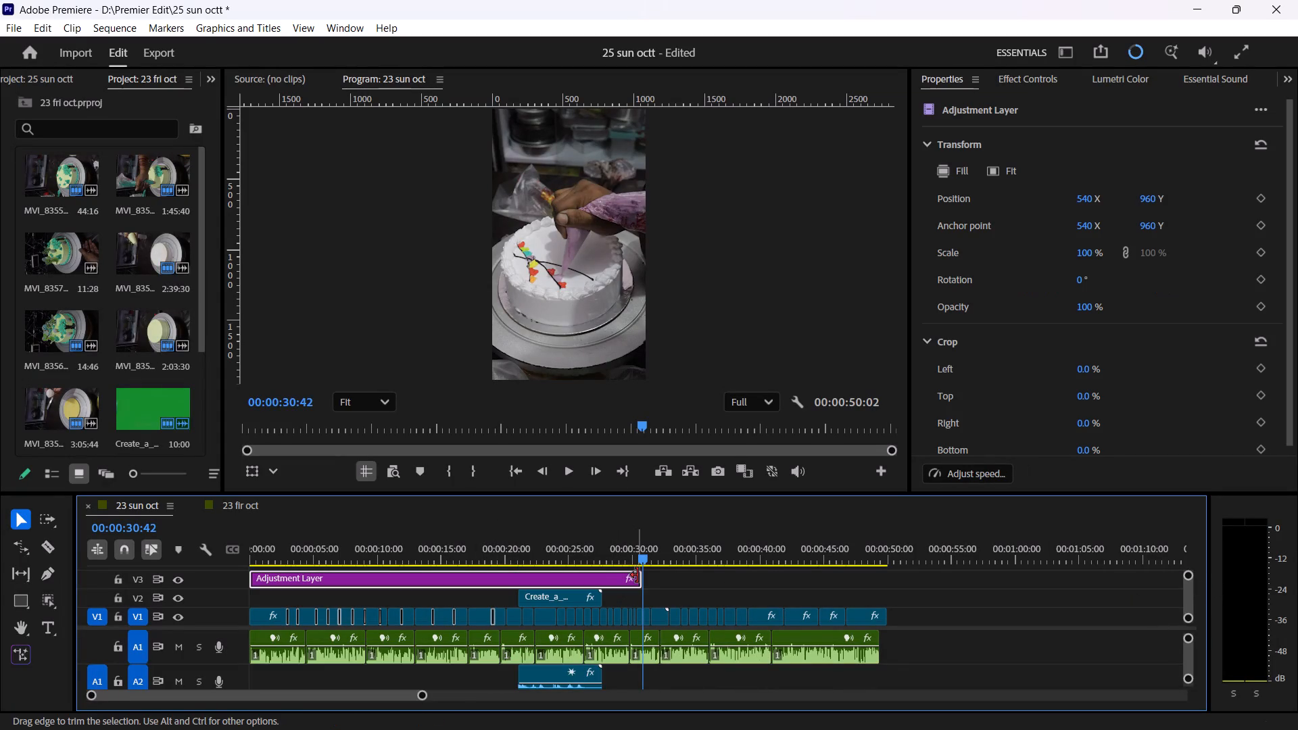
pyautogui.moveTo(638, 575); pyautogui.dragTo(866, 597)
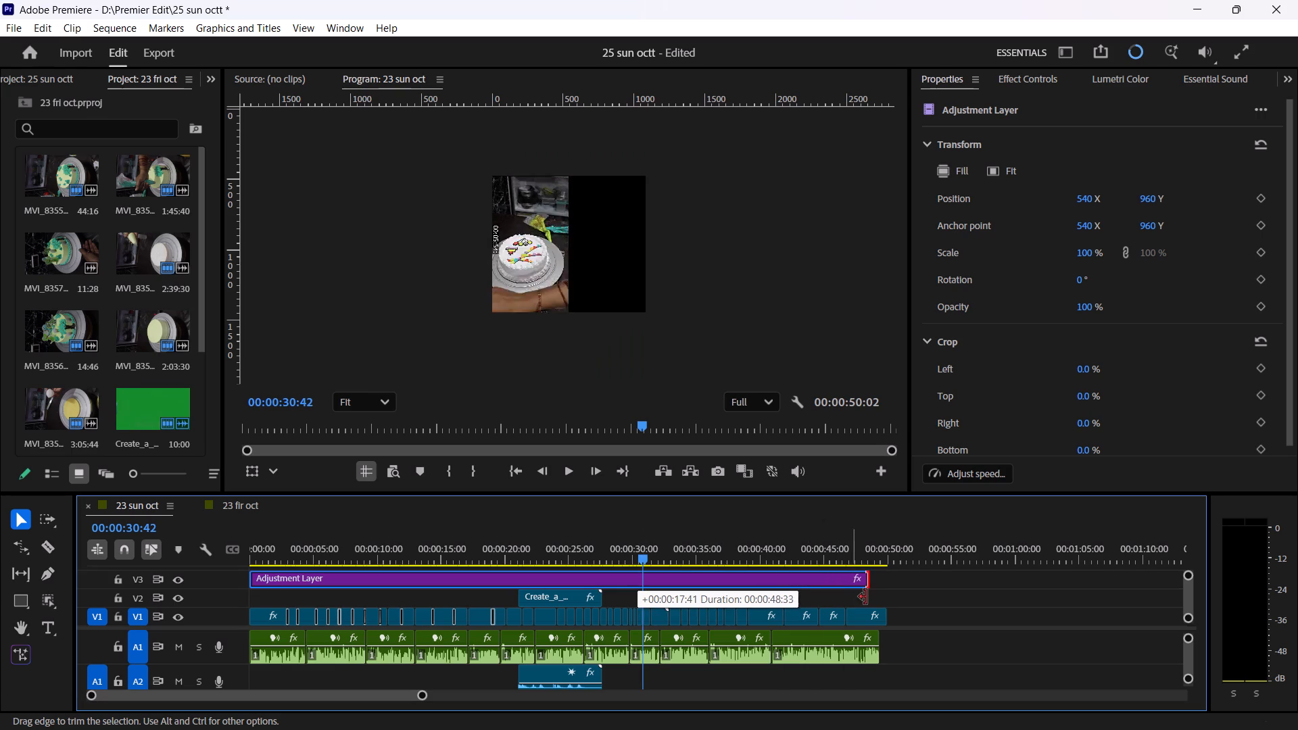
pyautogui.moveTo(866, 597); pyautogui.dragTo(882, 595)
# Move the Create_a_PREMIUM_SOCIAL_MEDIA clip along V2 to about 00:00:42:00, aligned with the start of the MVI_8362 [2300%] clip.
pyautogui.moveTo(551, 593); pyautogui.dragTo(832, 605)
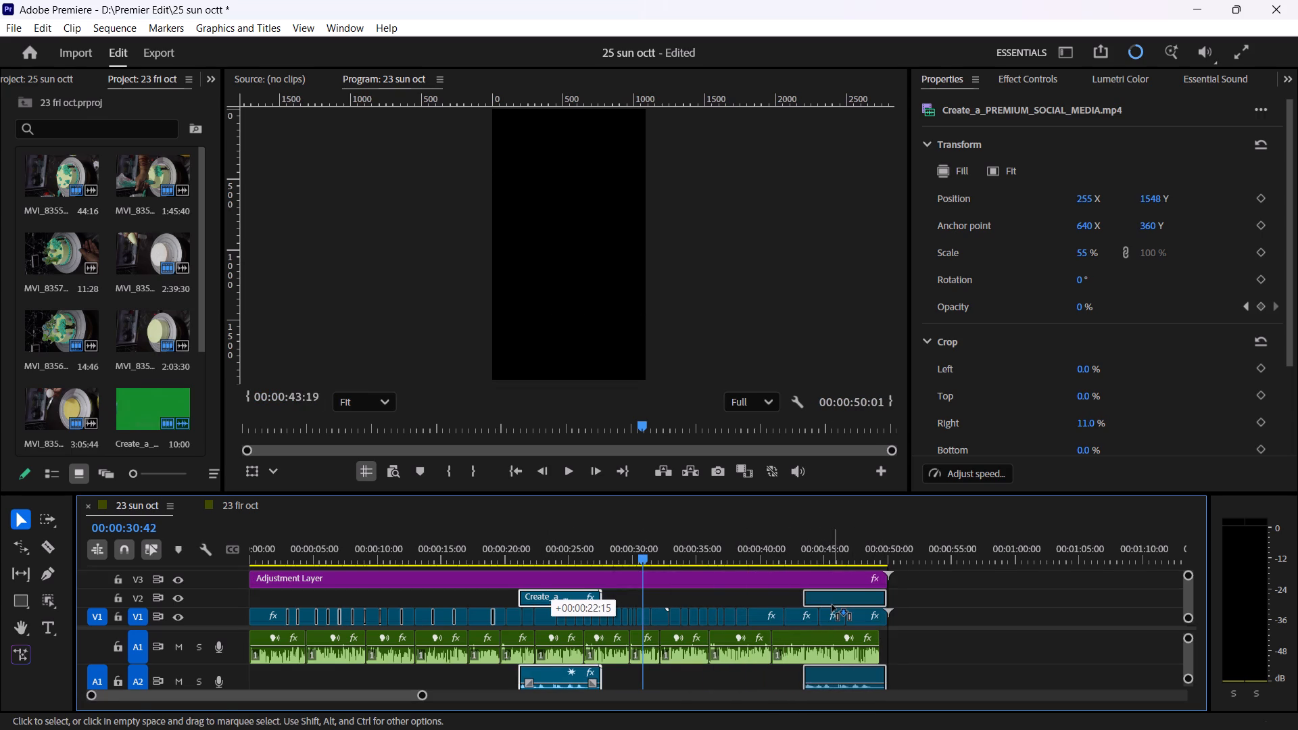
pyautogui.moveTo(832, 605); pyautogui.dragTo(823, 606)
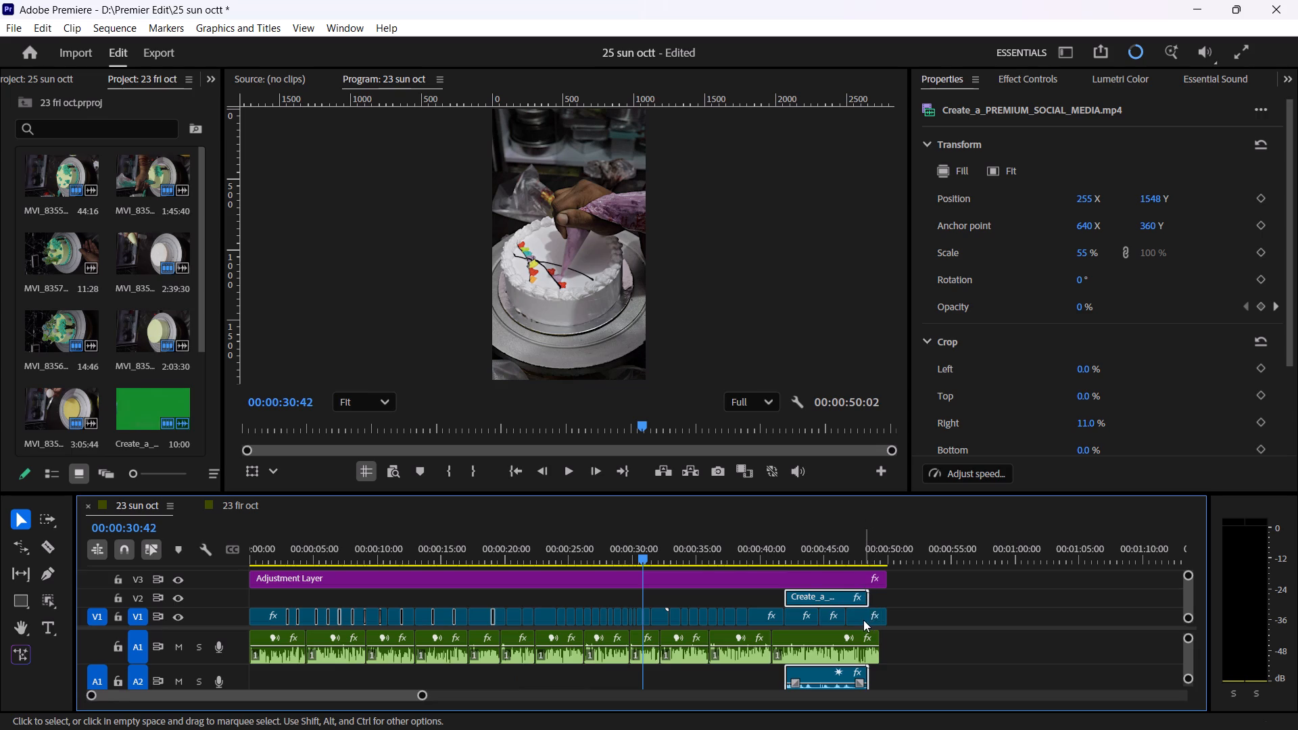
# Fade out the final MVI_8363 clip with an opacity keyframe of 100% at 00:00:49:17 and 20% at 00:00:50:00.
pyautogui.click(863, 620)
pyautogui.moveTo(864, 549); pyautogui.dragTo(876, 562)
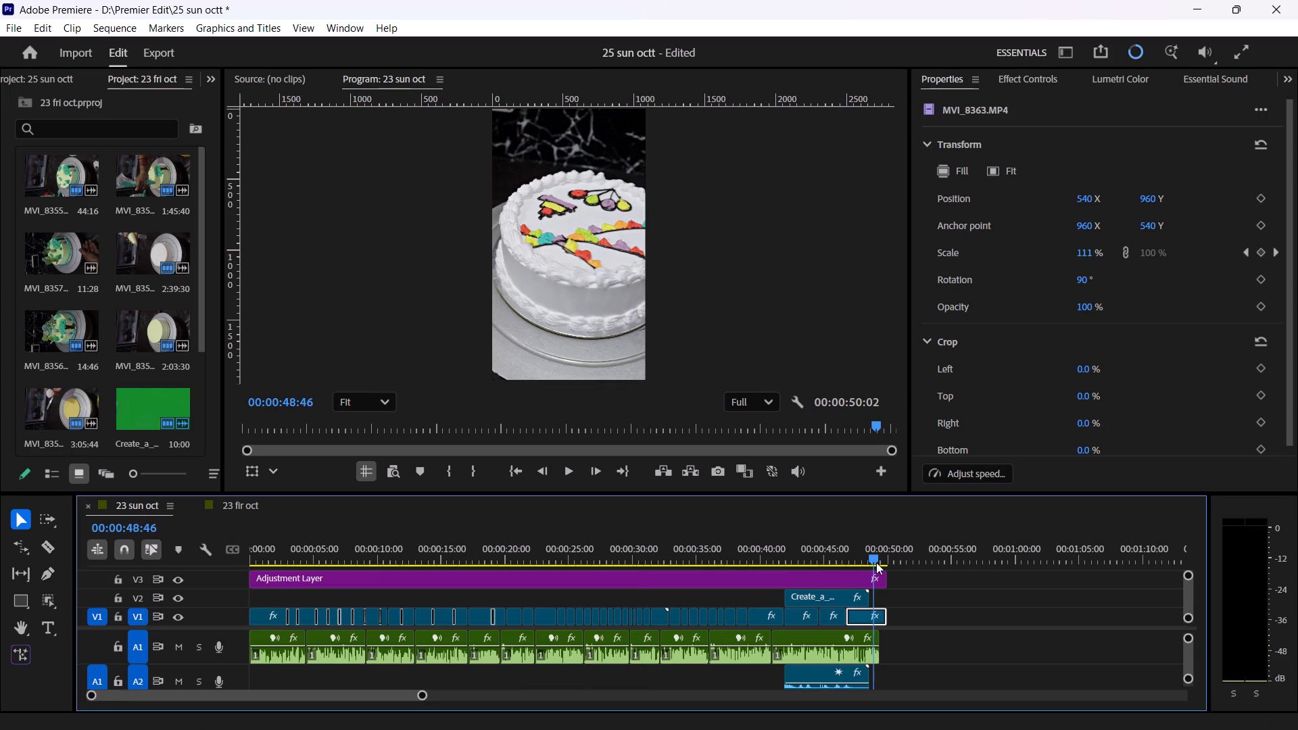
pyautogui.moveTo(876, 562); pyautogui.dragTo(878, 570)
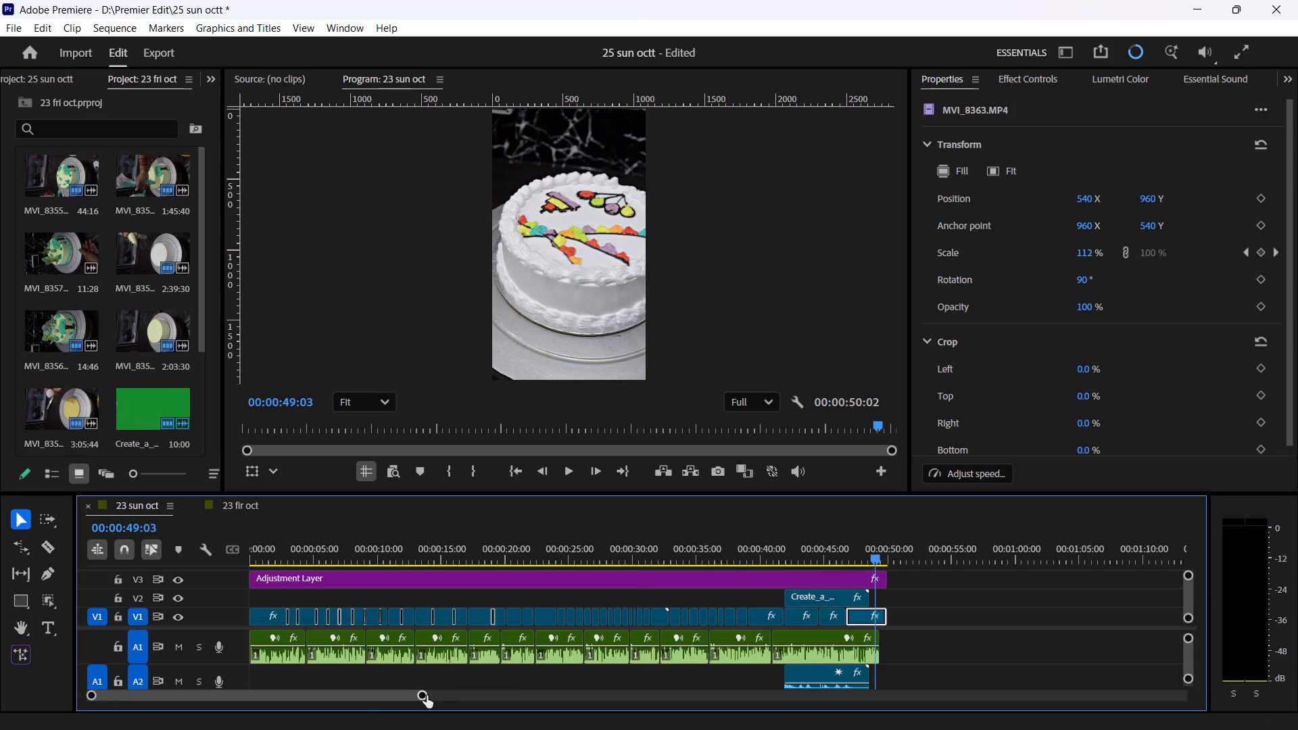
pyautogui.moveTo(422, 696); pyautogui.dragTo(322, 695)
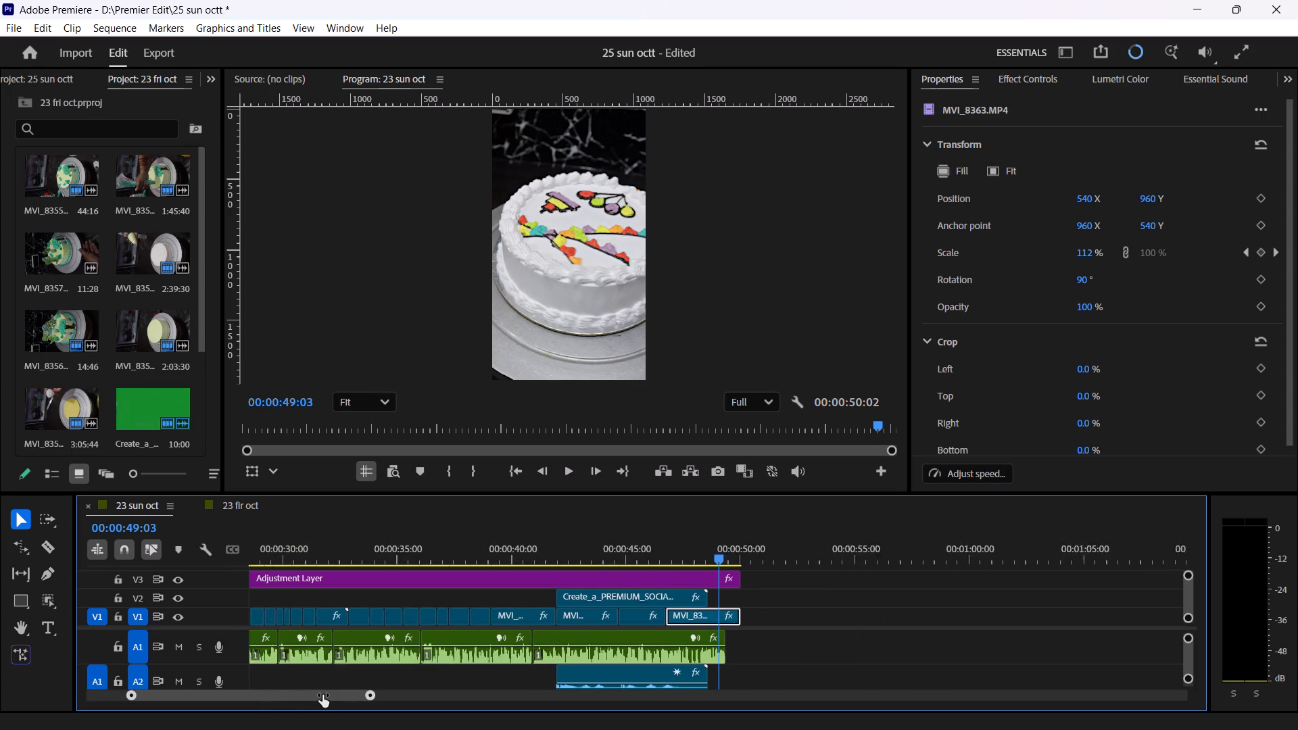
pyautogui.moveTo(322, 695); pyautogui.dragTo(233, 674)
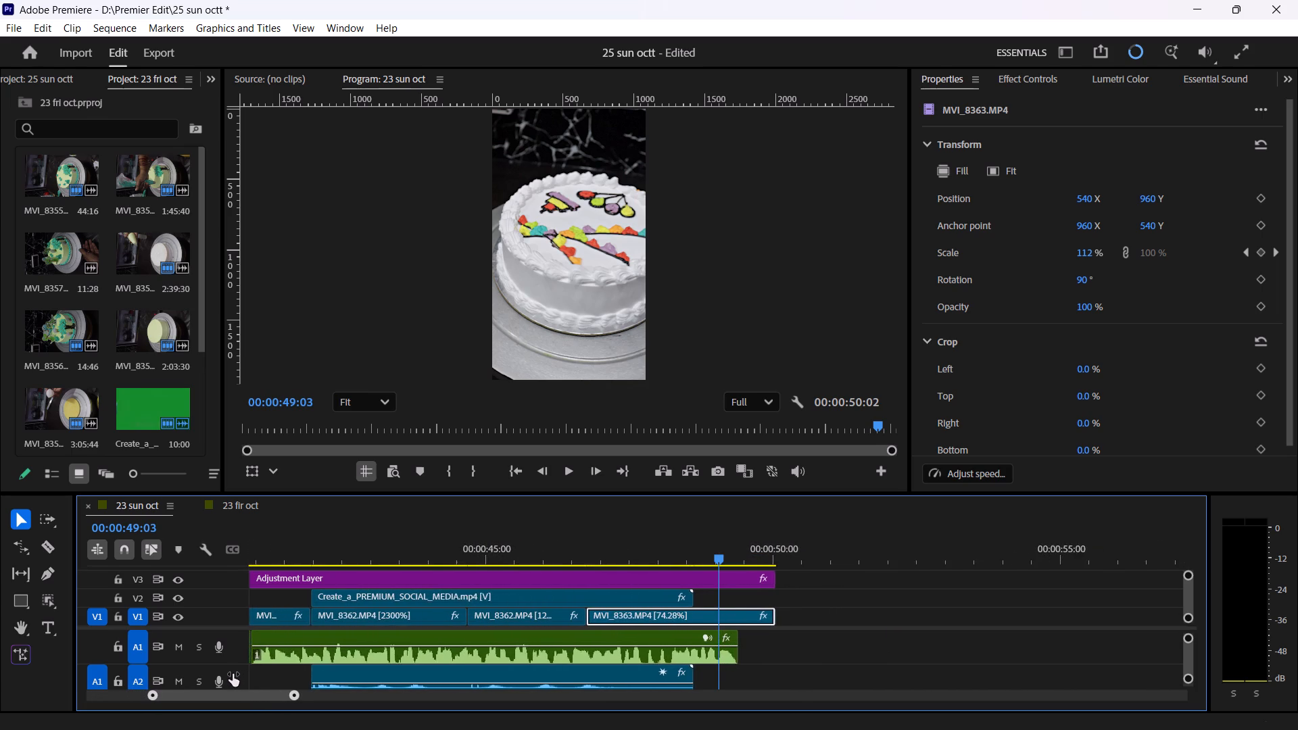
pyautogui.moveTo(233, 674); pyautogui.dragTo(219, 677)
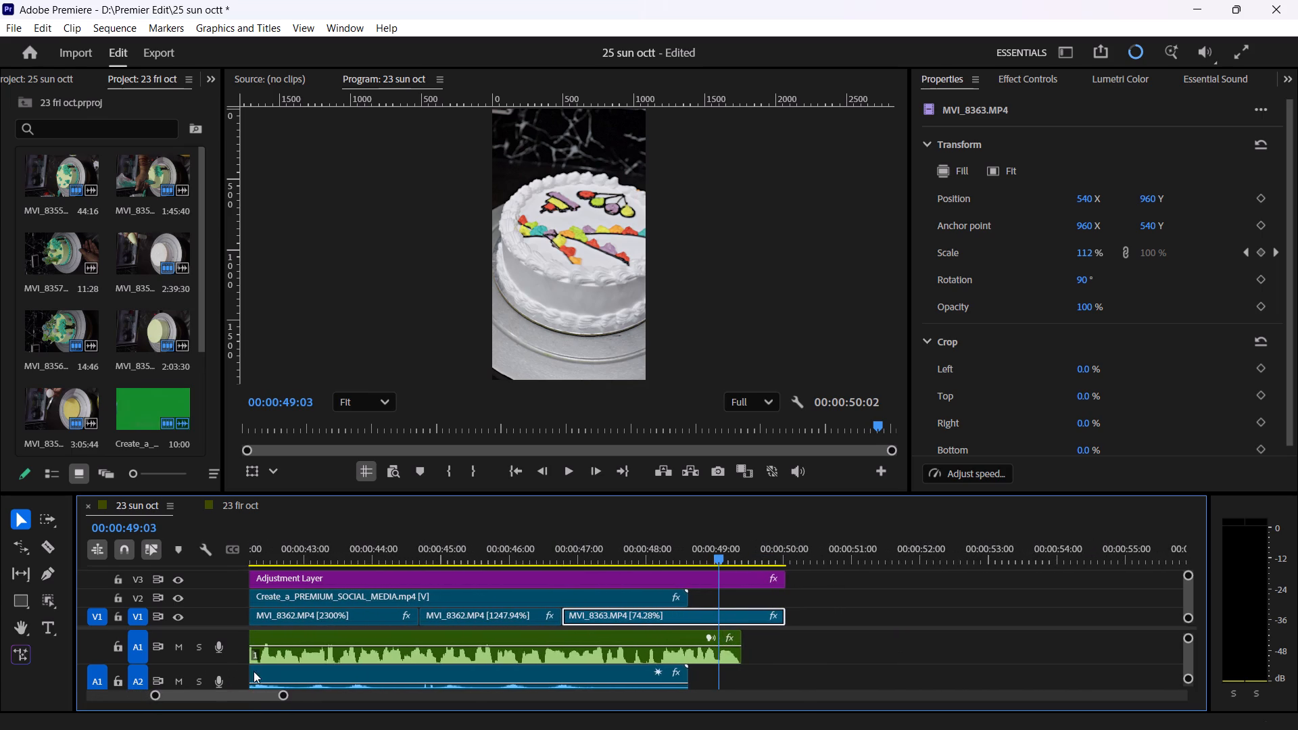
pyautogui.click(736, 556)
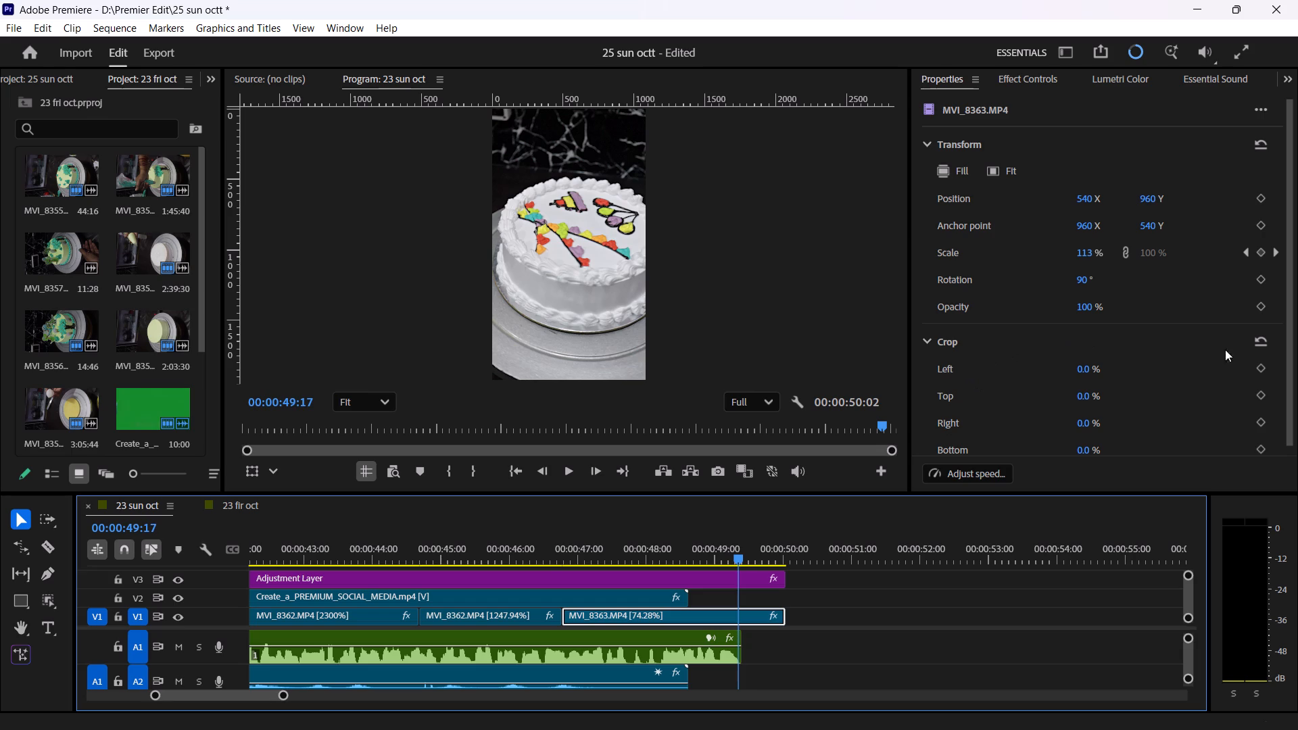
pyautogui.click(1265, 309)
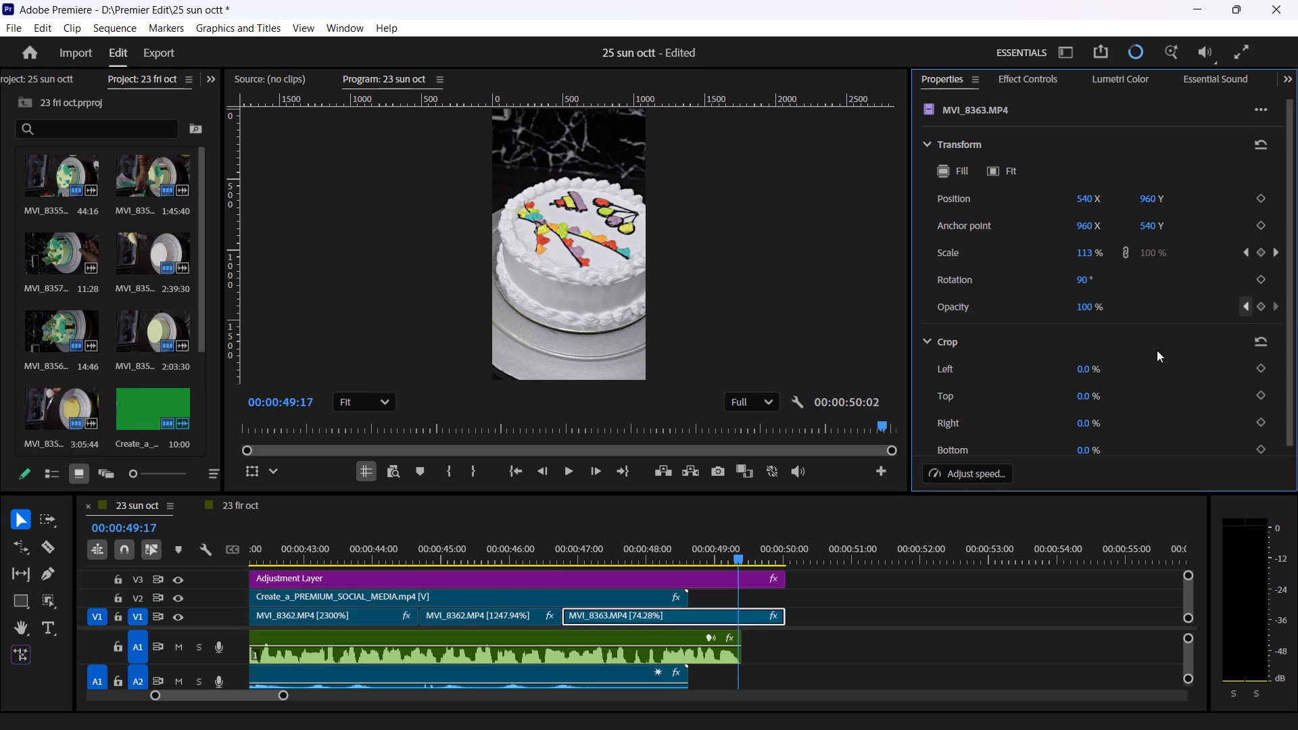
pyautogui.click(784, 558)
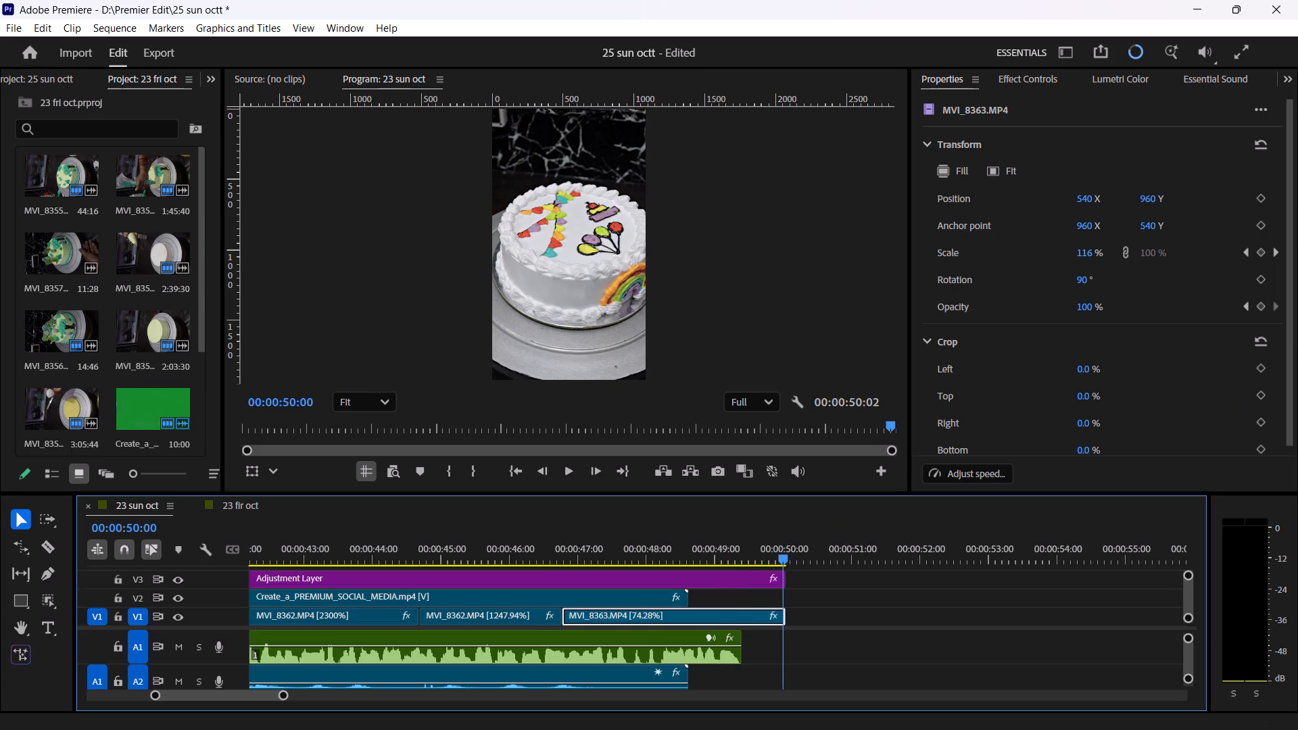
pyautogui.click(1086, 303)
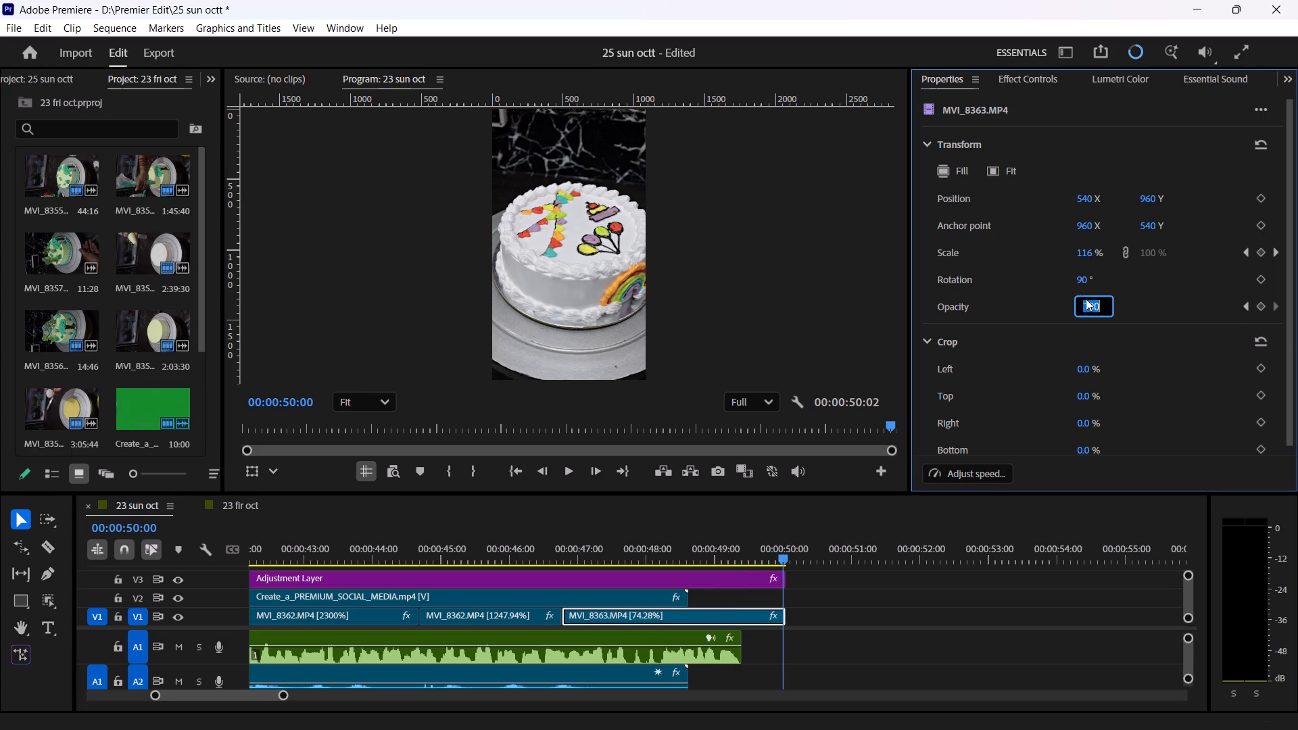
pyautogui.write('20')
pyautogui.press('Return')
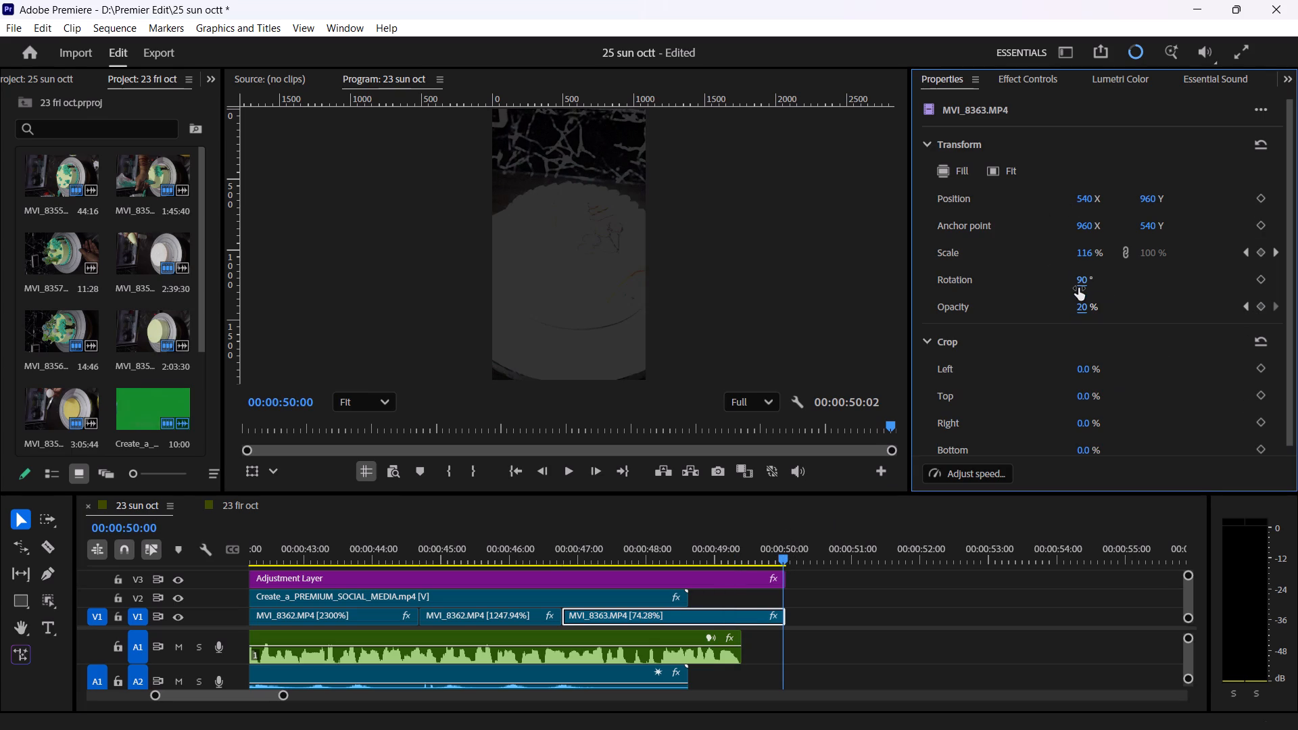
# Open the recent project 15 octt, examine the title at the start of its 15 oct sequence, and close that sequence.
pyautogui.moveTo(599, 550); pyautogui.dragTo(0, 472)
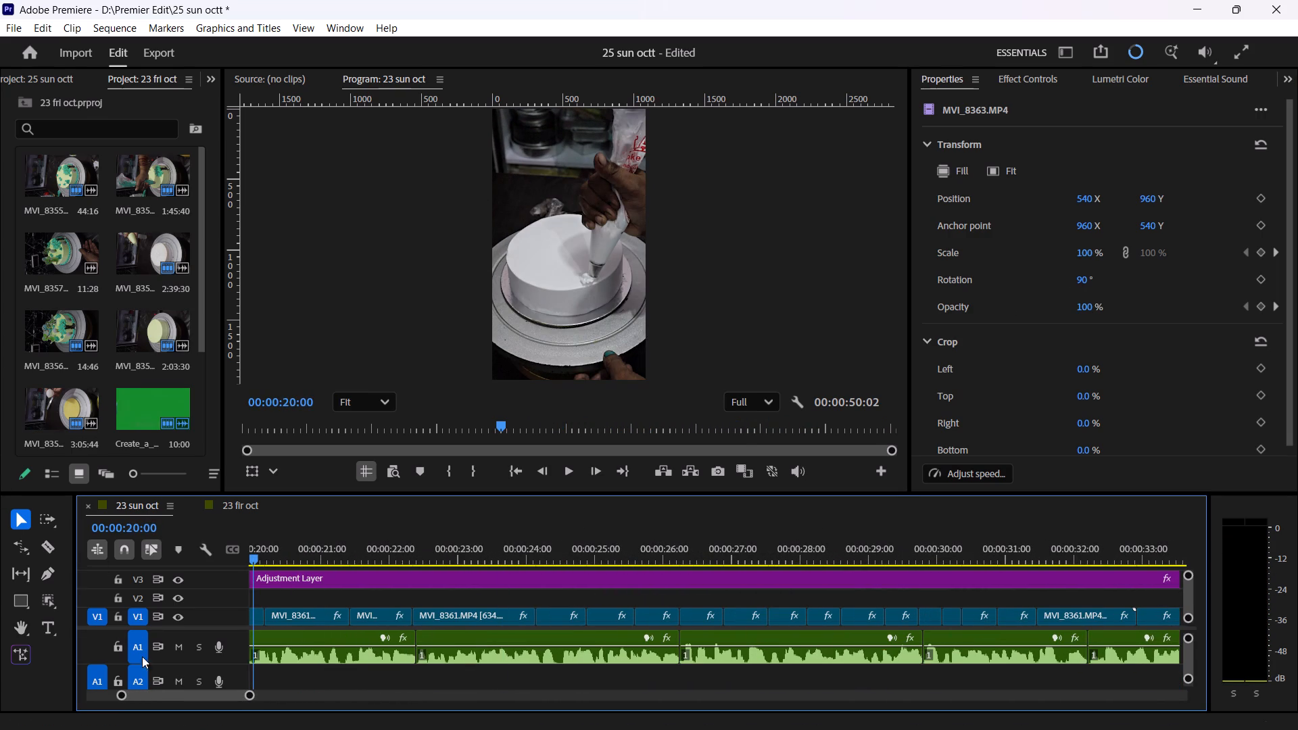
pyautogui.moveTo(154, 697); pyautogui.dragTo(41, 674)
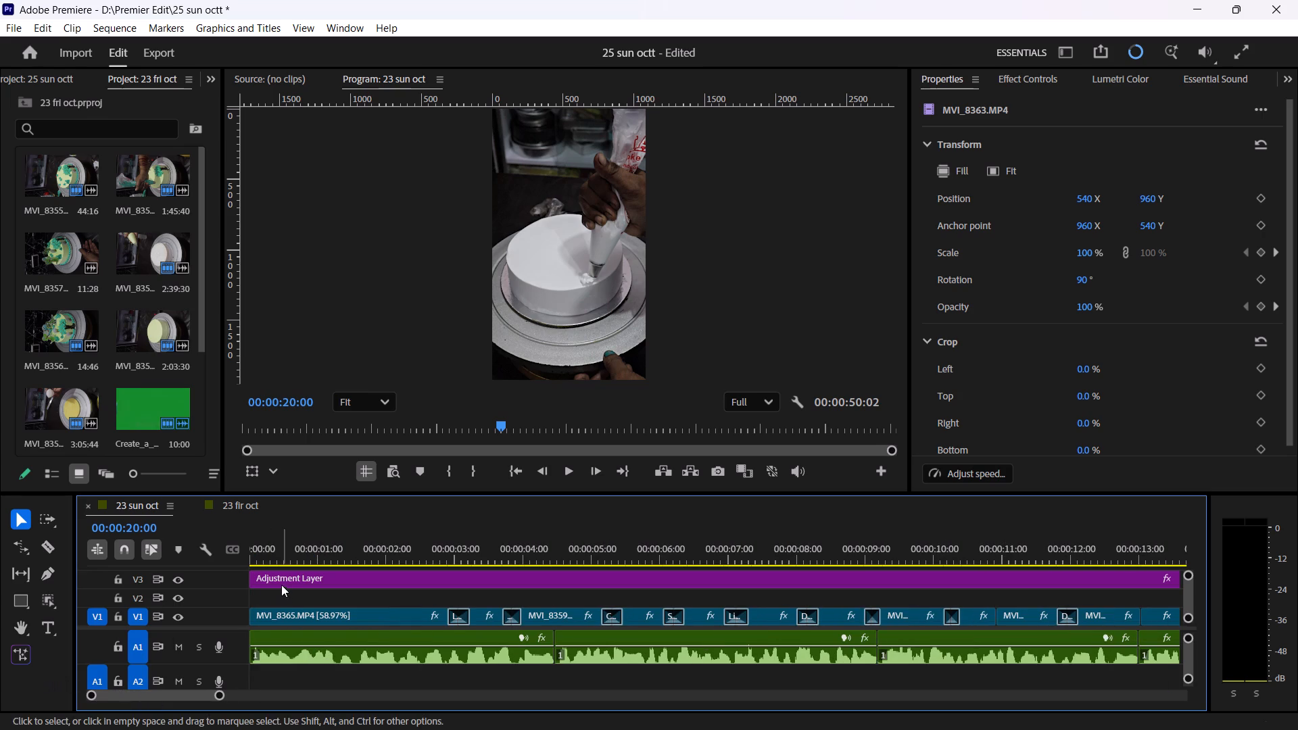
pyautogui.moveTo(279, 545); pyautogui.dragTo(166, 543)
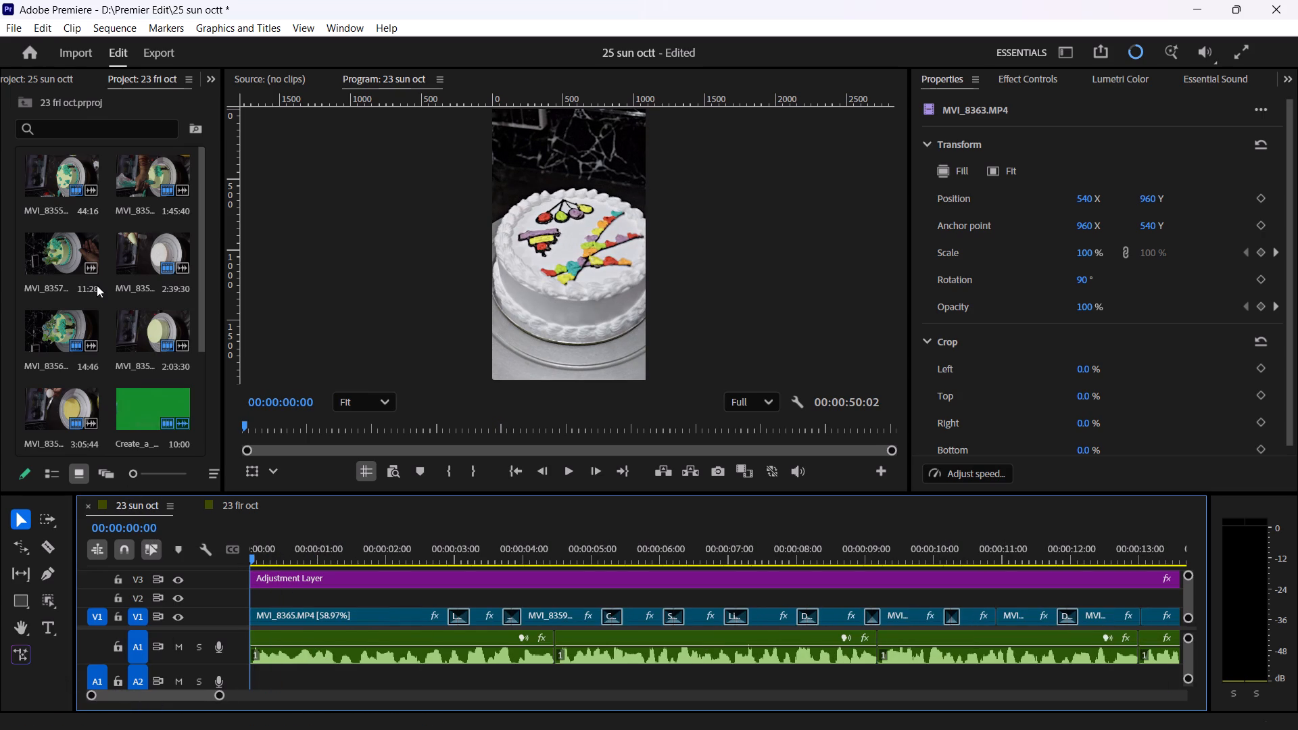
pyautogui.click(35, 47)
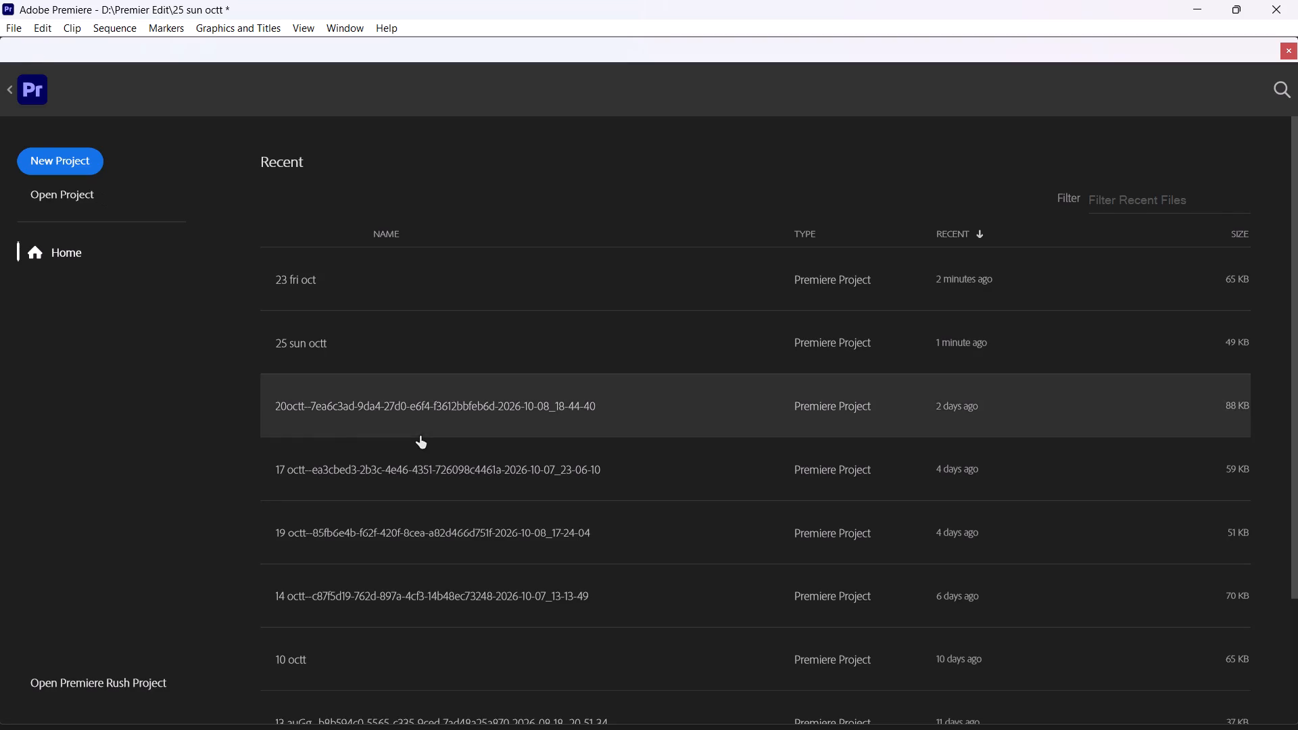
pyautogui.scroll(-17, 418, 436)
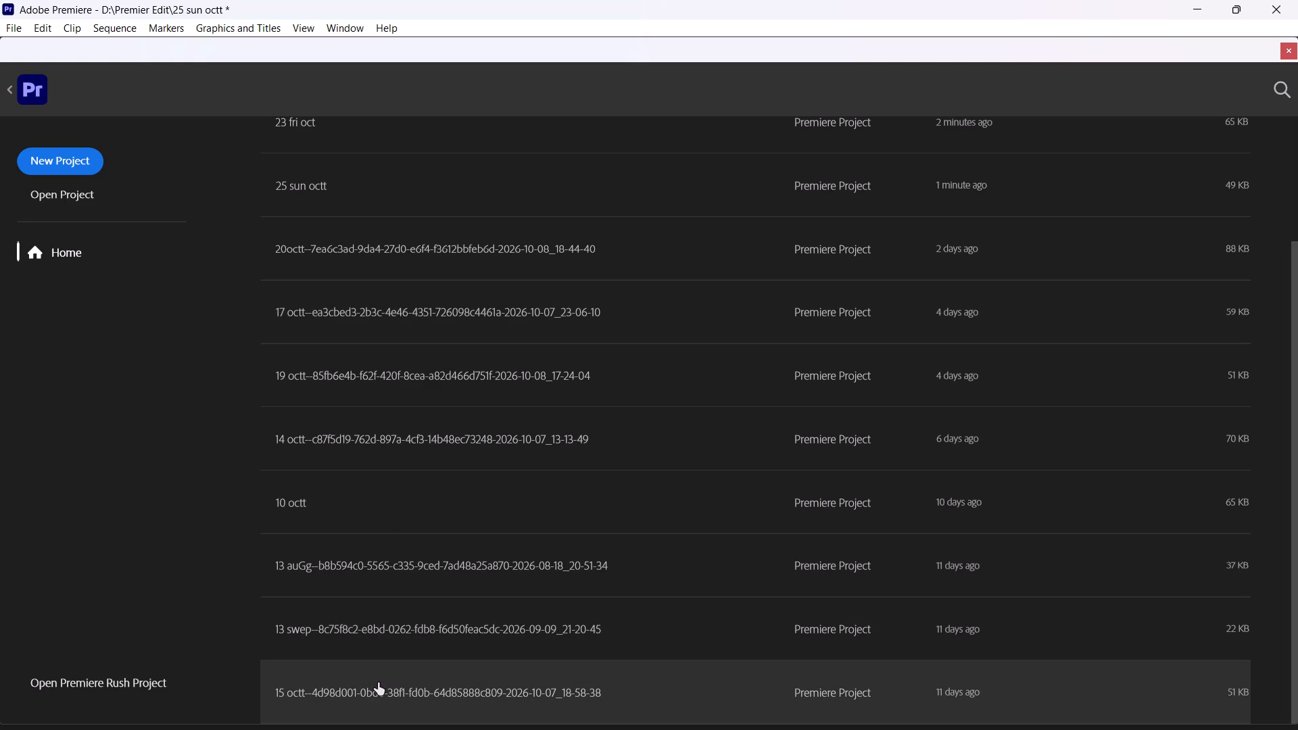
pyautogui.click(378, 683)
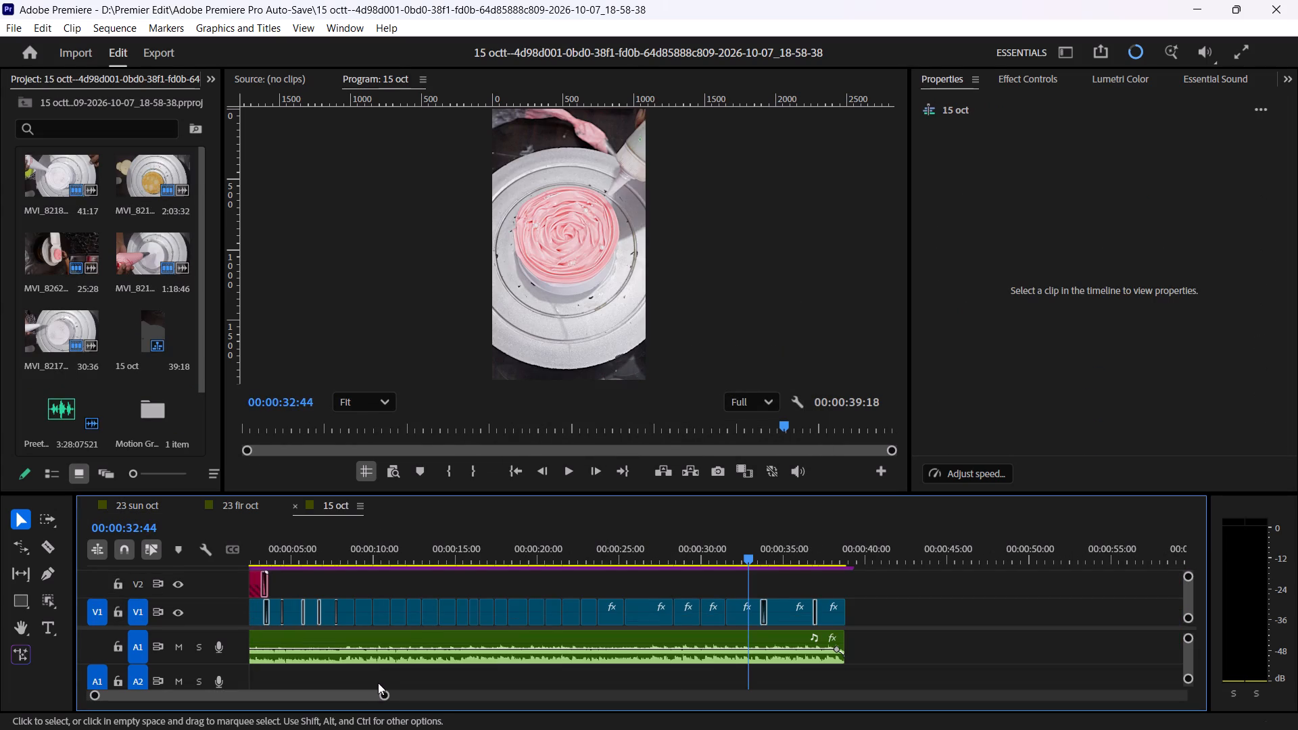
pyautogui.moveTo(273, 551); pyautogui.dragTo(264, 560)
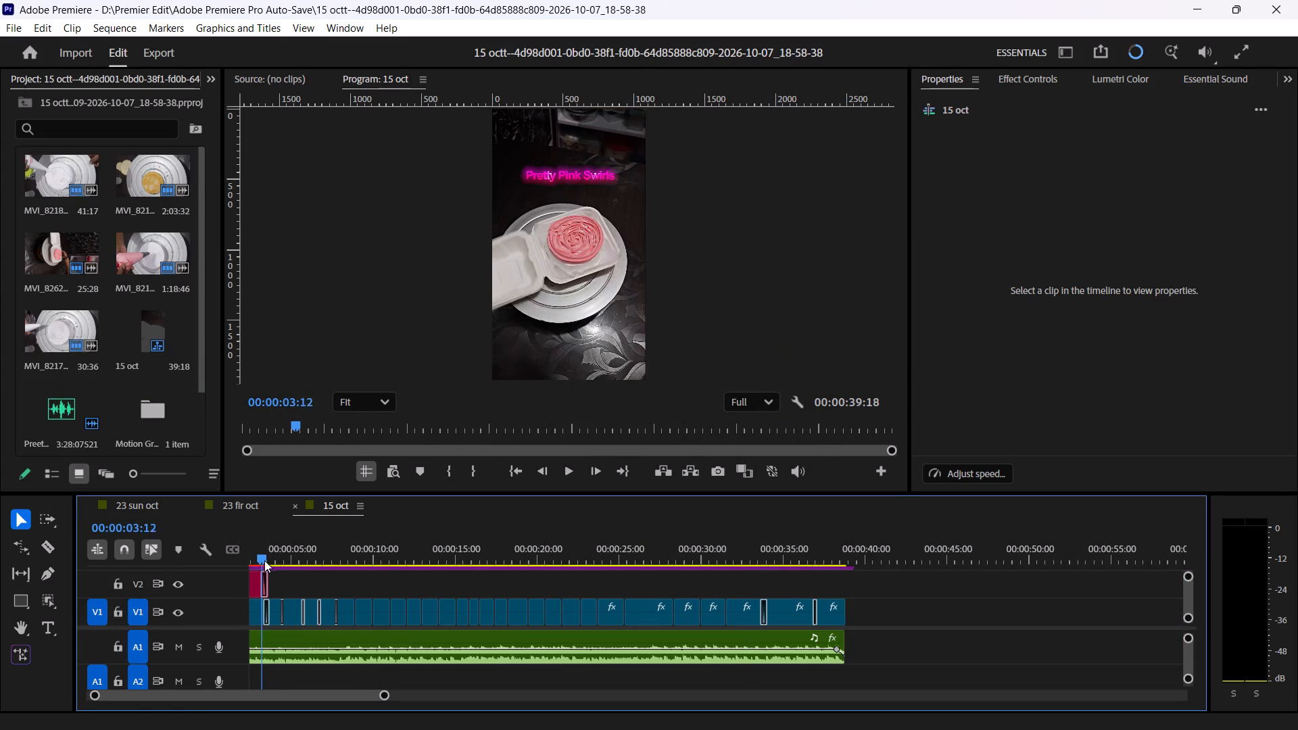
pyautogui.moveTo(264, 560); pyautogui.dragTo(208, 604)
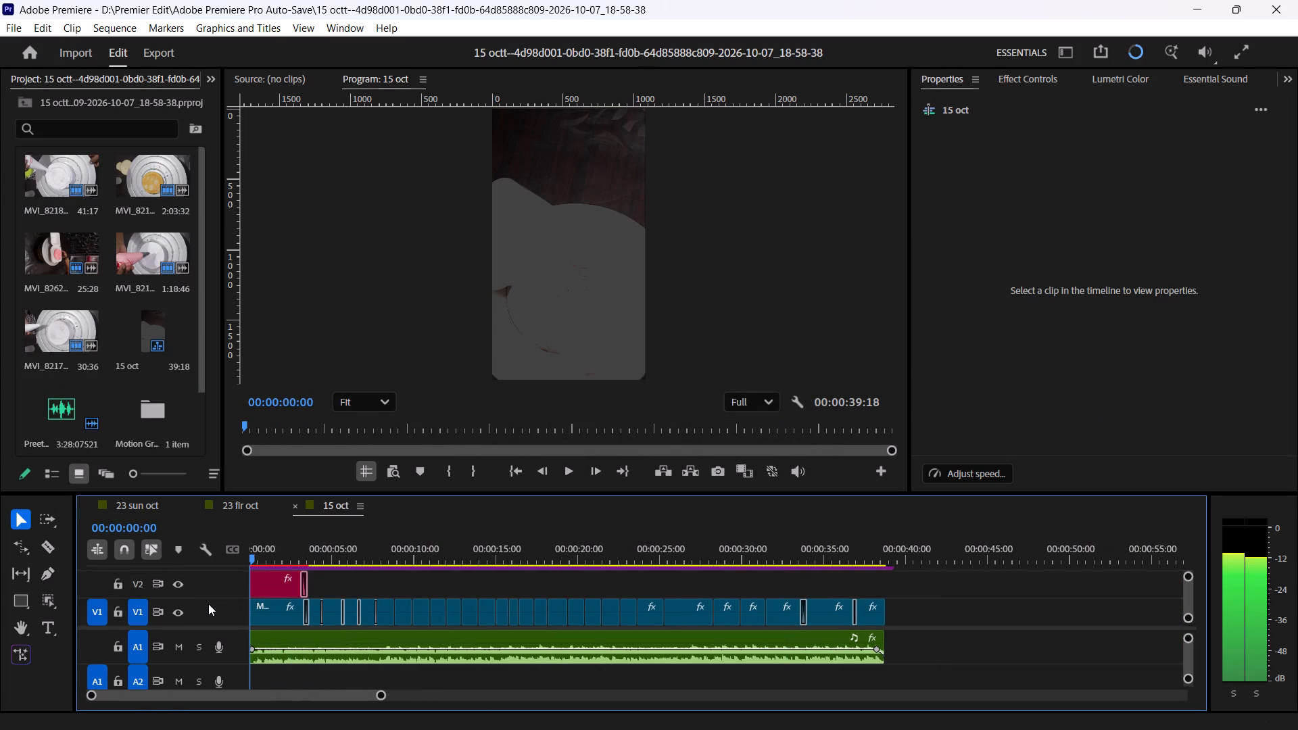
pyautogui.moveTo(208, 604); pyautogui.dragTo(264, 599)
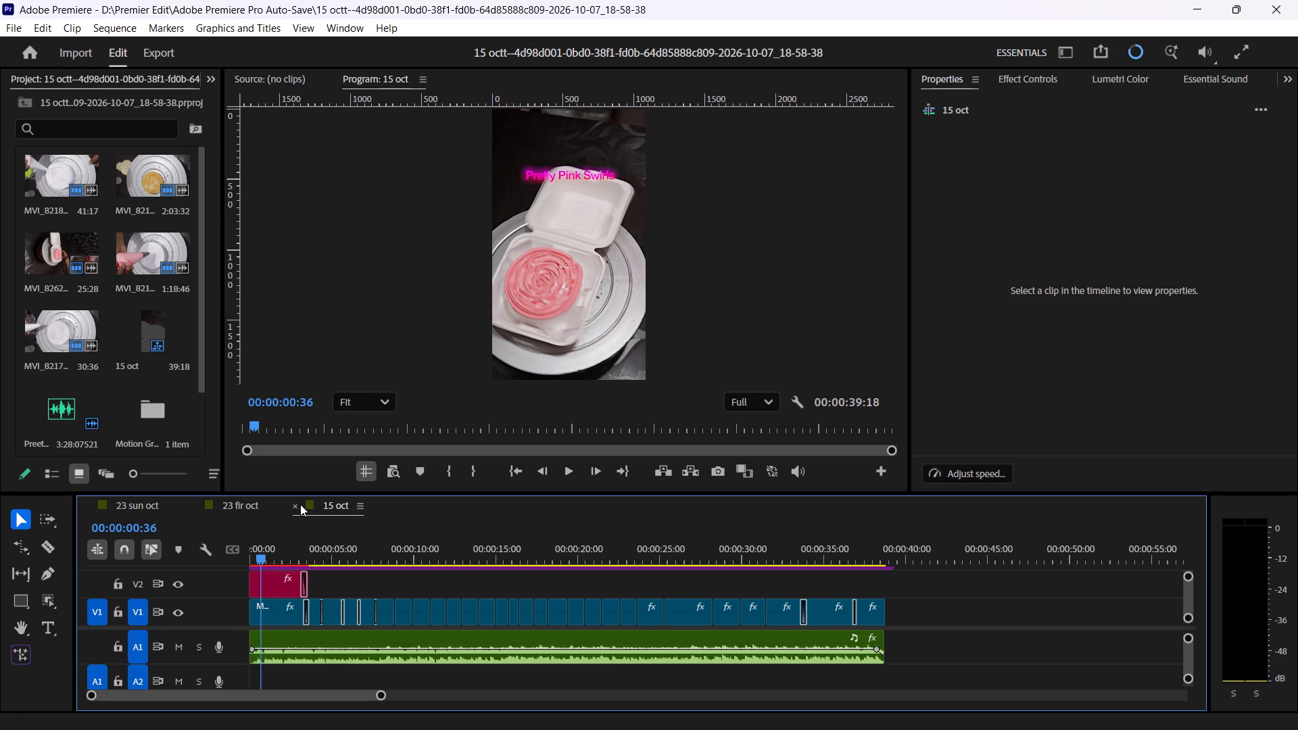
pyautogui.click(300, 504)
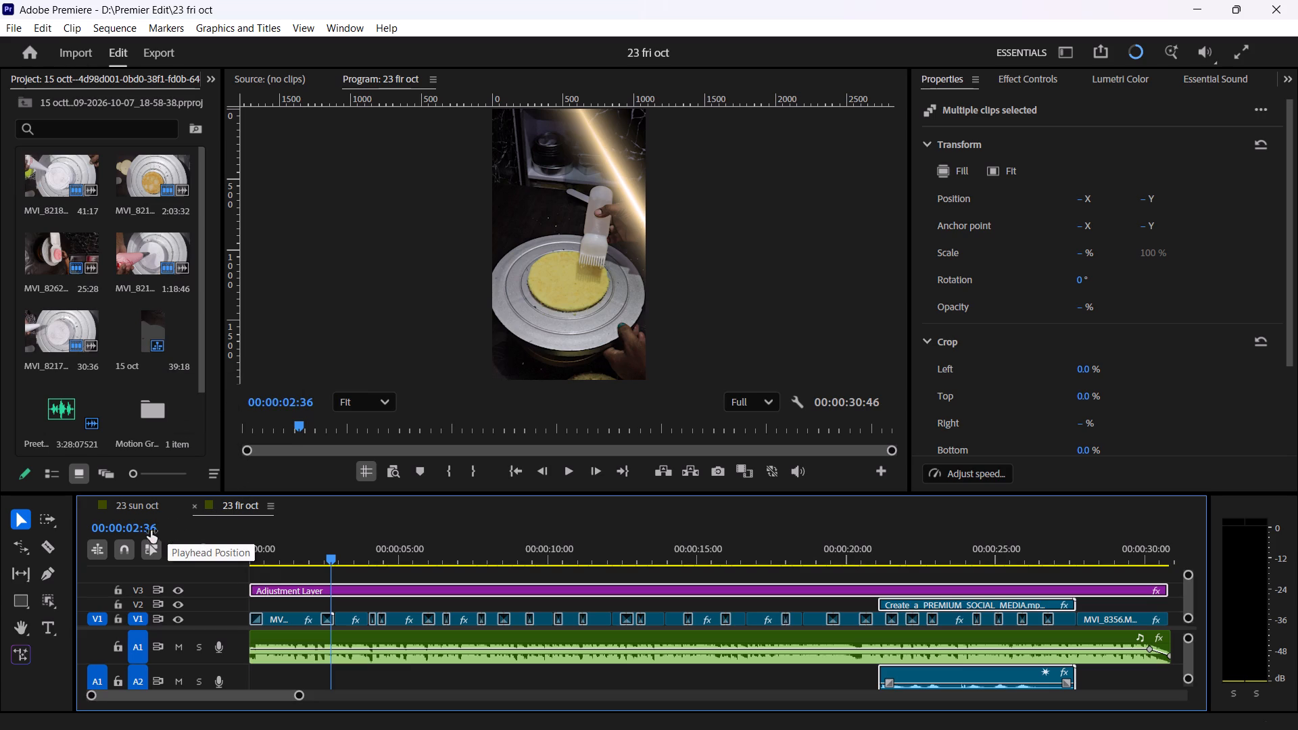
# Check the opening of the 23 fir oct sequence for a title and close that sequence.
pyautogui.click(141, 502)
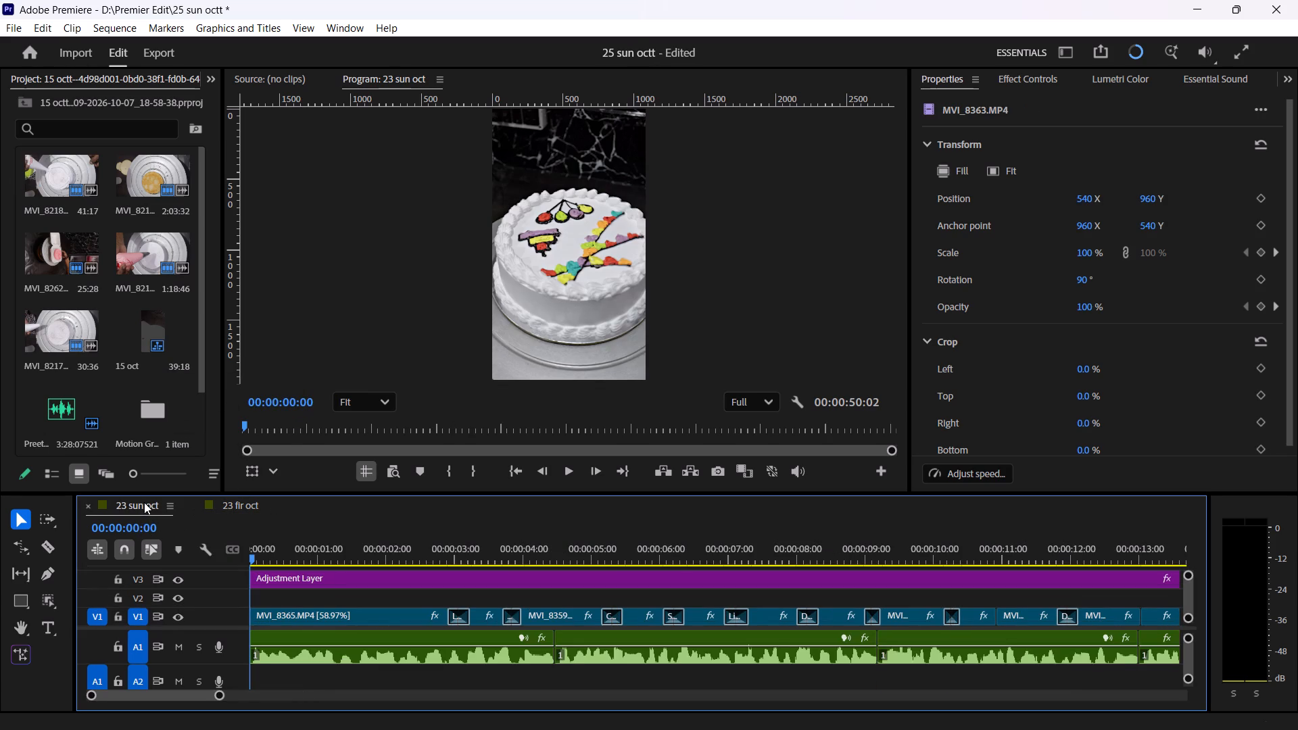
pyautogui.click(228, 503)
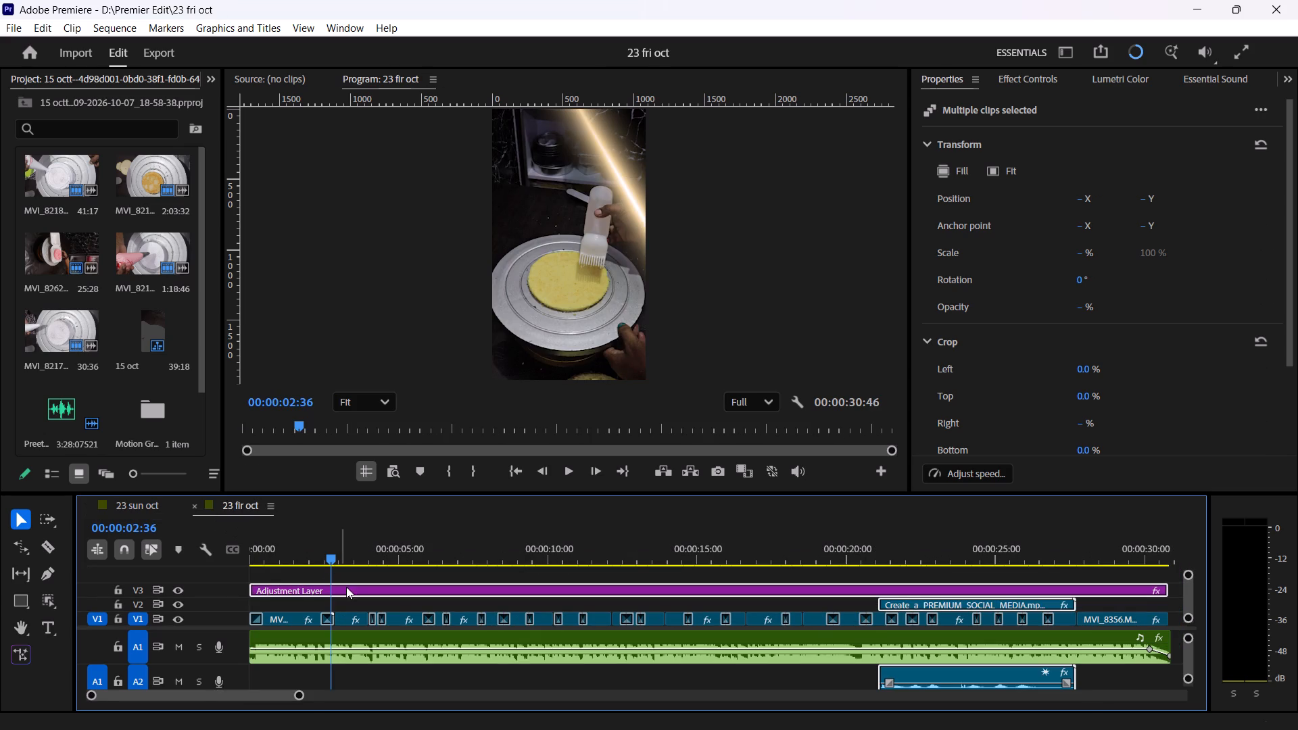
pyautogui.moveTo(336, 556); pyautogui.dragTo(141, 538)
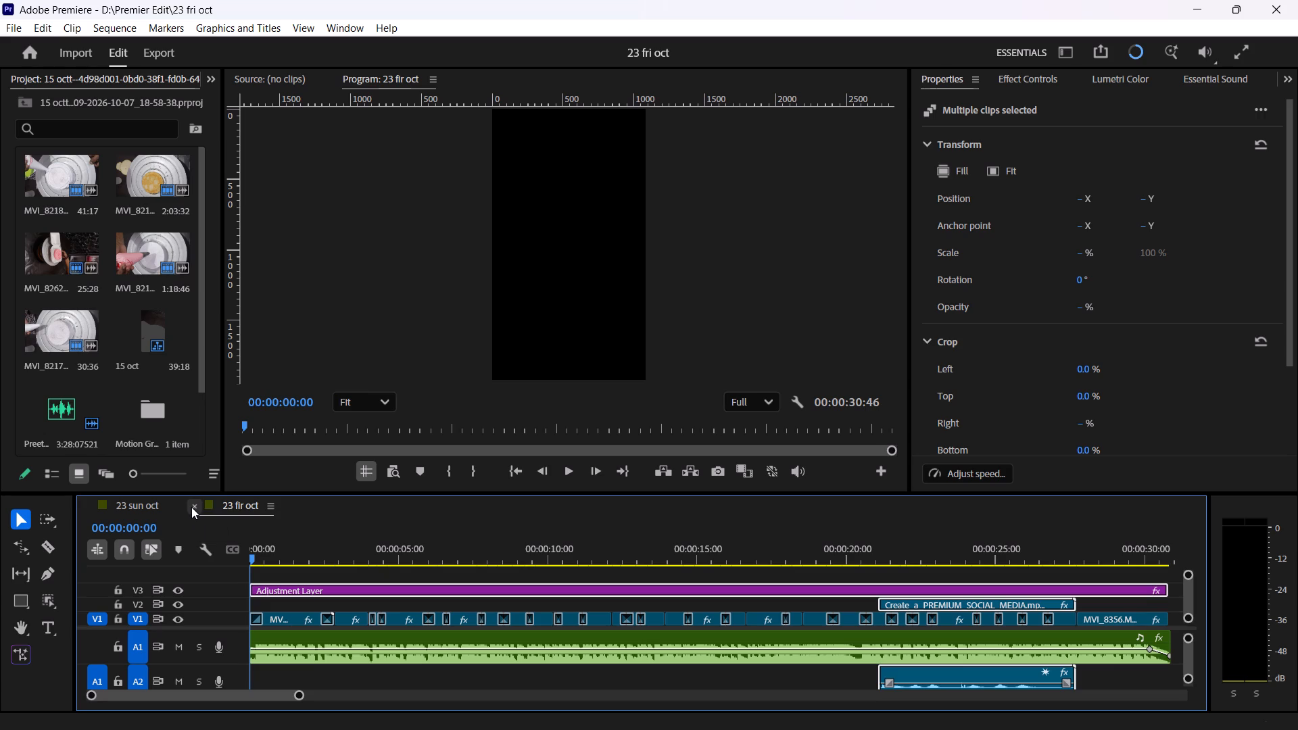
pyautogui.click(191, 507)
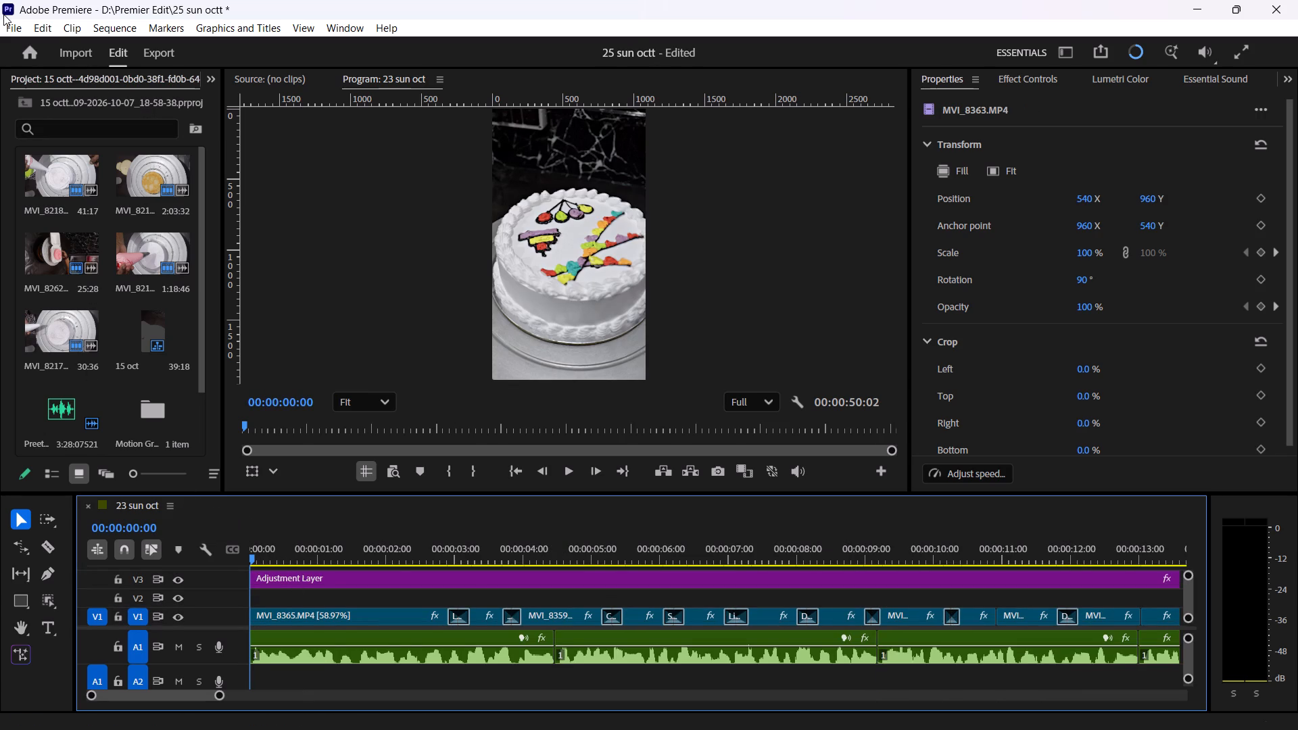
# Open the recent project 17 octt, preview the animated title at the start of its 17 oct sequence, and close that sequence.
pyautogui.click(29, 62)
pyautogui.scroll(-5, 624, 610)
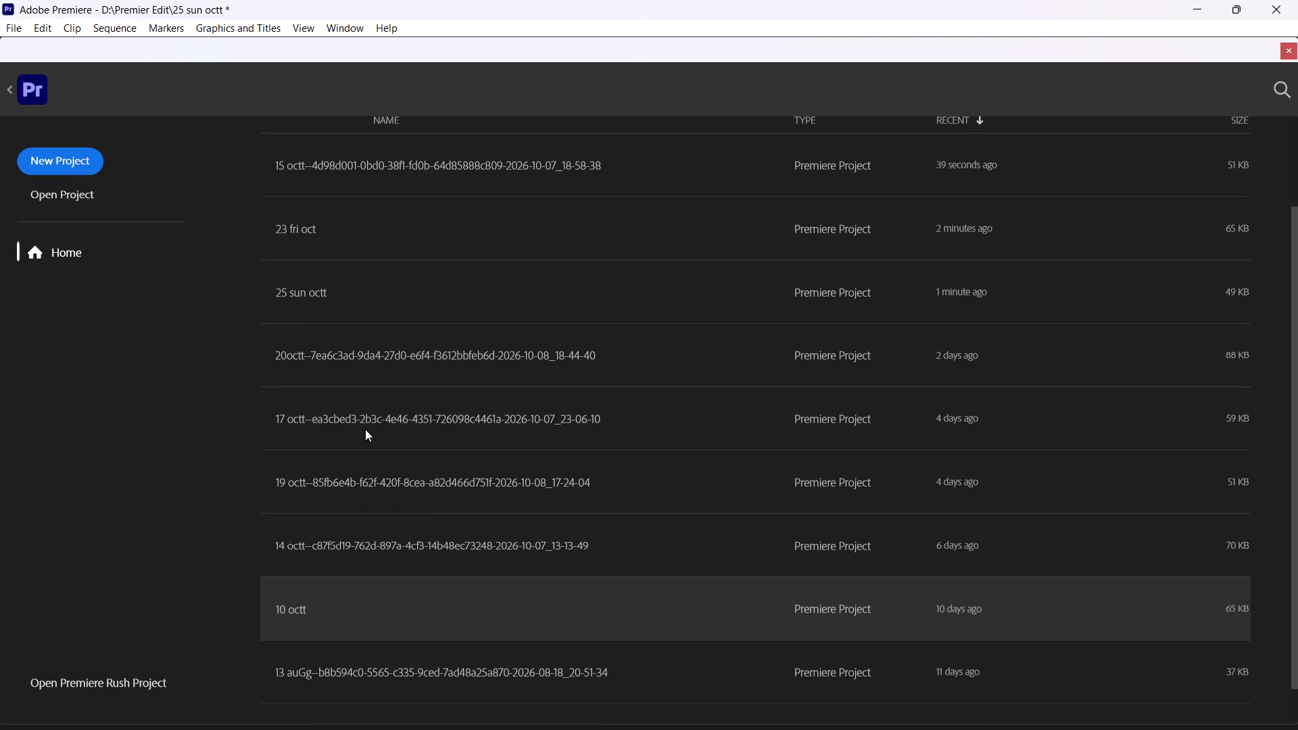
pyautogui.click(363, 424)
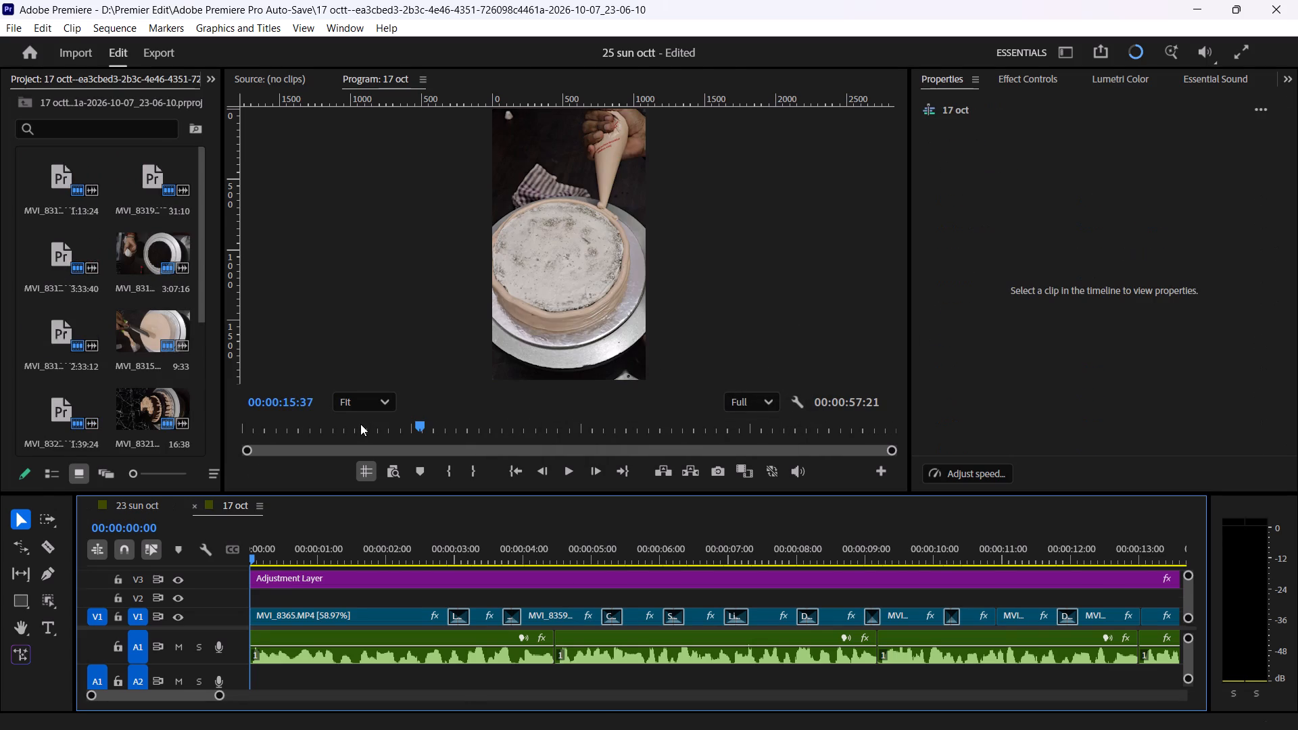
pyautogui.moveTo(332, 544); pyautogui.dragTo(254, 558)
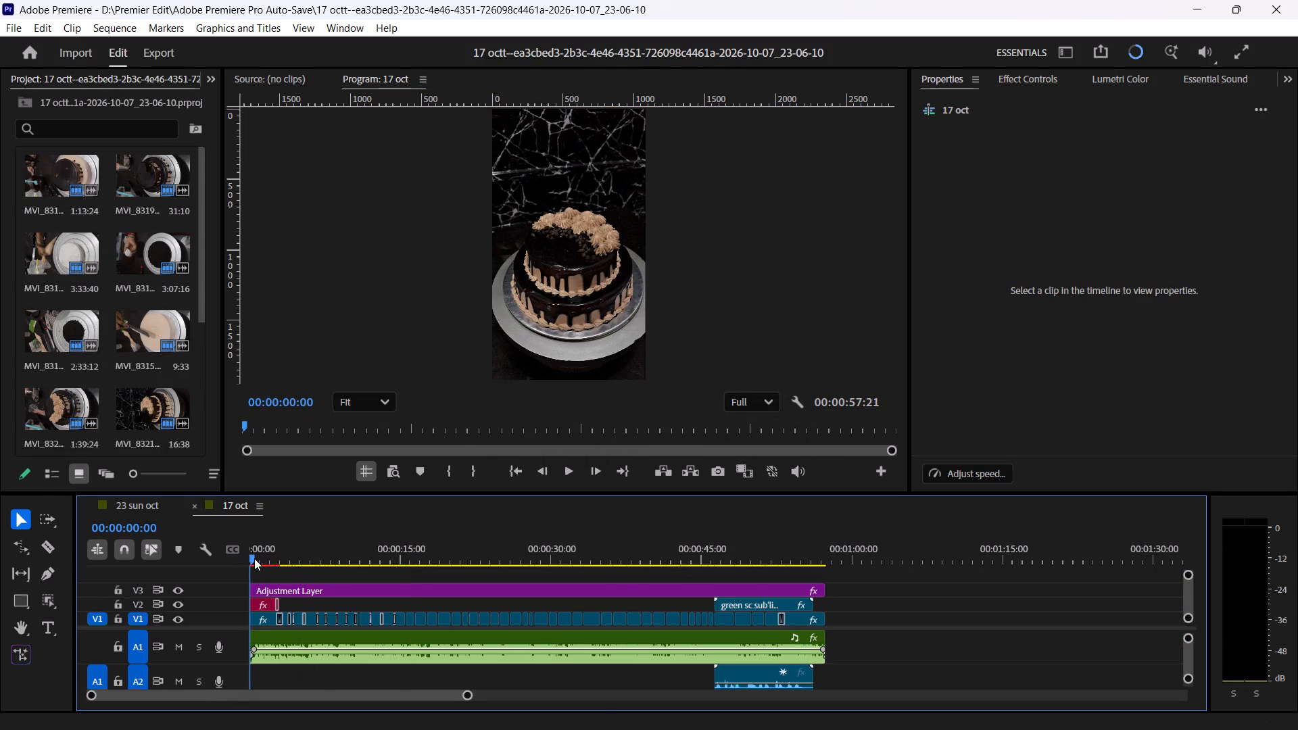
pyautogui.moveTo(254, 558); pyautogui.dragTo(278, 568)
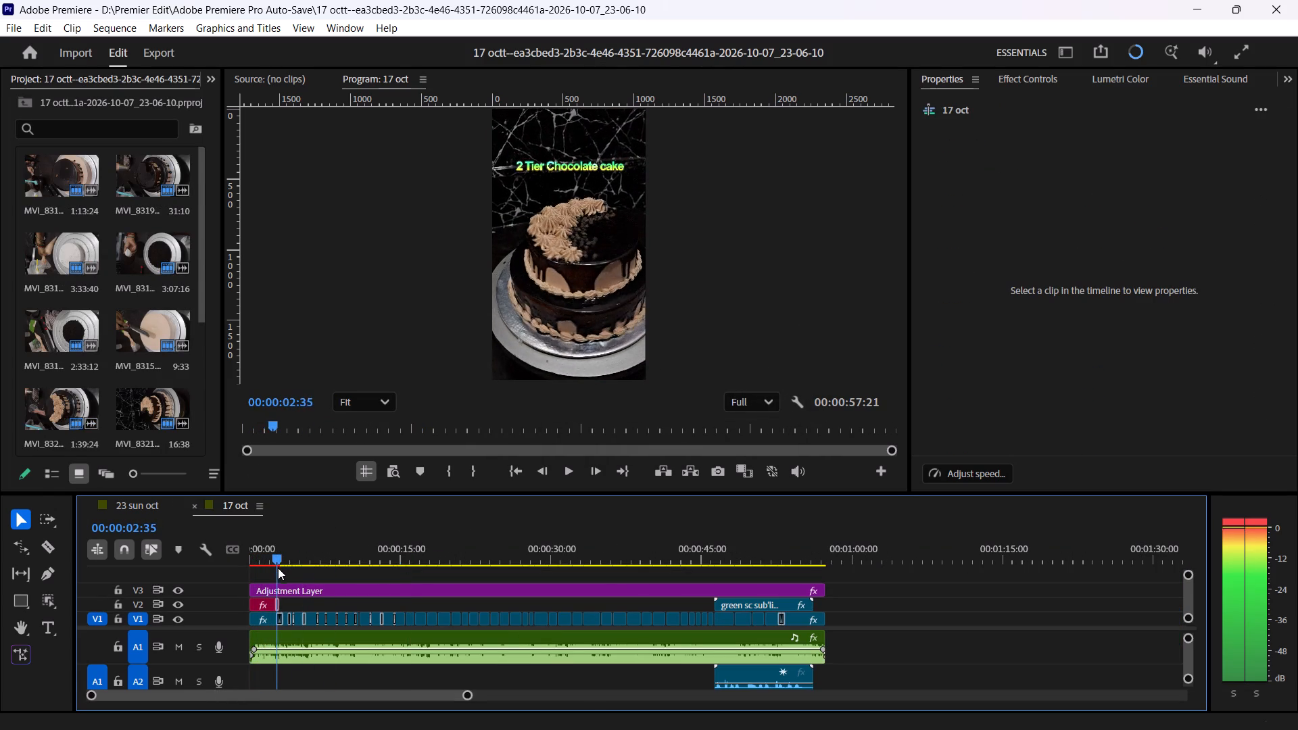
pyautogui.moveTo(278, 568); pyautogui.dragTo(256, 580)
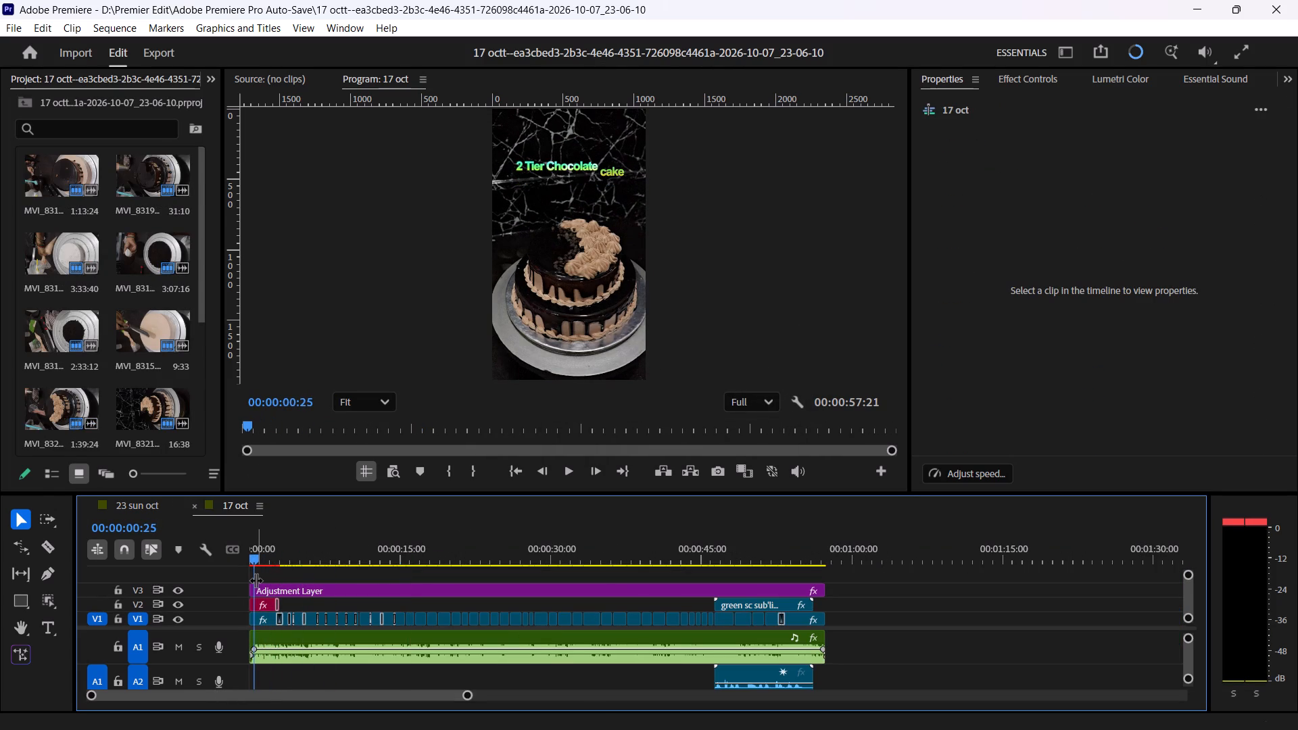
pyautogui.press('space')
pyautogui.press('space')
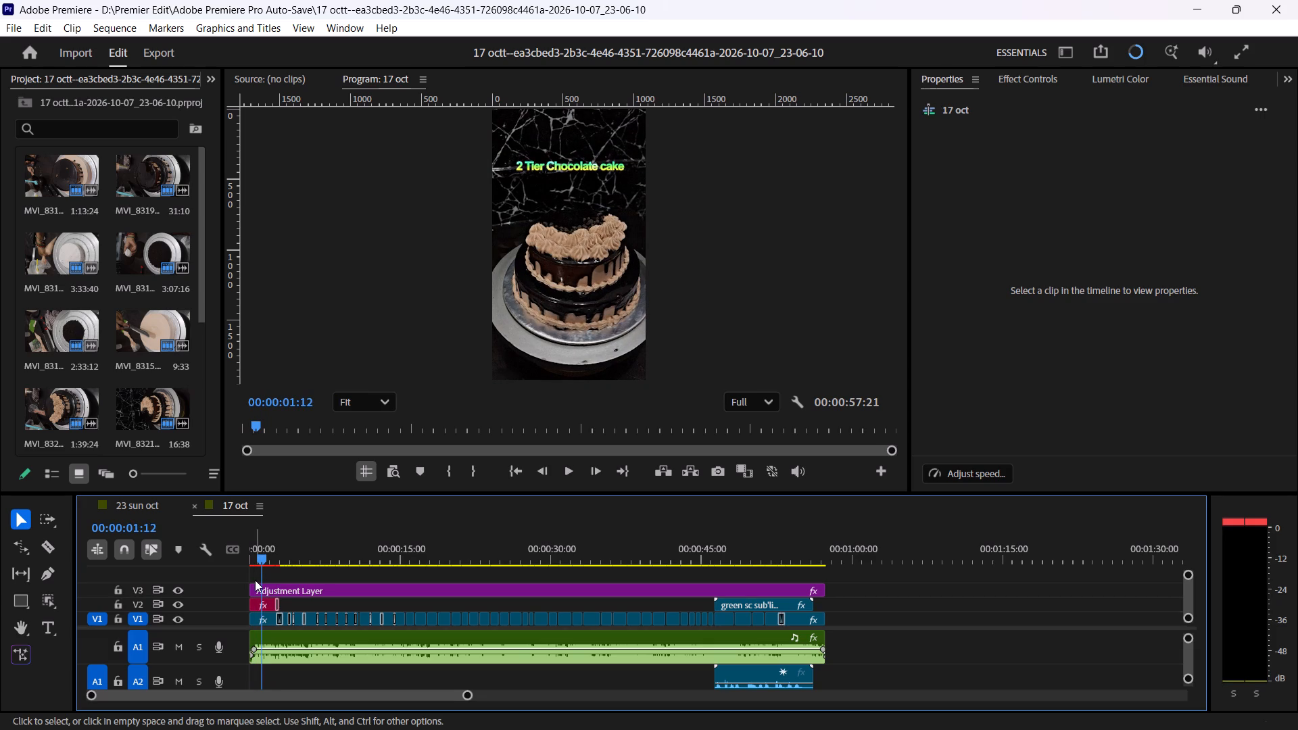
pyautogui.click(193, 504)
# Browse the saved graphics templates for an animated text preset suitable for the 23 sun oct opening title.
pyautogui.moveTo(306, 547); pyautogui.dragTo(155, 540)
pyautogui.scroll(-7, 109, 267)
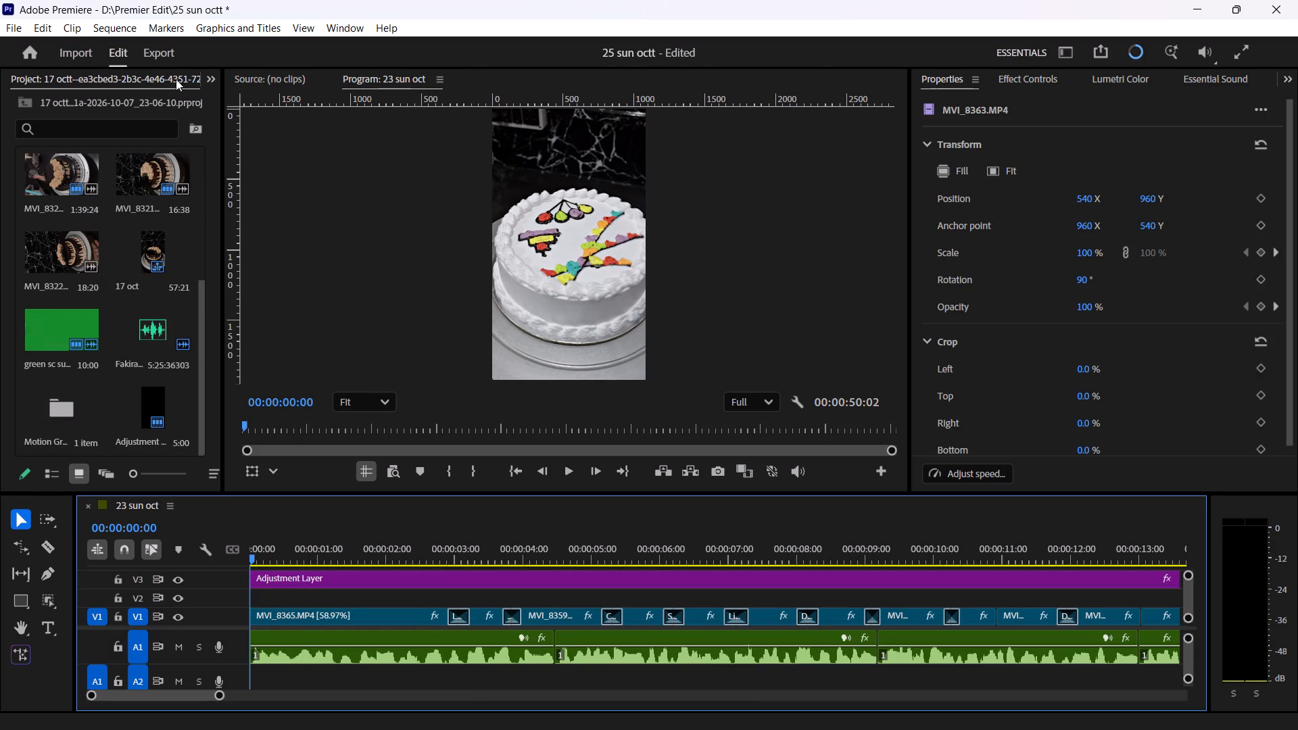
pyautogui.click(214, 78)
pyautogui.click(227, 92)
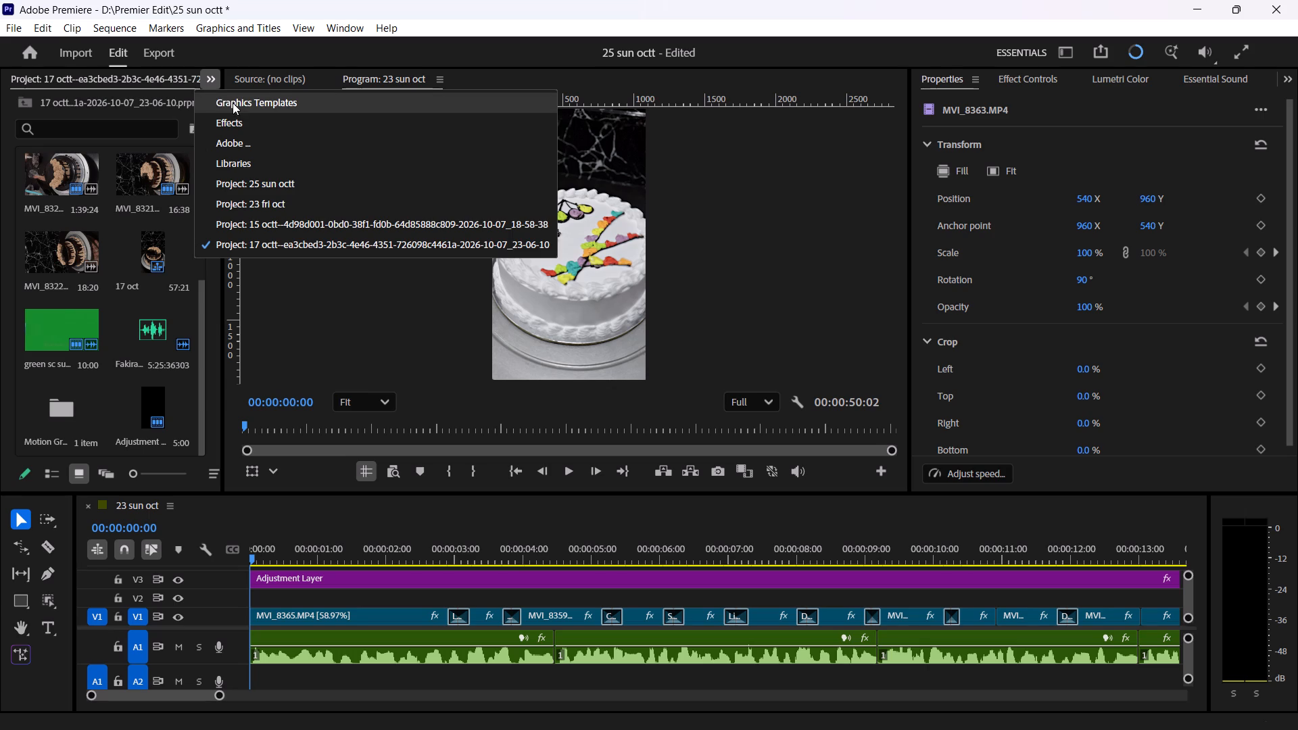
pyautogui.click(233, 103)
pyautogui.scroll(-6, 128, 306)
pyautogui.scroll(4, 125, 310)
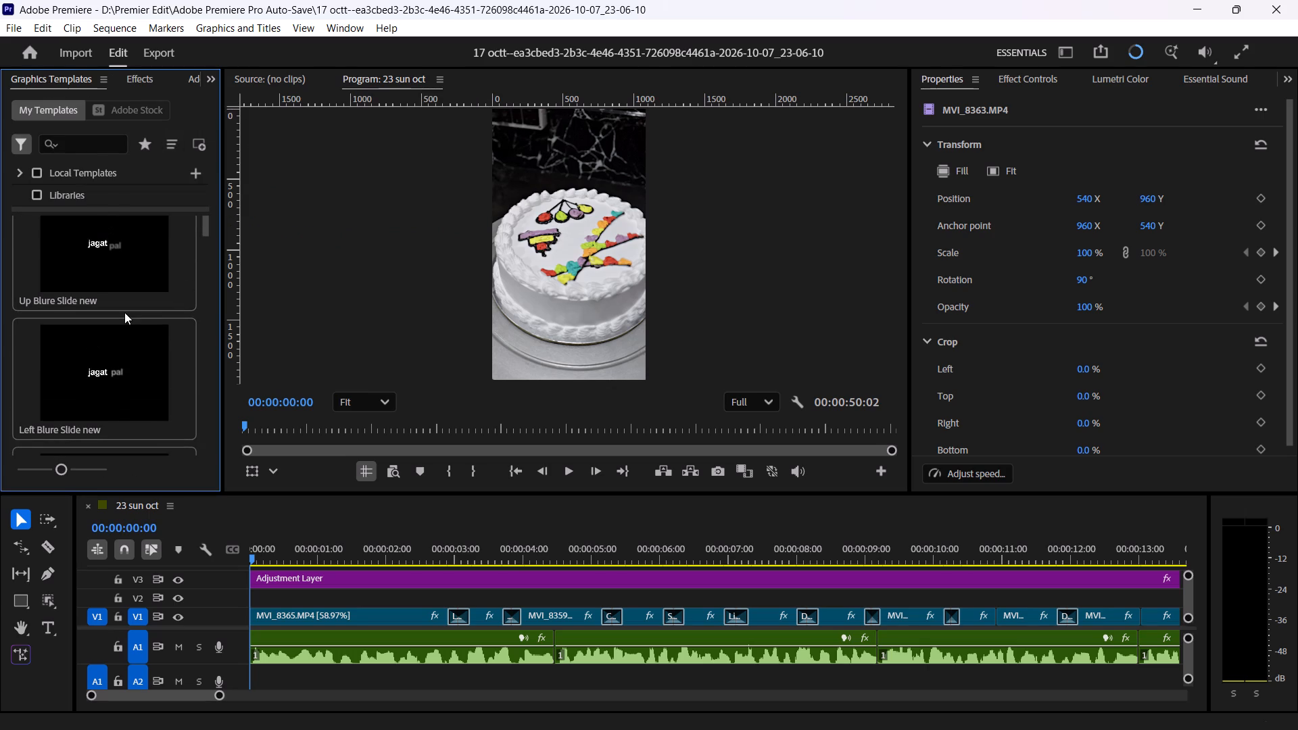
pyautogui.moveTo(87, 249); pyautogui.dragTo(244, 537)
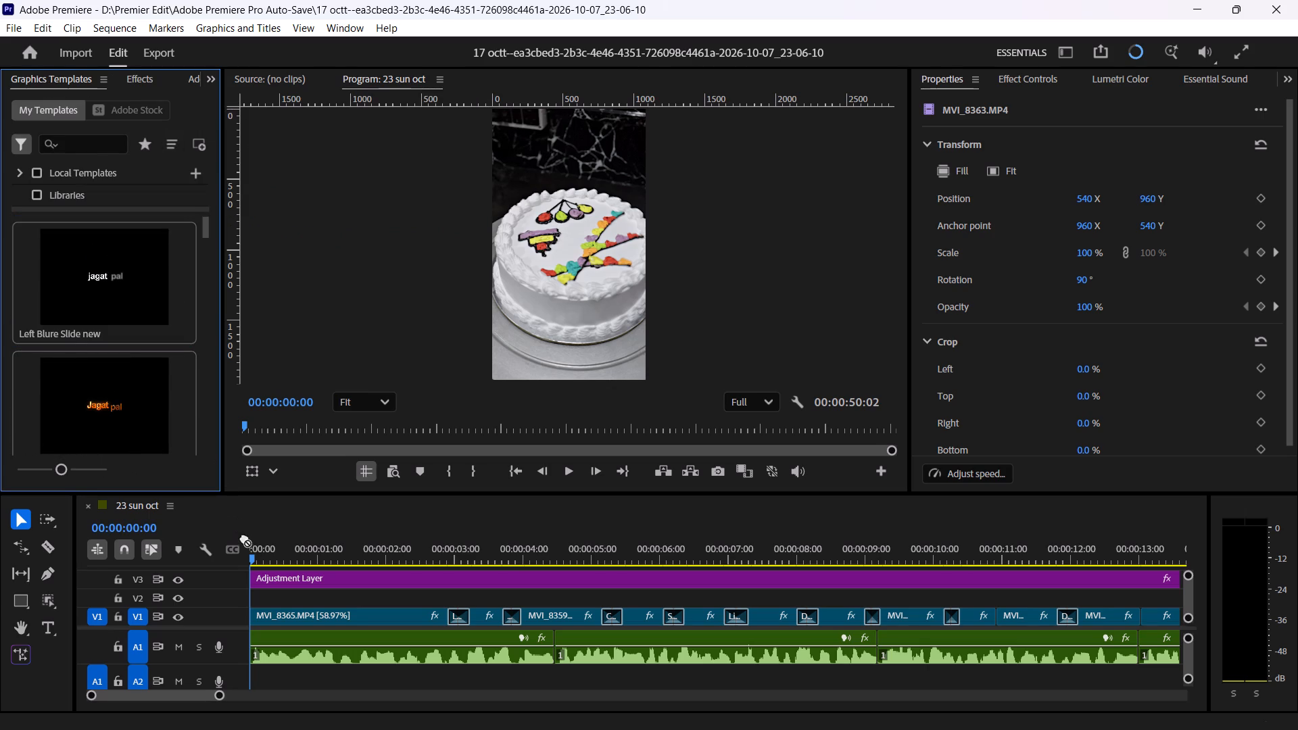
pyautogui.moveTo(244, 537); pyautogui.dragTo(105, 308)
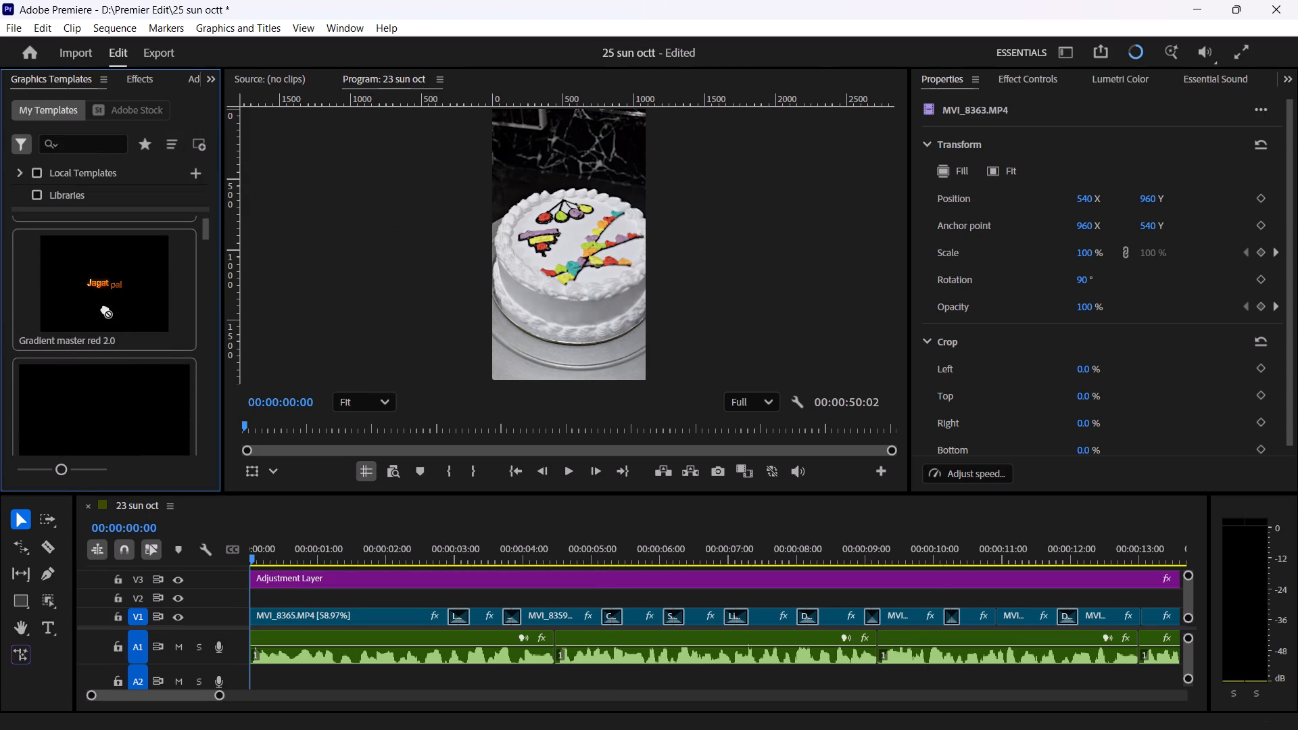
pyautogui.moveTo(105, 308); pyautogui.dragTo(106, 429)
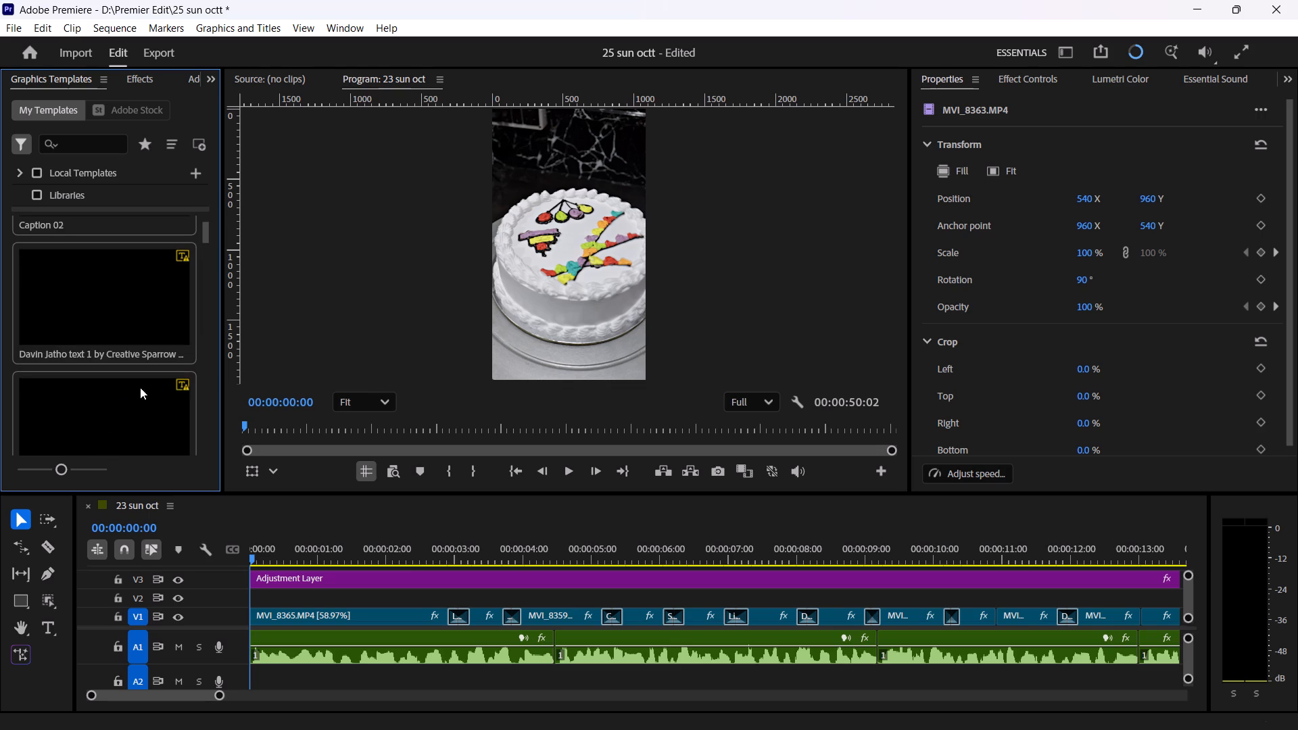
# Add three video tracks after Video 3 and one standard audio track after Audio 3 in the 23 sun oct sequence.
pyautogui.click(1191, 577)
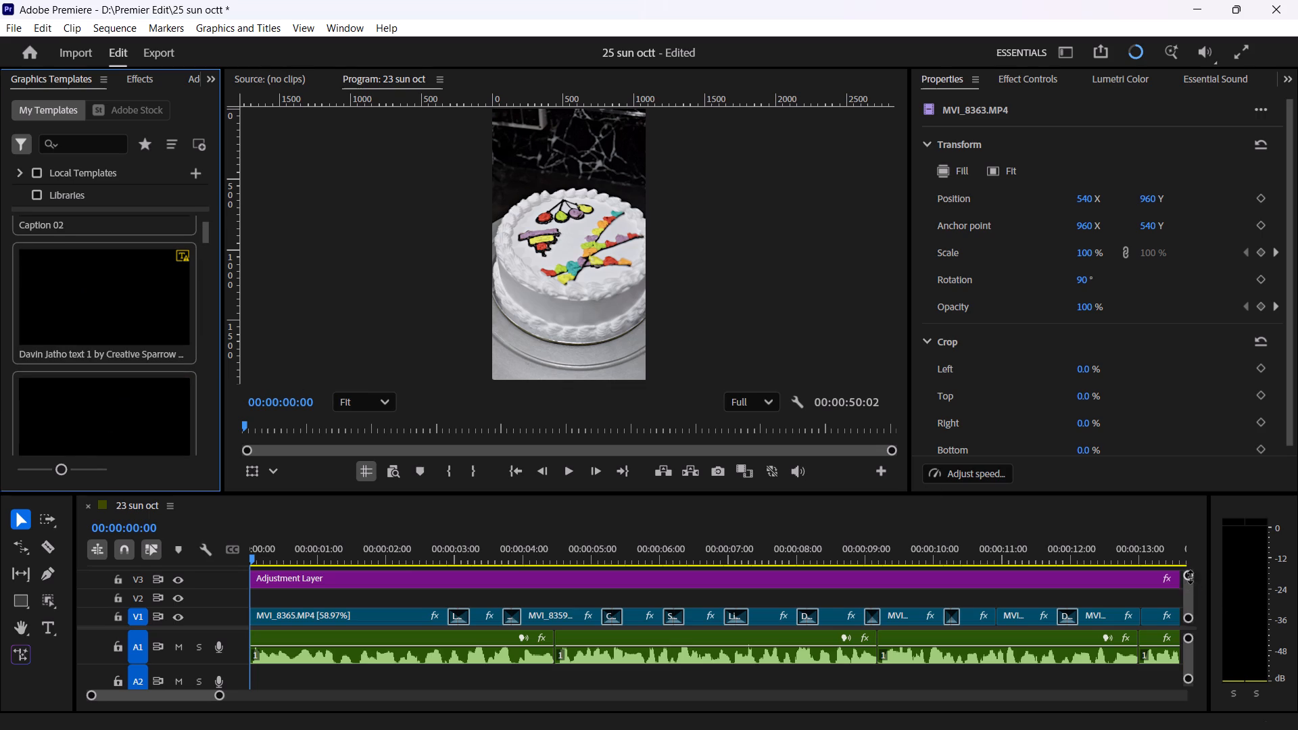
pyautogui.rightClick(206, 572)
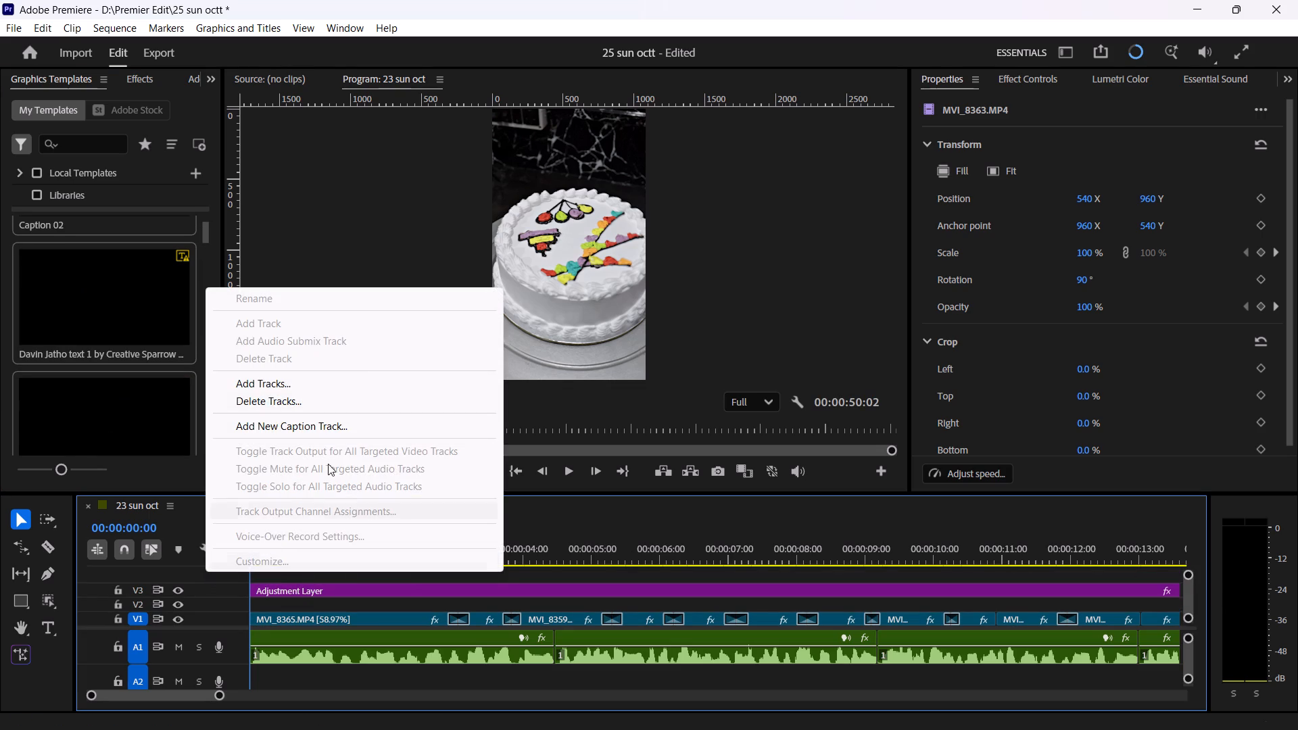
pyautogui.click(303, 381)
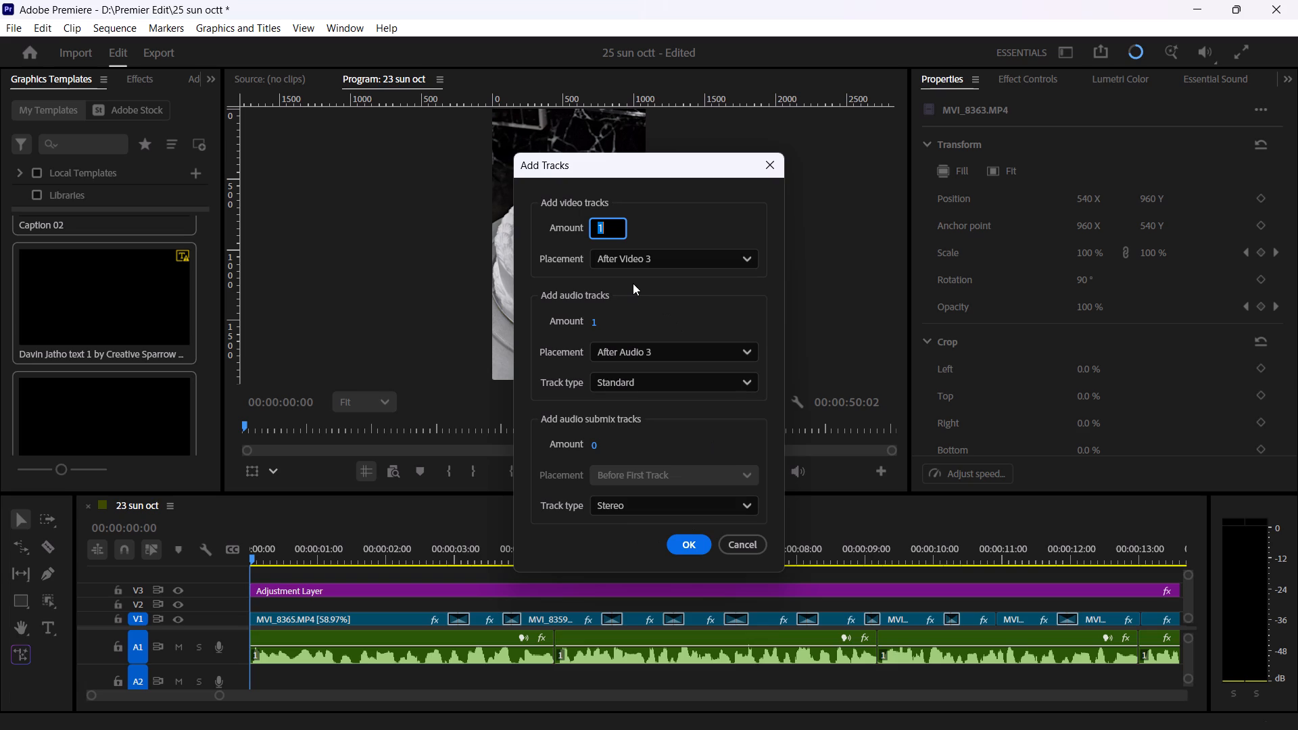
pyautogui.press('3')
pyautogui.press('Return')
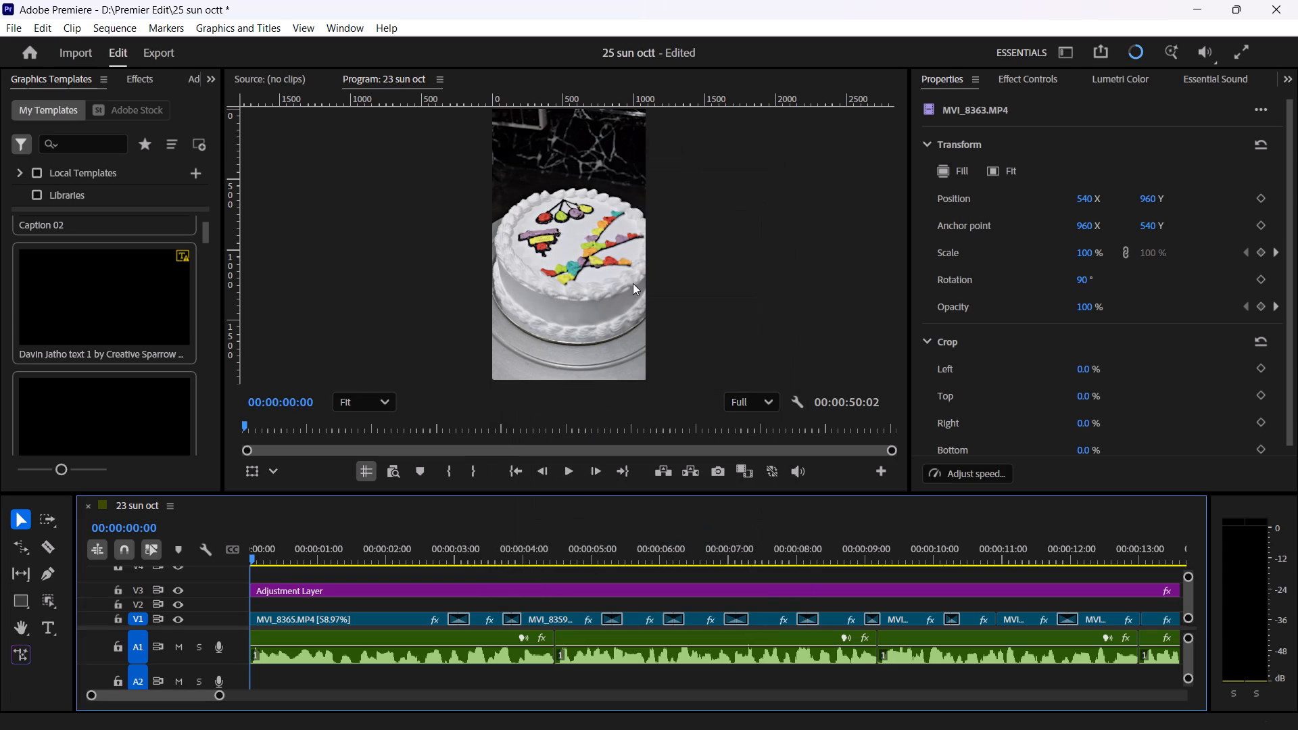
pyautogui.moveTo(1189, 577); pyautogui.dragTo(1188, 577)
pyautogui.moveTo(1188, 577); pyautogui.dragTo(1188, 567)
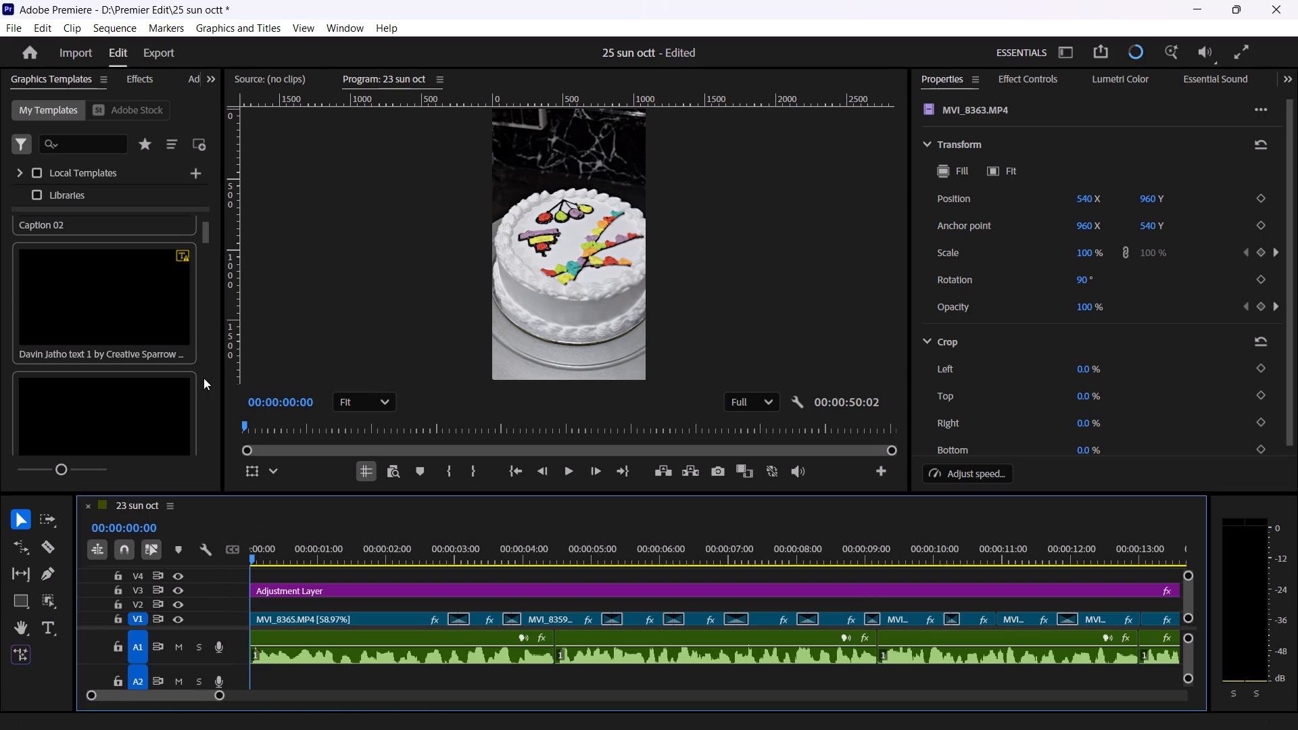
# Place the Up Slide new graphics template on V4 at the start of the sequence, above the adjustment layer.
pyautogui.scroll(-16, 201, 378)
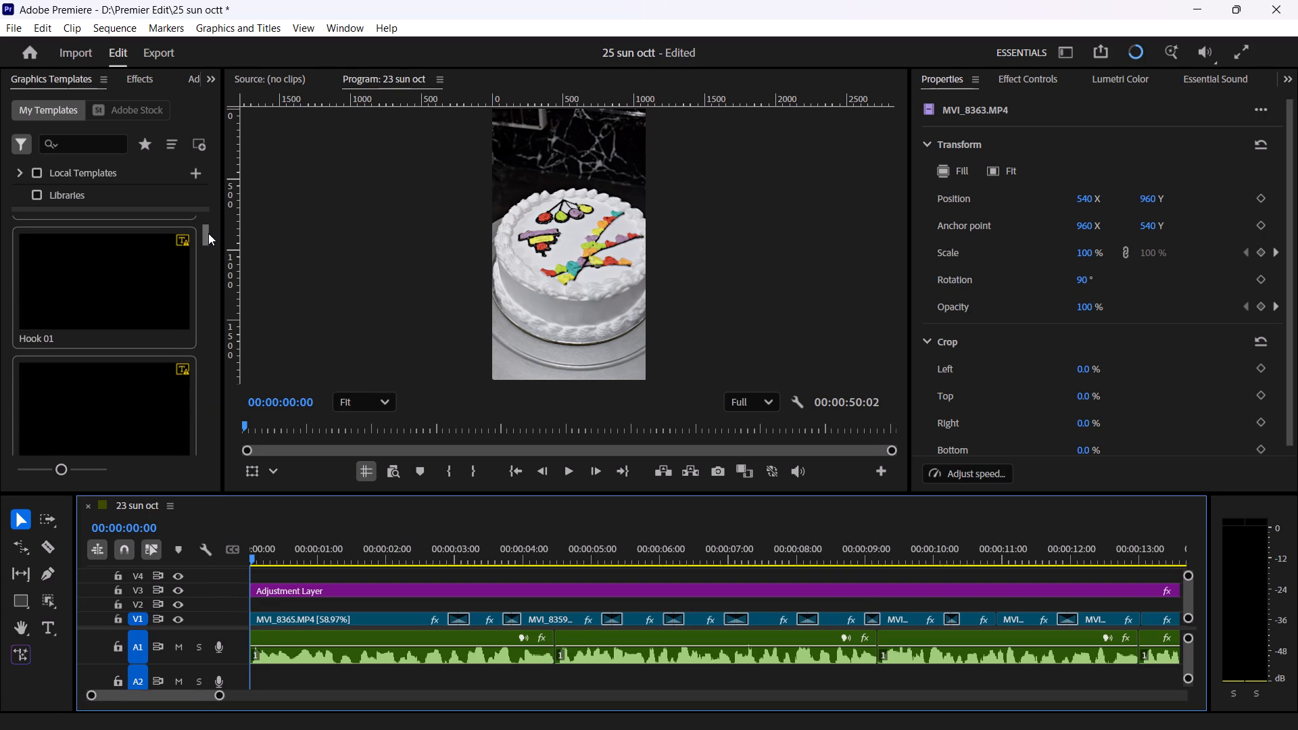
pyautogui.moveTo(204, 236); pyautogui.dragTo(178, 468)
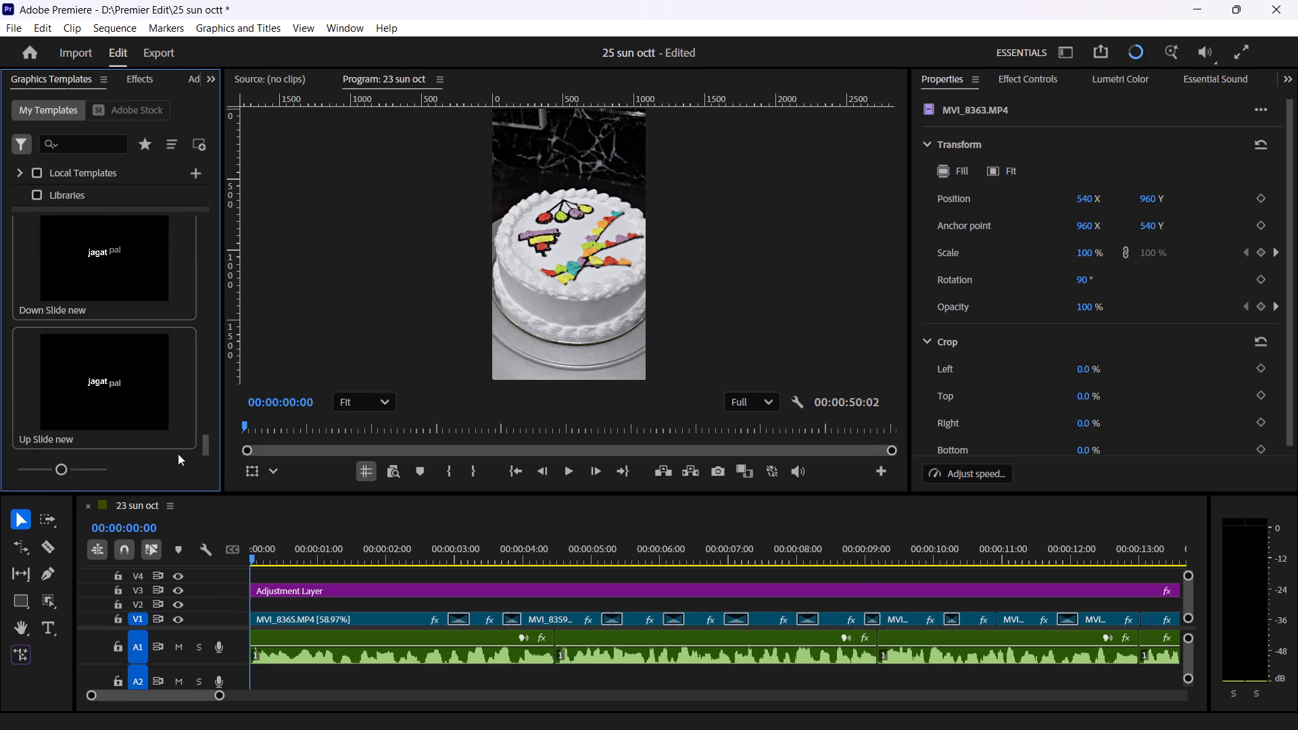
pyautogui.rightClick(180, 451)
pyautogui.rightClick(190, 450)
pyautogui.moveTo(91, 381); pyautogui.dragTo(347, 545)
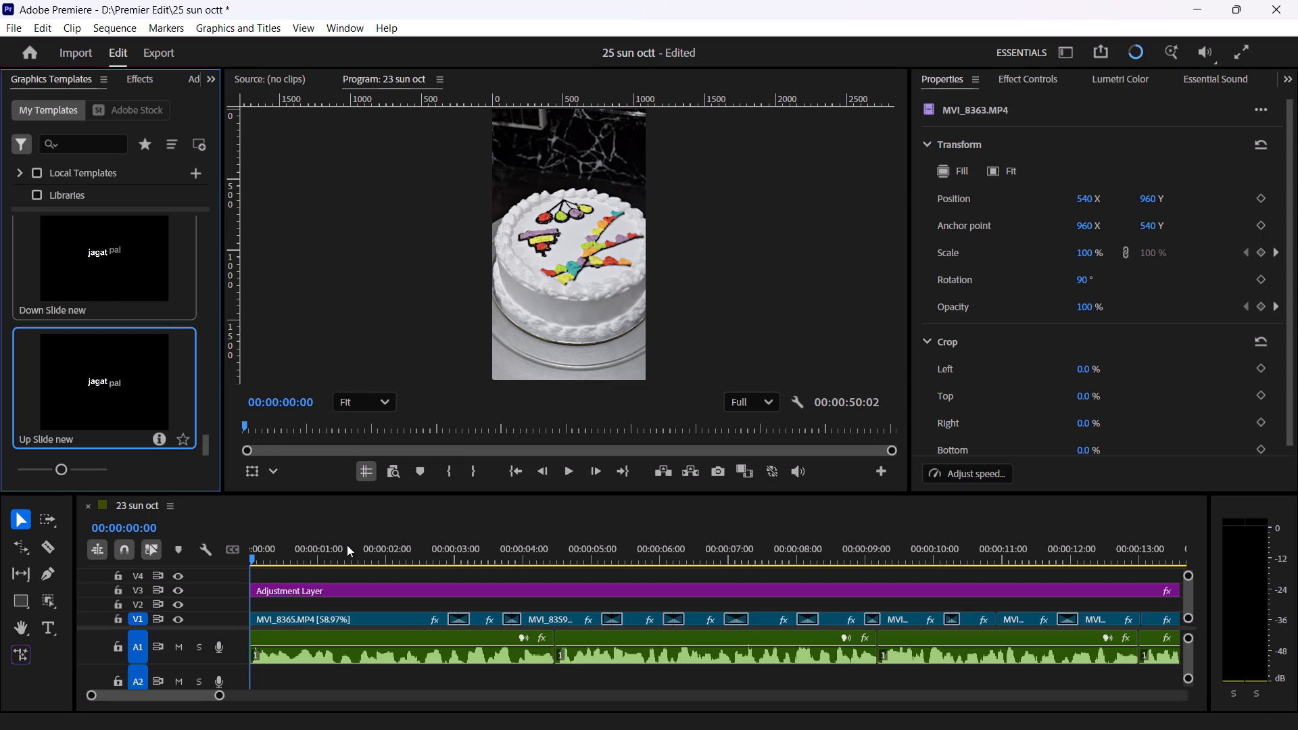
pyautogui.moveTo(347, 545); pyautogui.dragTo(249, 570)
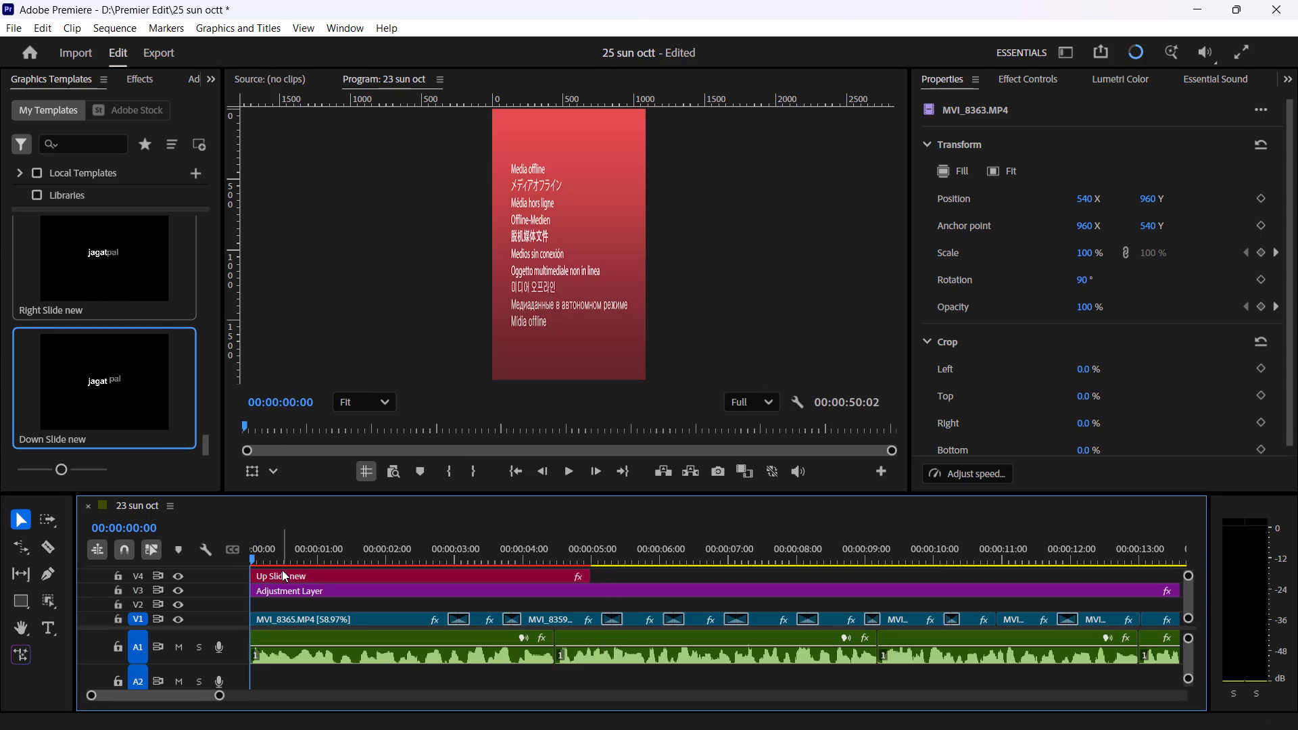
# Replace the placeholder text of the Up Slide new title with "Hello Hello".
pyautogui.click(282, 570)
pyautogui.moveTo(1001, 174); pyautogui.dragTo(738, 148)
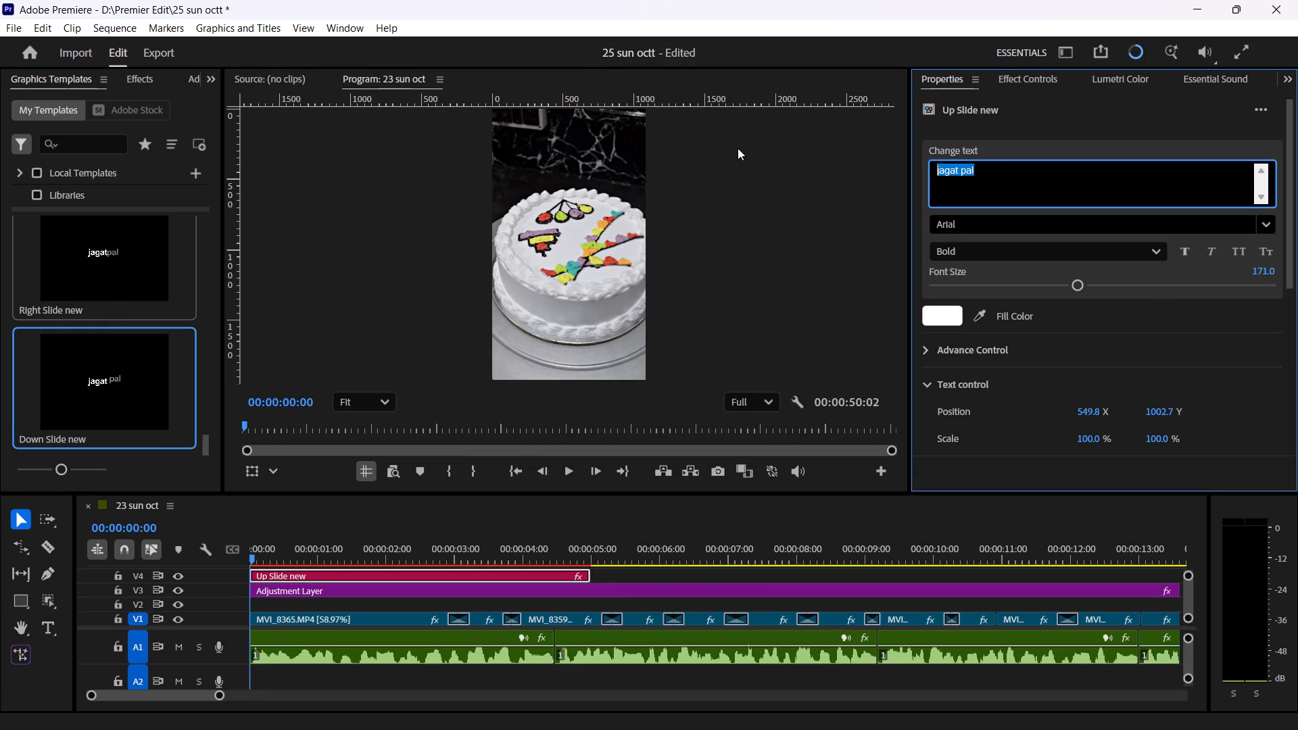
pyautogui.write('Helo')
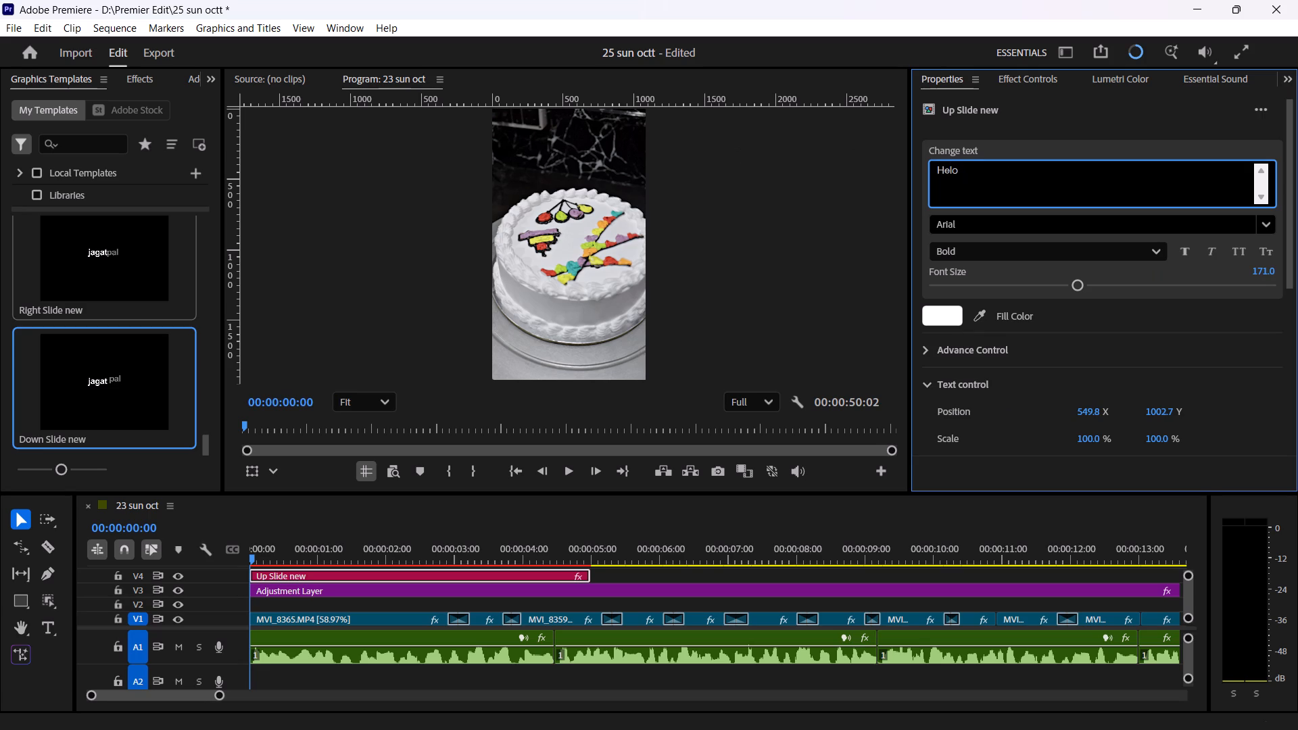
pyautogui.press('BackSpace')
pyautogui.press('l')
pyautogui.press('o')
pyautogui.press('space')
pyautogui.write('HEllo')
pyautogui.press('BackSpace')
pyautogui.press('BackSpace')
pyautogui.press('BackSpace')
pyautogui.press('BackSpace')
pyautogui.write('ello')
# Set the title's font size to 84.8 and preview its slide-in animation over the opening clip.
pyautogui.click(1005, 284)
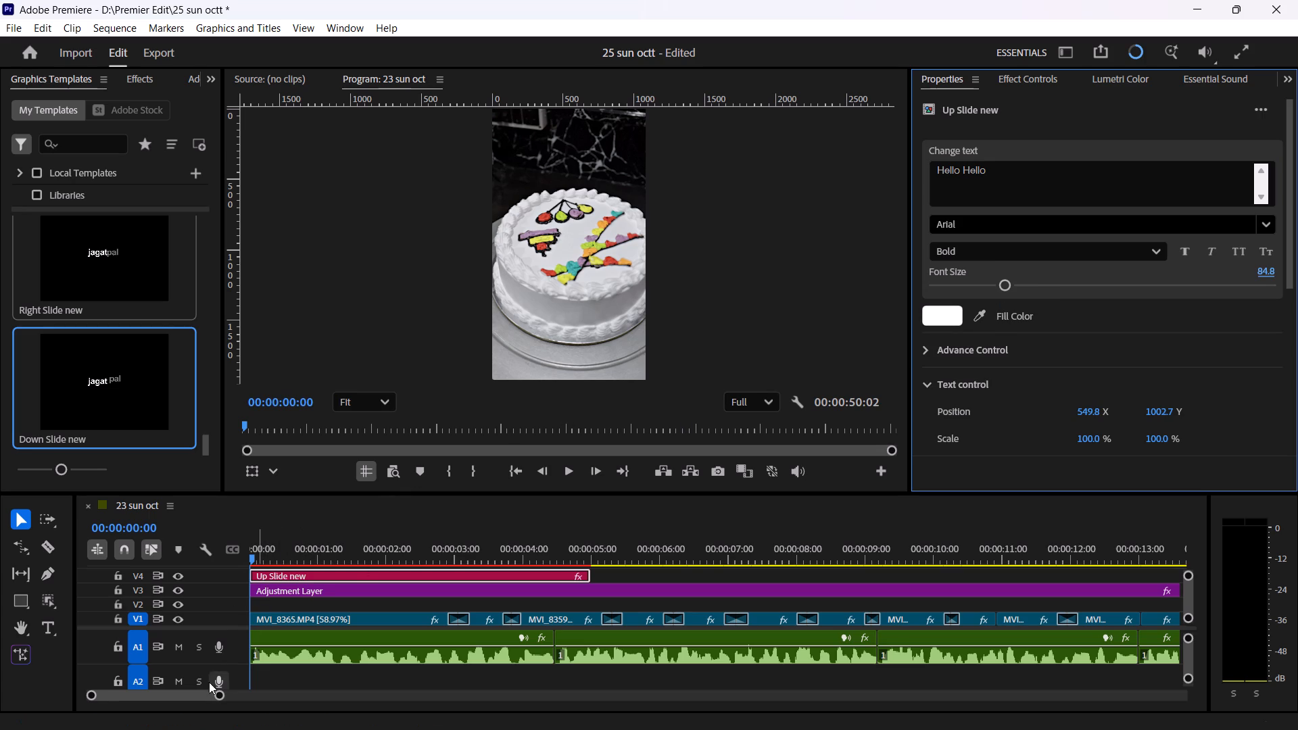
pyautogui.moveTo(218, 697); pyautogui.dragTo(144, 706)
pyautogui.moveTo(270, 557); pyautogui.dragTo(265, 556)
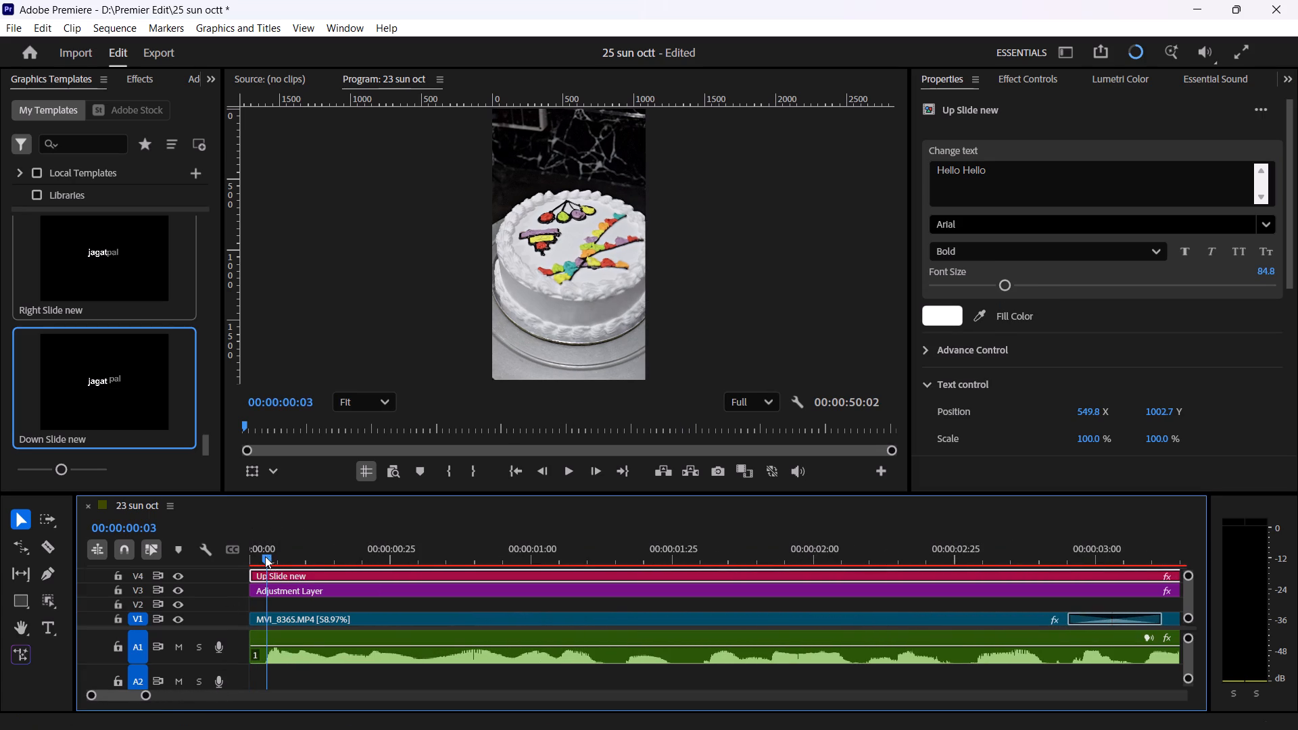
pyautogui.moveTo(265, 556); pyautogui.dragTo(446, 571)
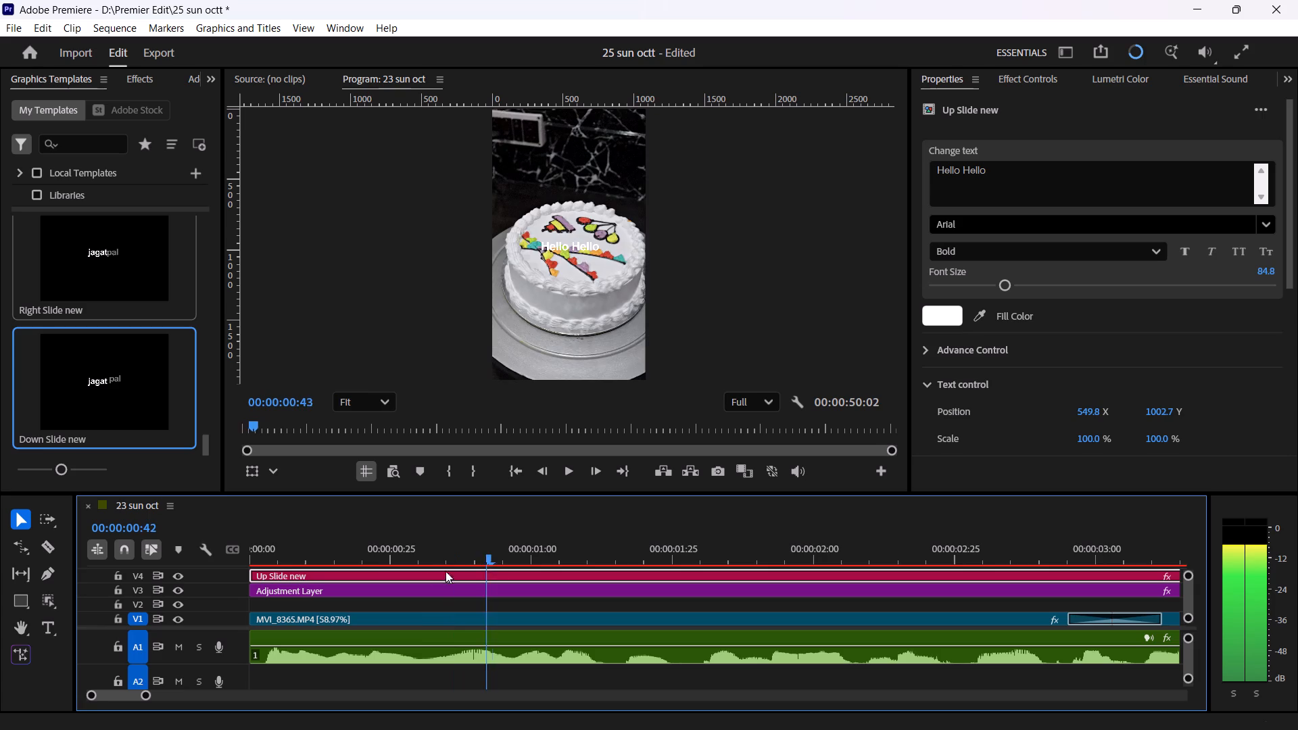
pyautogui.moveTo(446, 571); pyautogui.dragTo(275, 587)
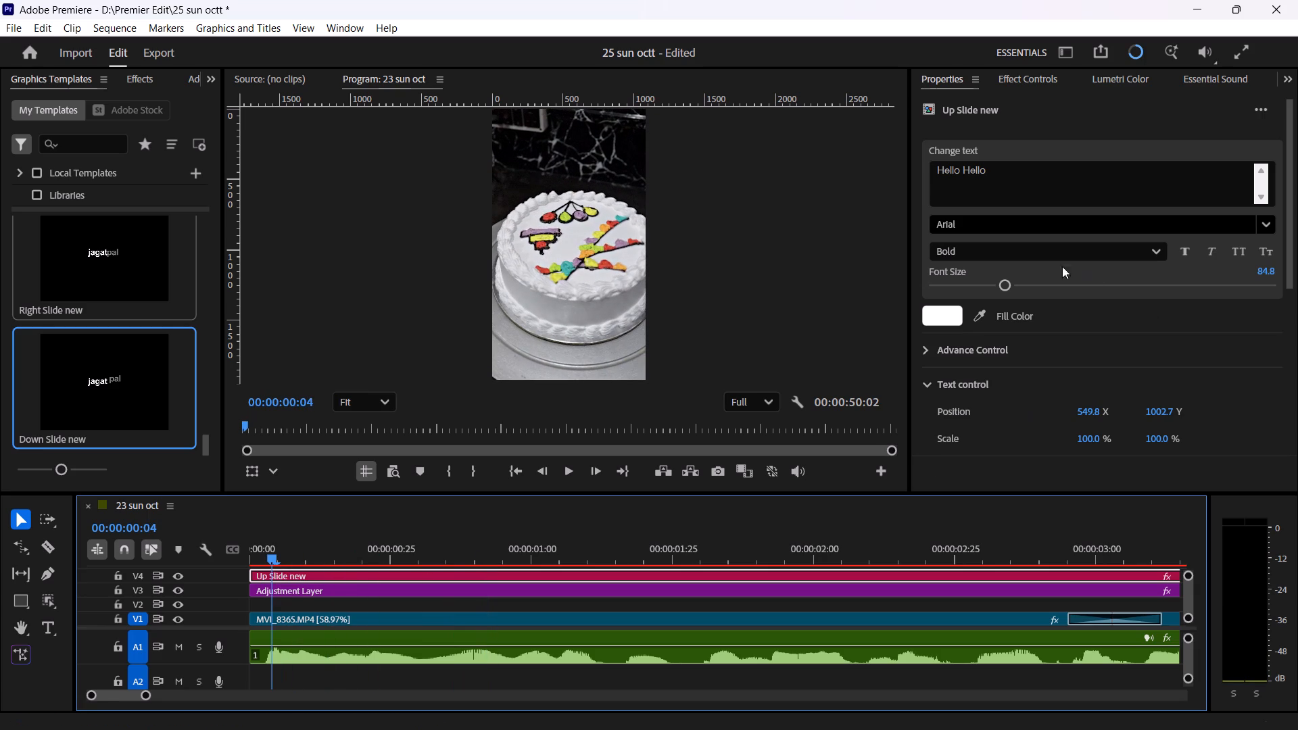
# Set the title's Animation Speed to 113 in the advance controls and preview the opening again.
pyautogui.click(924, 349)
pyautogui.scroll(-2, 1039, 383)
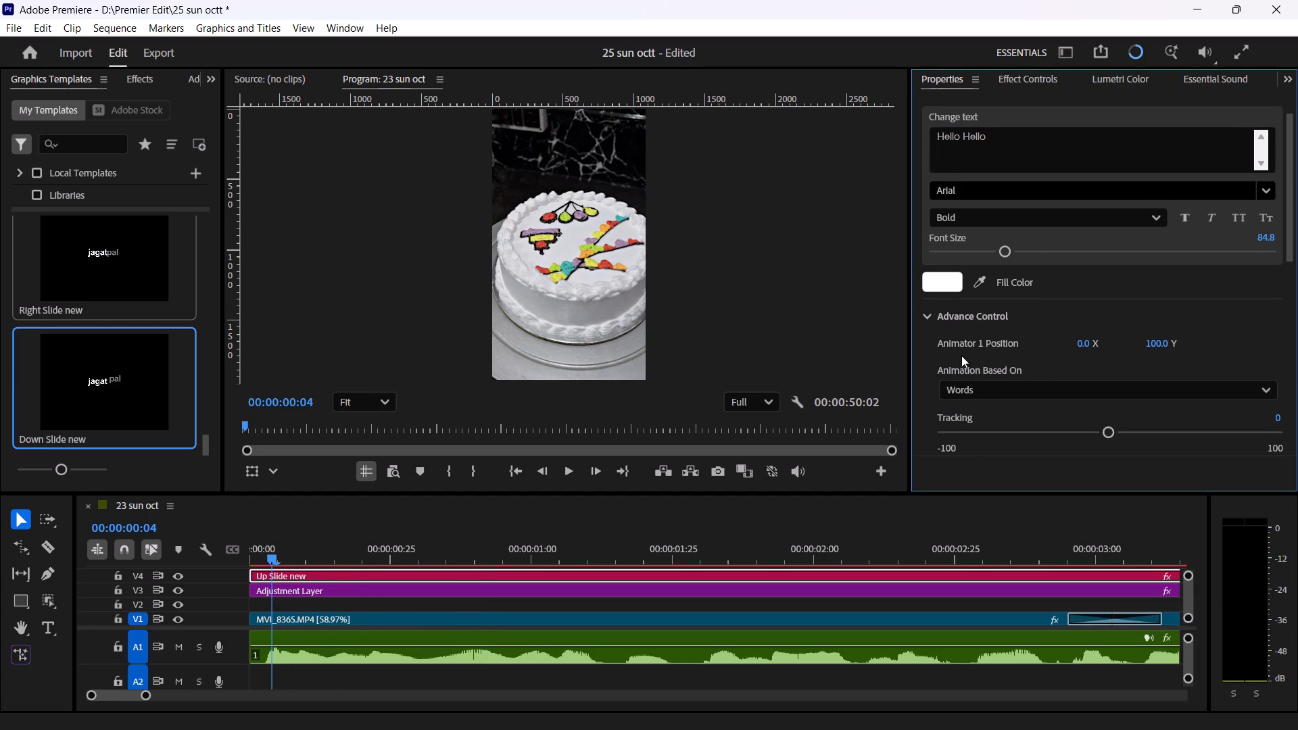
pyautogui.scroll(-3, 928, 420)
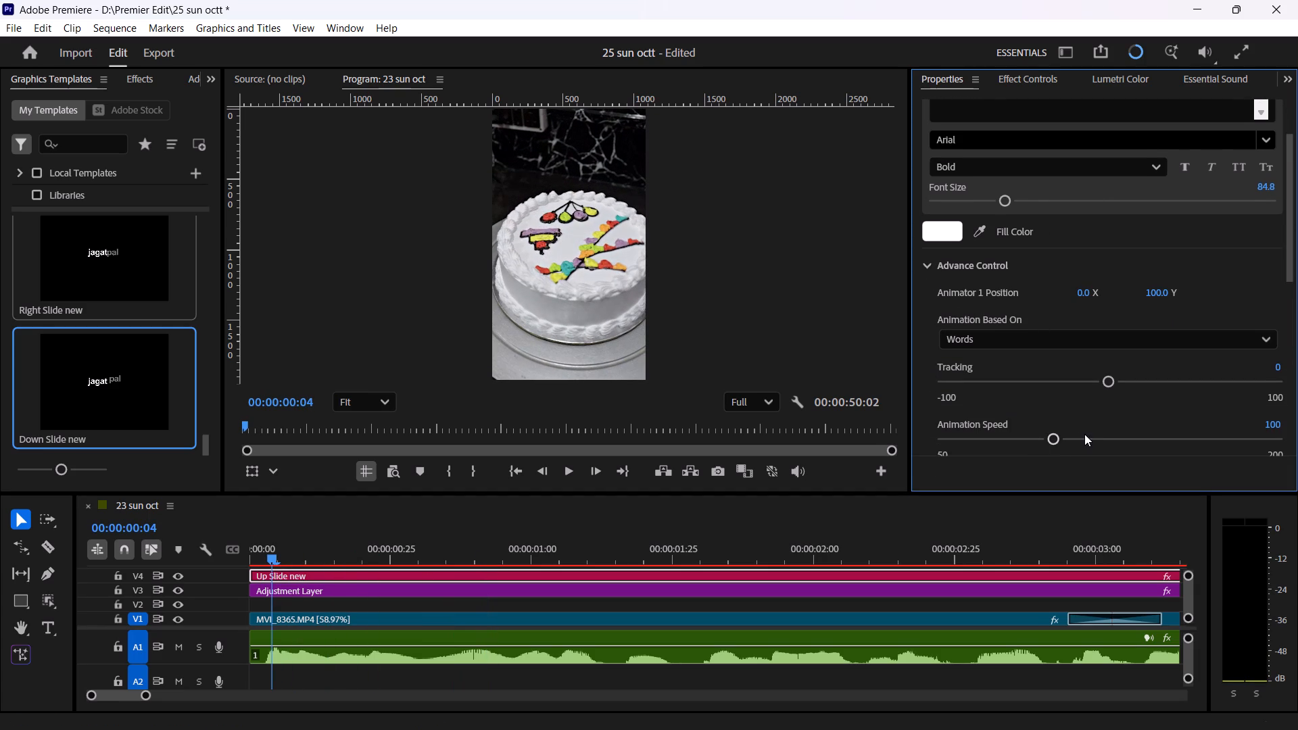
pyautogui.click(1084, 434)
pyautogui.moveTo(266, 552); pyautogui.dragTo(279, 553)
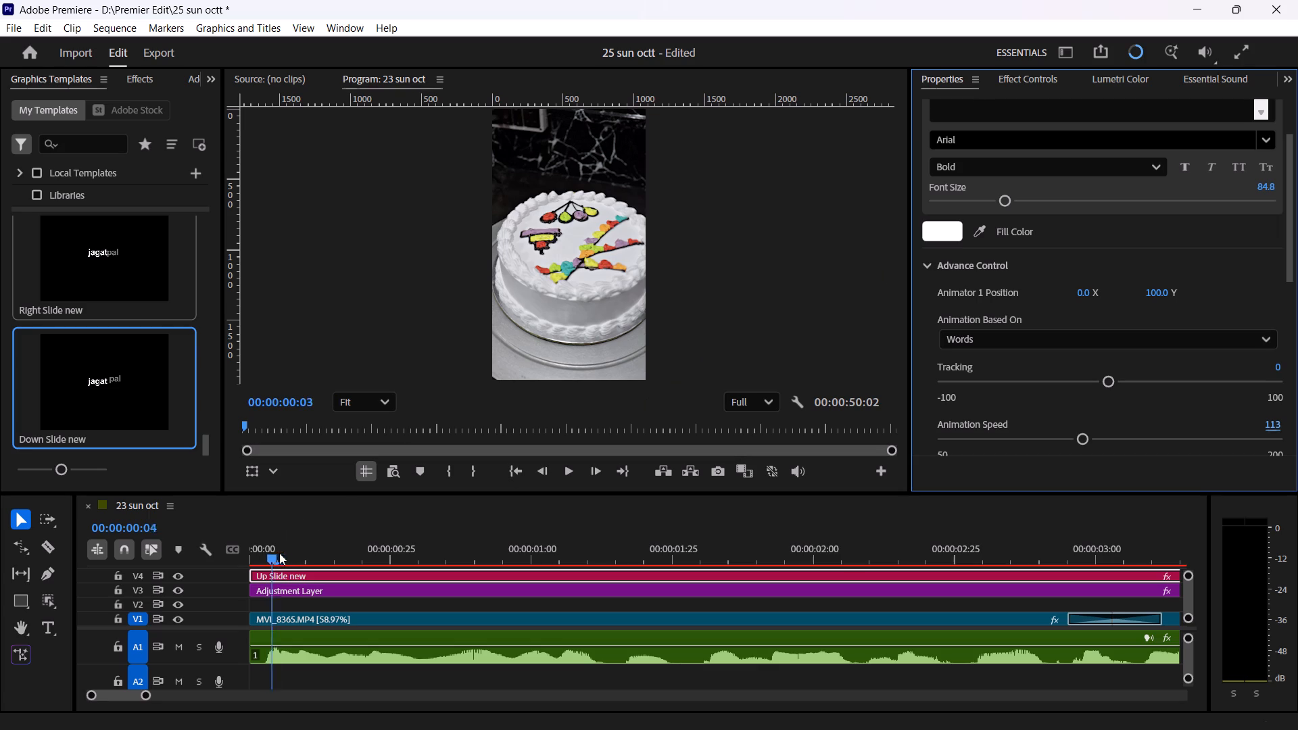
pyautogui.moveTo(279, 553); pyautogui.dragTo(371, 535)
# Raise the title above the cake by setting its Transform Position Y to about 514.
pyautogui.scroll(-11, 1295, 280)
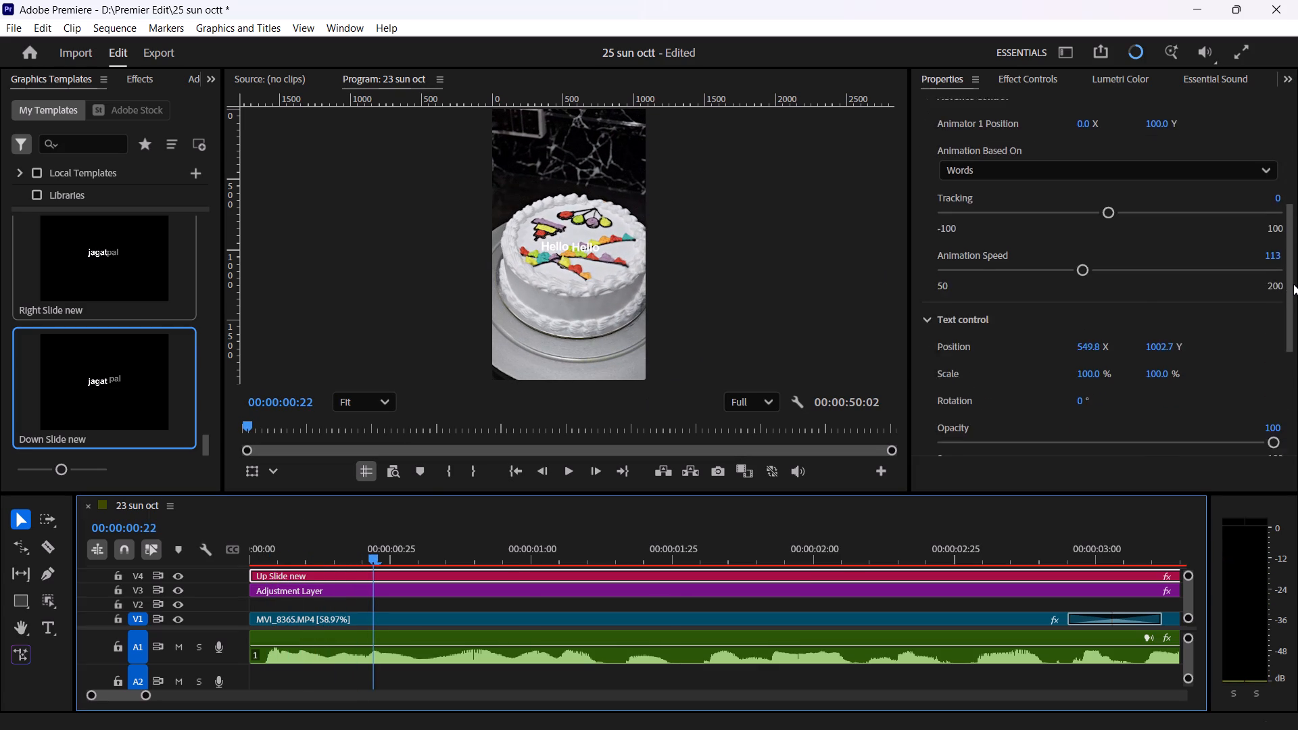
pyautogui.scroll(-15, 1293, 284)
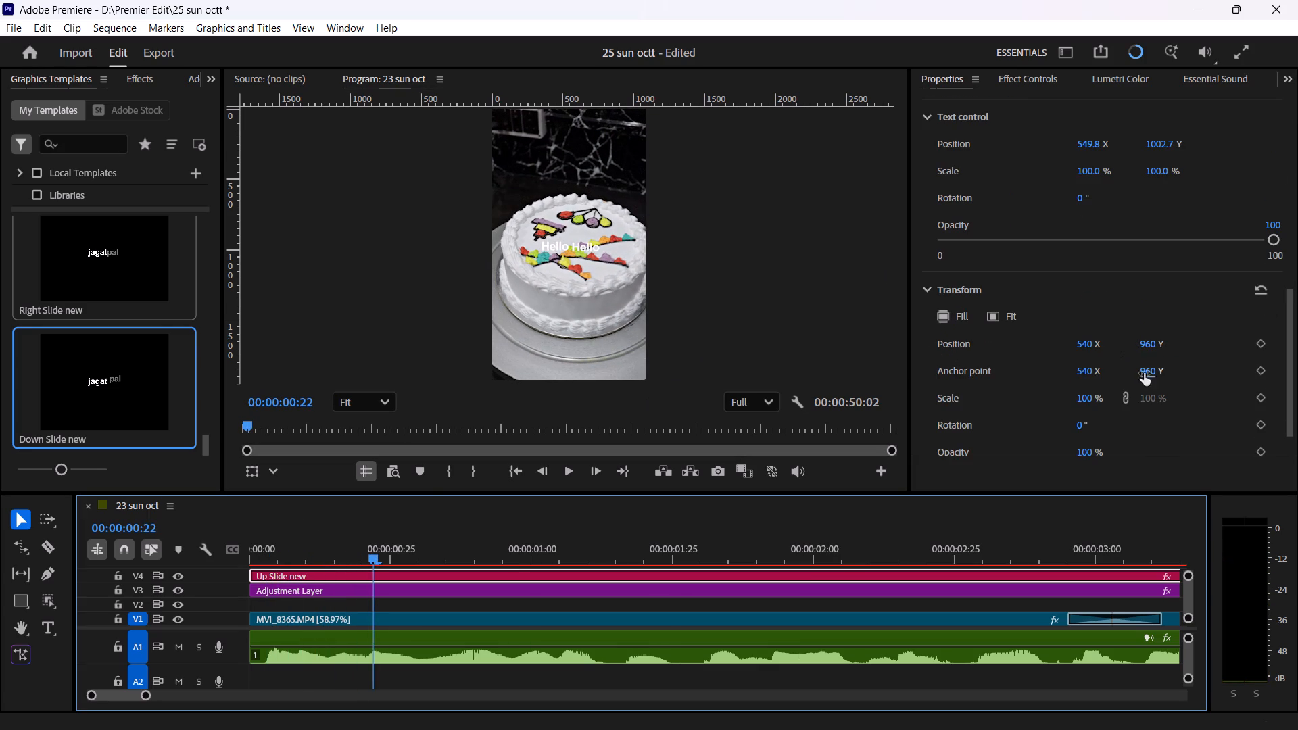
pyautogui.moveTo(1154, 343); pyautogui.dragTo(1205, 545)
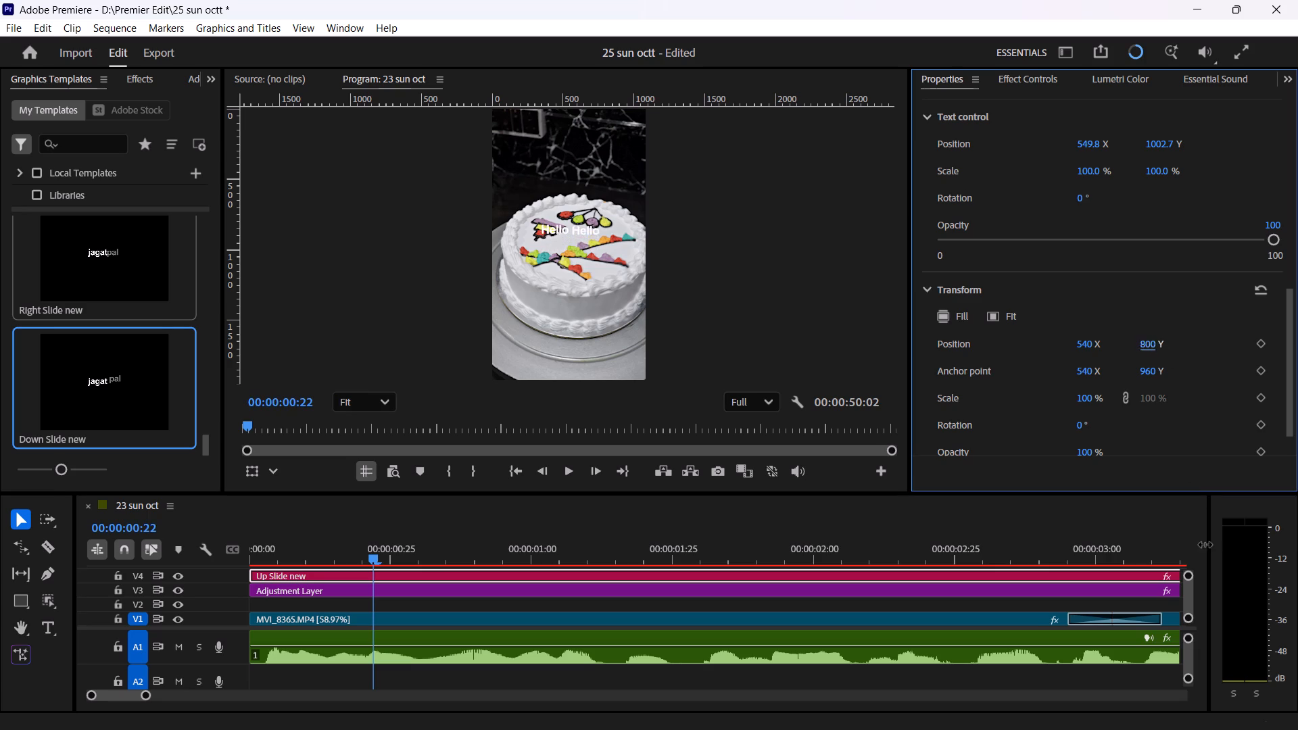
pyautogui.moveTo(1205, 545); pyautogui.dragTo(1218, 729)
pyautogui.moveTo(1147, 342); pyautogui.dragTo(1138, 403)
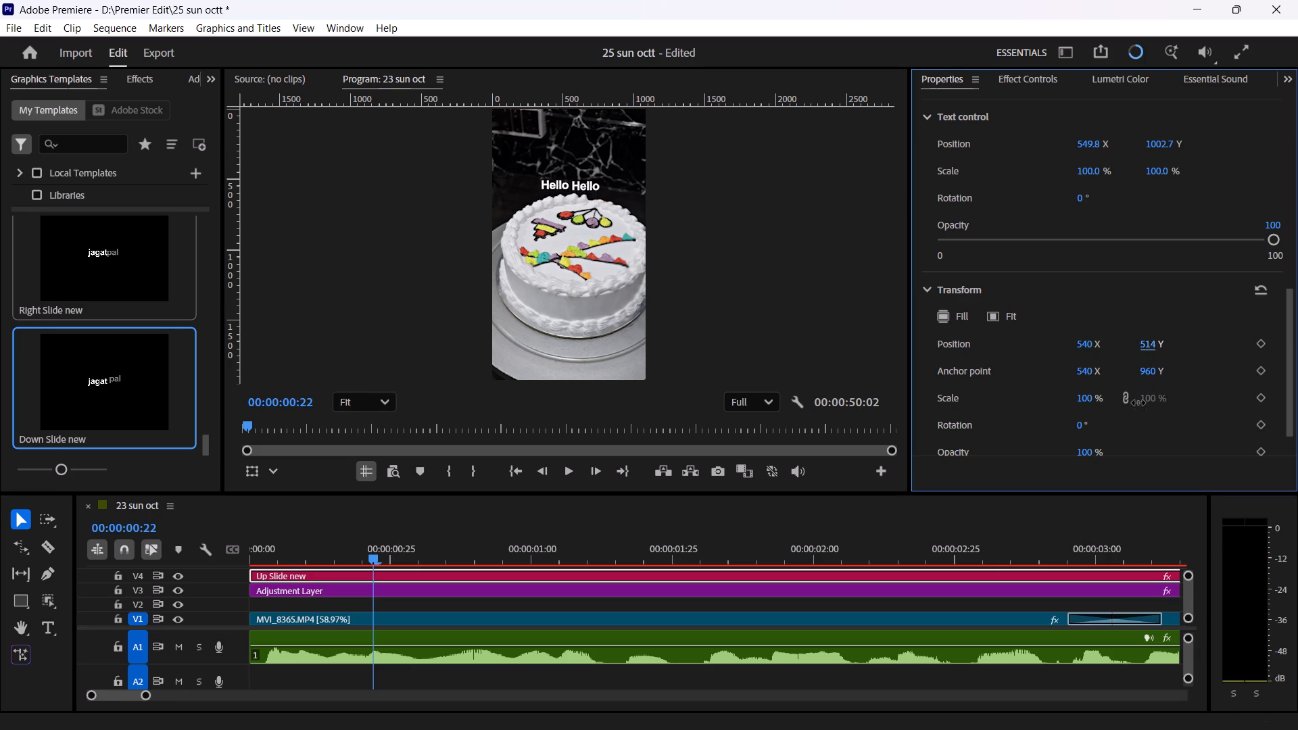
# Move the "Hello Hello" title higher and toward the left side of the frame above the cake using its Transform Position.
pyautogui.moveTo(1138, 403); pyautogui.dragTo(1133, 416)
pyautogui.moveTo(1088, 345); pyautogui.dragTo(992, 345)
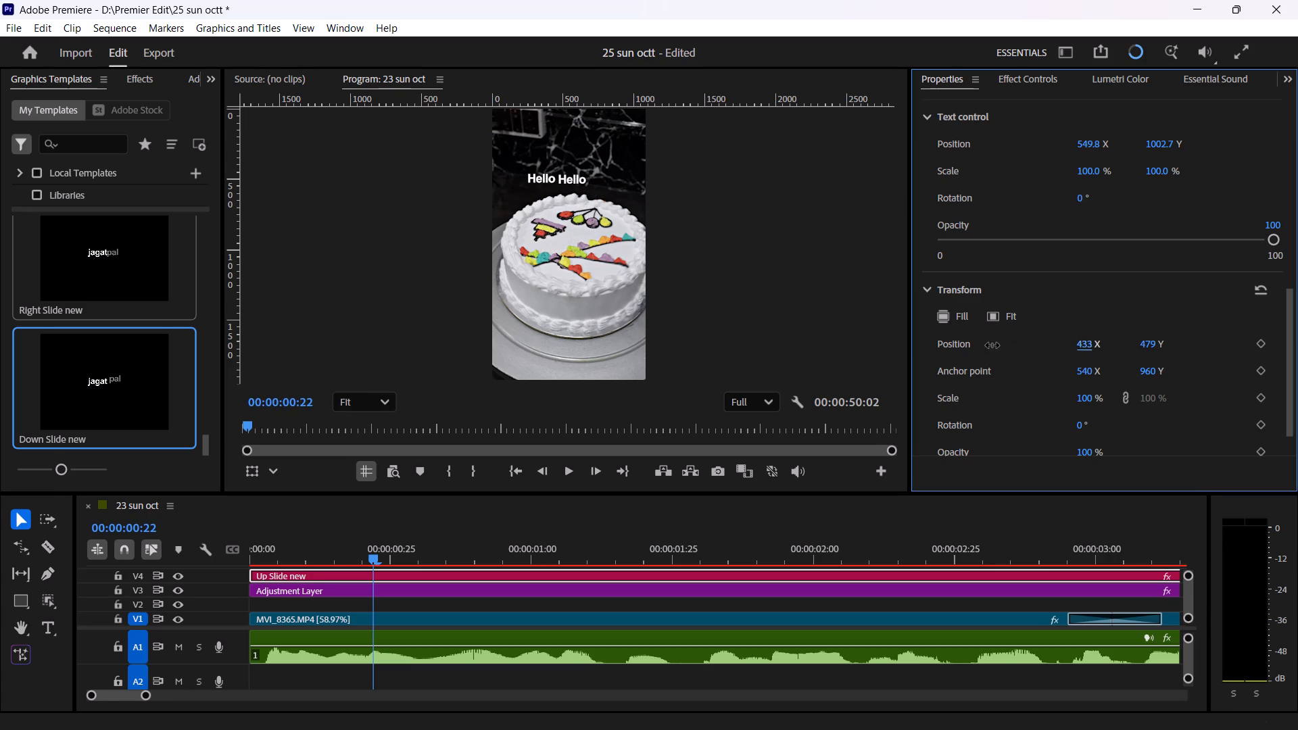
# Move the "Hello Hello" title further up and left above the cake by setting its Transform Position to about 339, 418.
pyautogui.moveTo(992, 345); pyautogui.dragTo(963, 351)
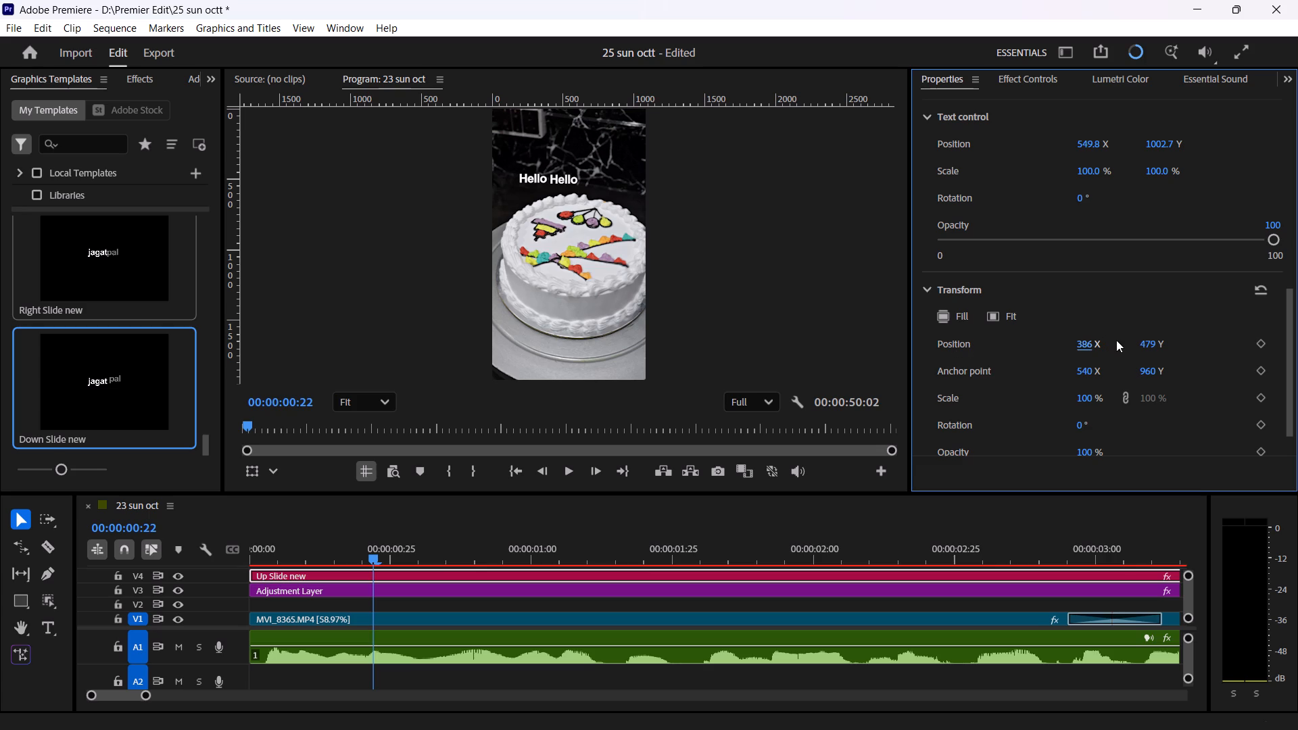
pyautogui.moveTo(1159, 343); pyautogui.dragTo(1151, 389)
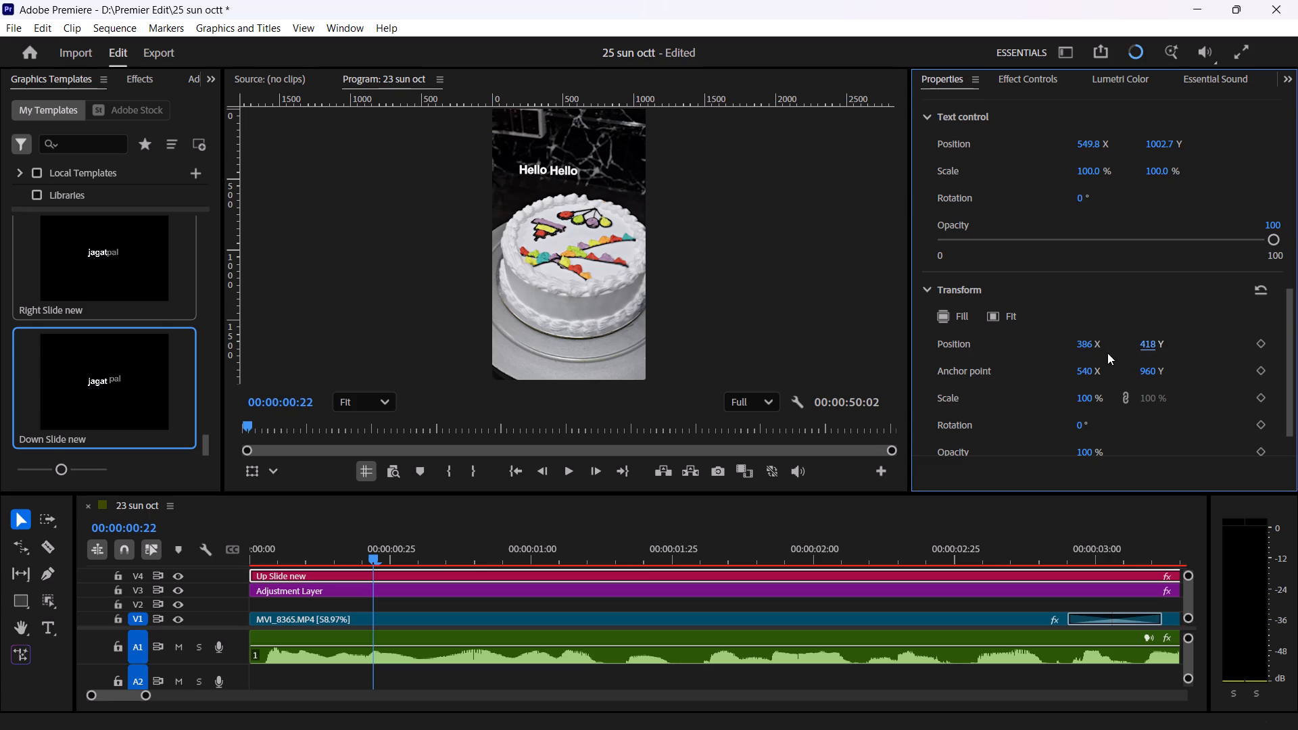
pyautogui.moveTo(1086, 341); pyautogui.dragTo(1052, 349)
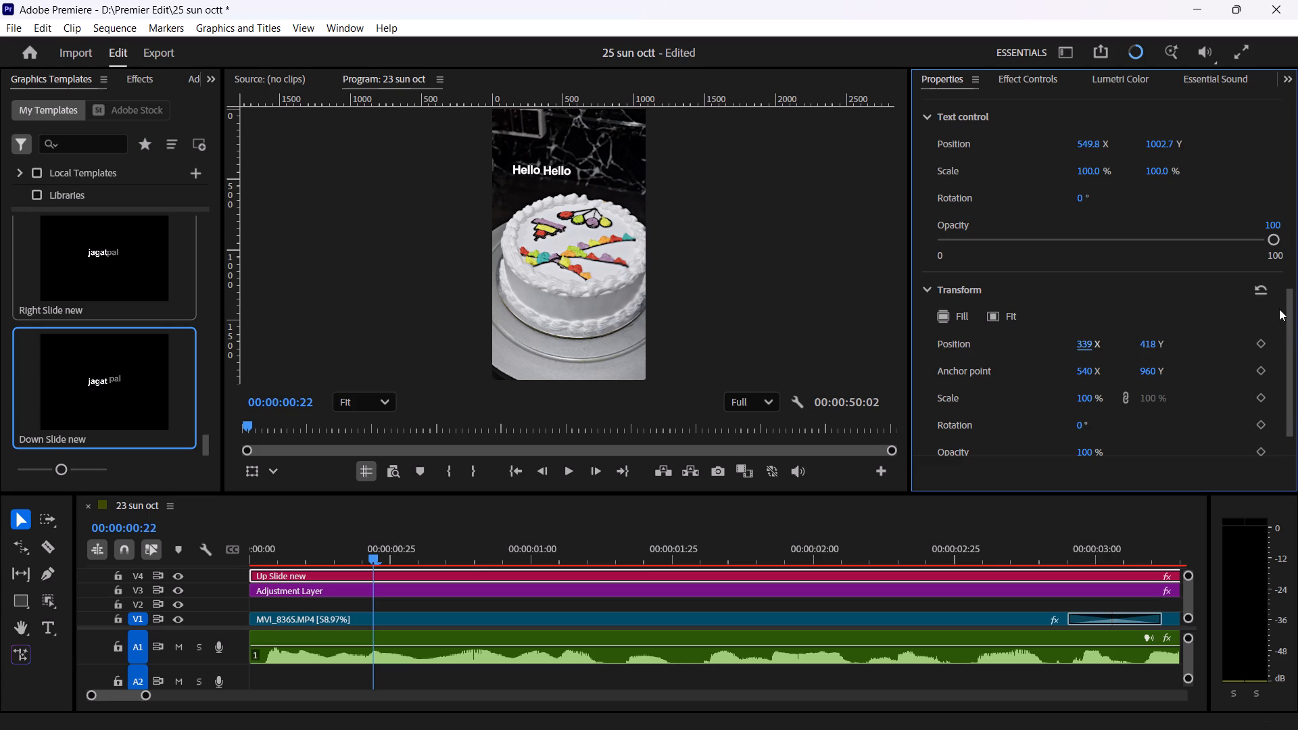
# Replay the opening of the sequence from the start twice to check the title's slide-in animation and placement.
pyautogui.scroll(13, 1281, 312)
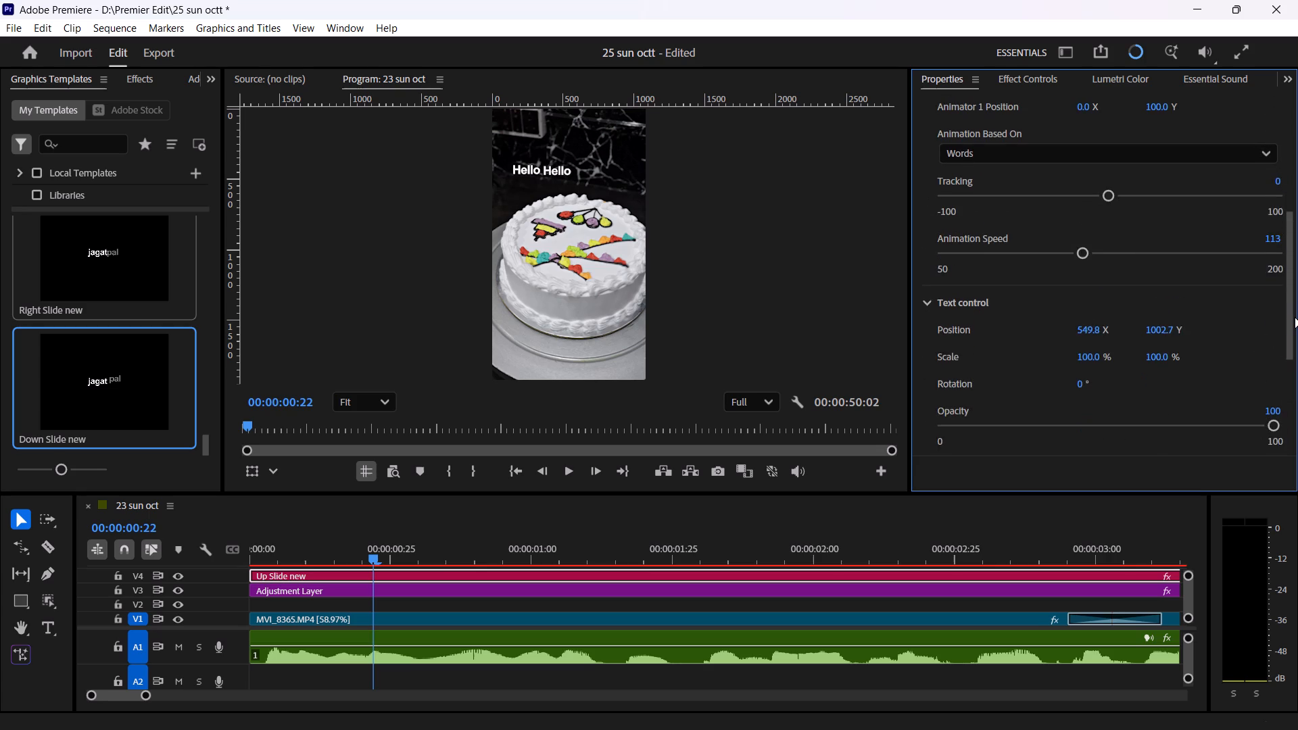
pyautogui.scroll(5, 1295, 317)
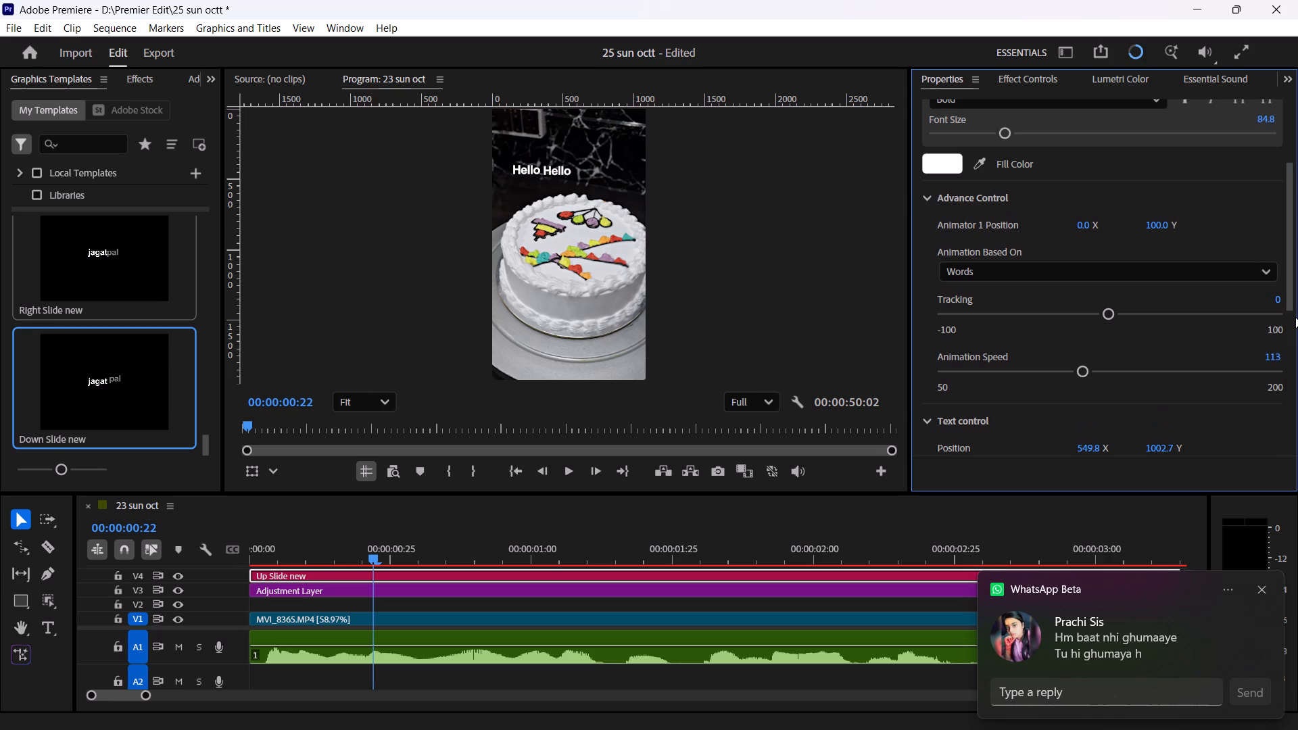
pyautogui.moveTo(363, 551); pyautogui.dragTo(222, 558)
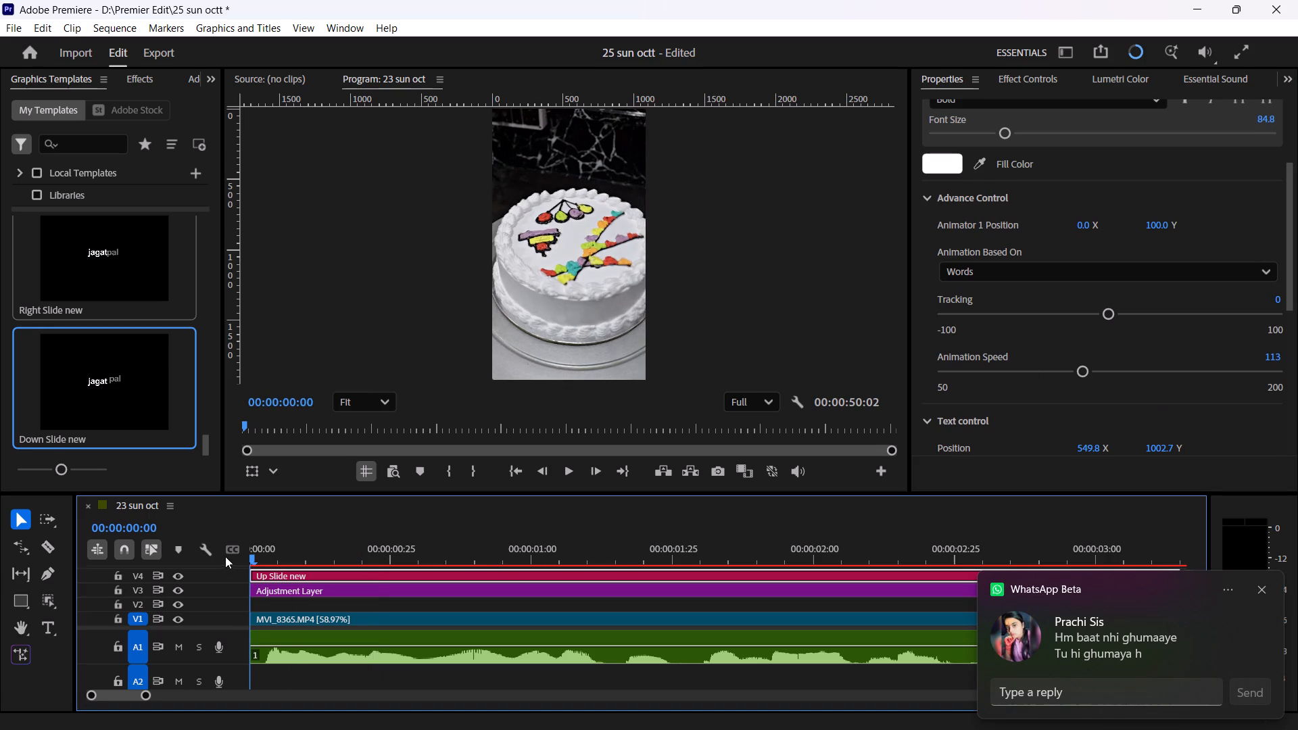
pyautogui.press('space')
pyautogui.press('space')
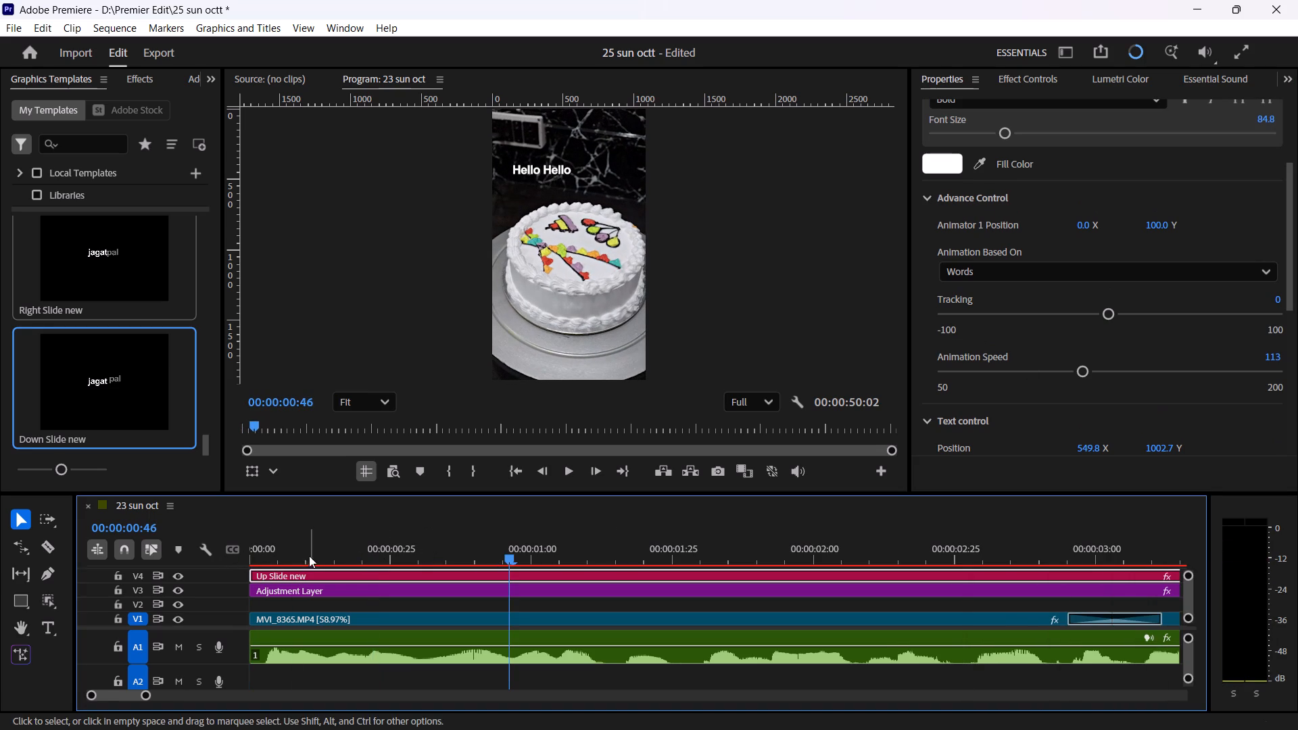
pyautogui.moveTo(309, 556); pyautogui.dragTo(180, 576)
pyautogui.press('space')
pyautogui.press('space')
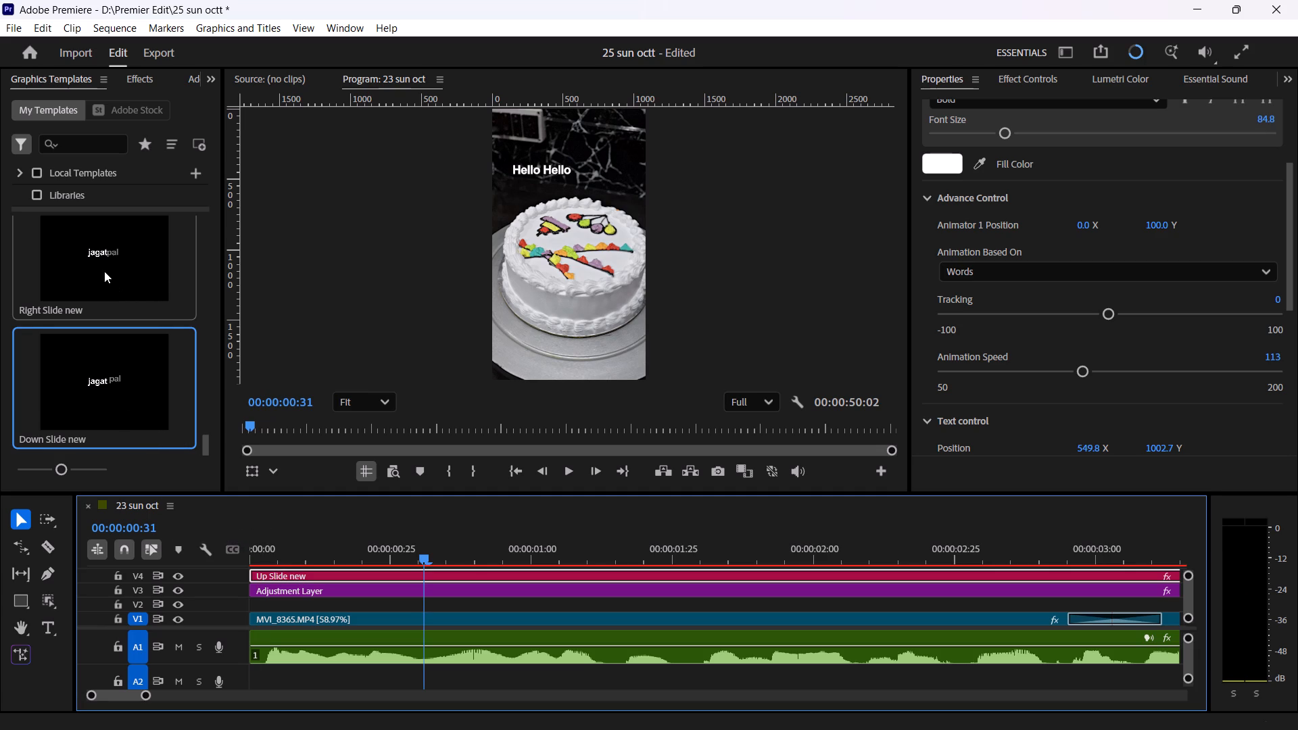
# Add the Down Slide new title template on track V5 above the first title, starting at about 00:00:00:27, and select it.
pyautogui.click(95, 381)
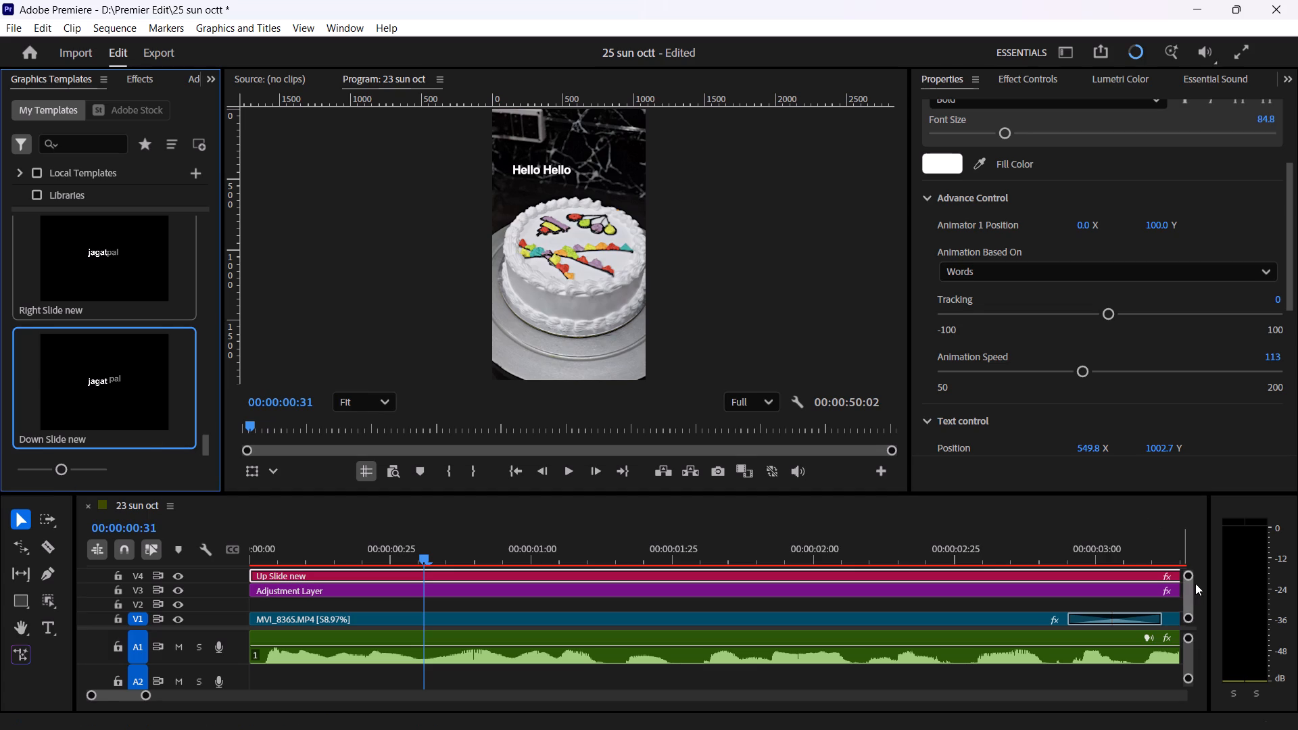
pyautogui.click(1188, 585)
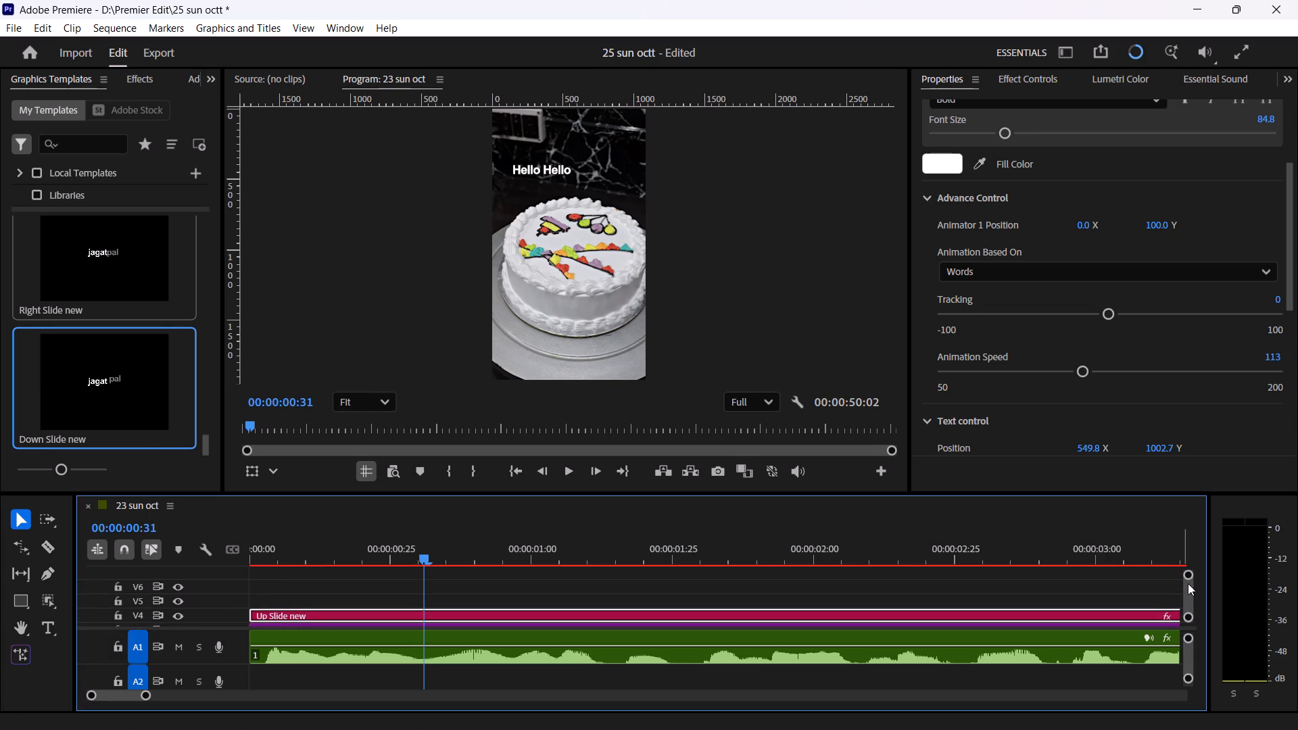
pyautogui.moveTo(84, 374); pyautogui.dragTo(404, 593)
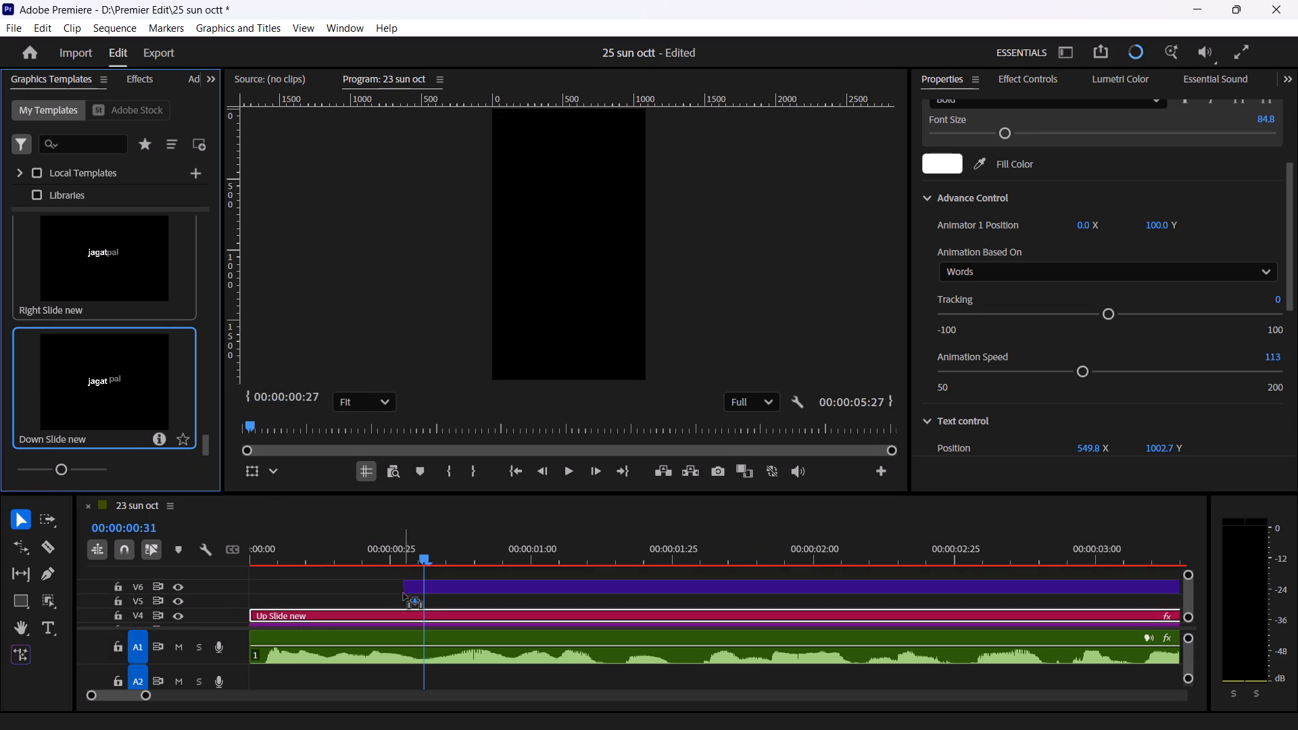
pyautogui.moveTo(404, 593); pyautogui.dragTo(402, 607)
pyautogui.click(445, 602)
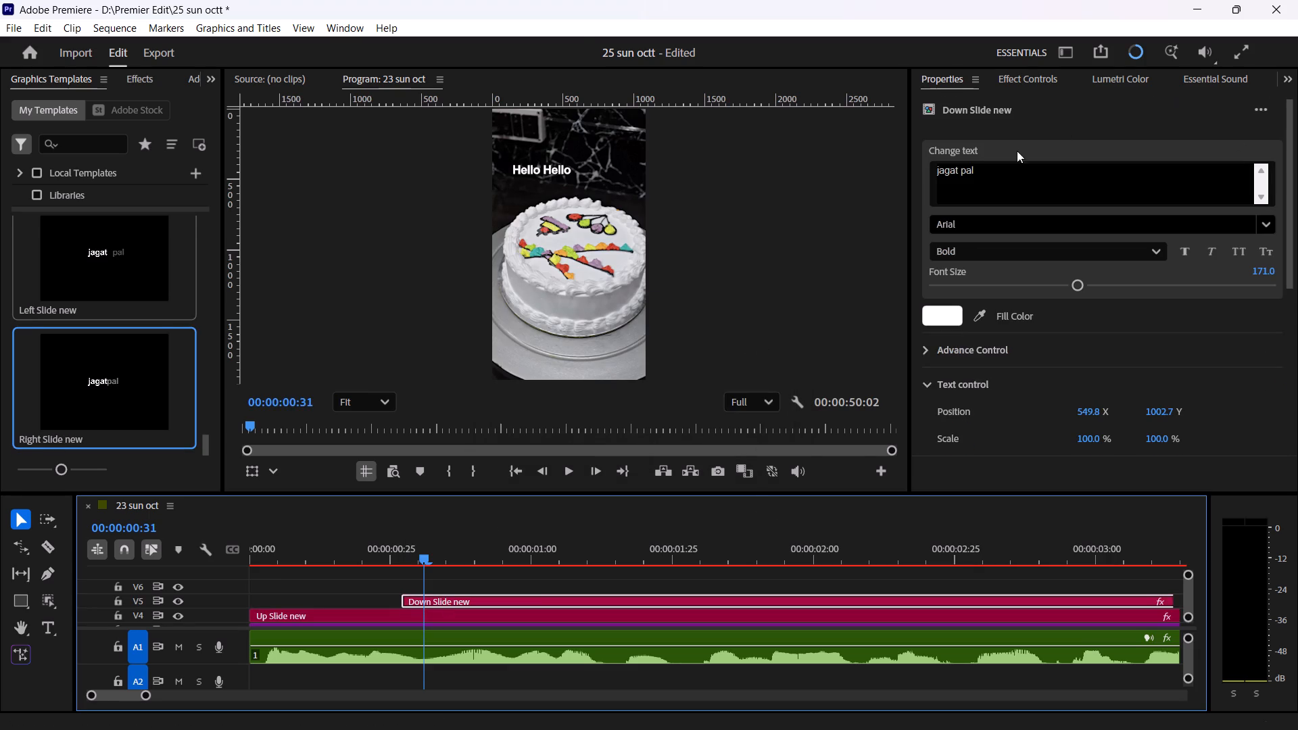
# Replace the placeholder text of the Down Slide new title on V5 with "Mai Hoon".
pyautogui.moveTo(995, 176); pyautogui.dragTo(836, 182)
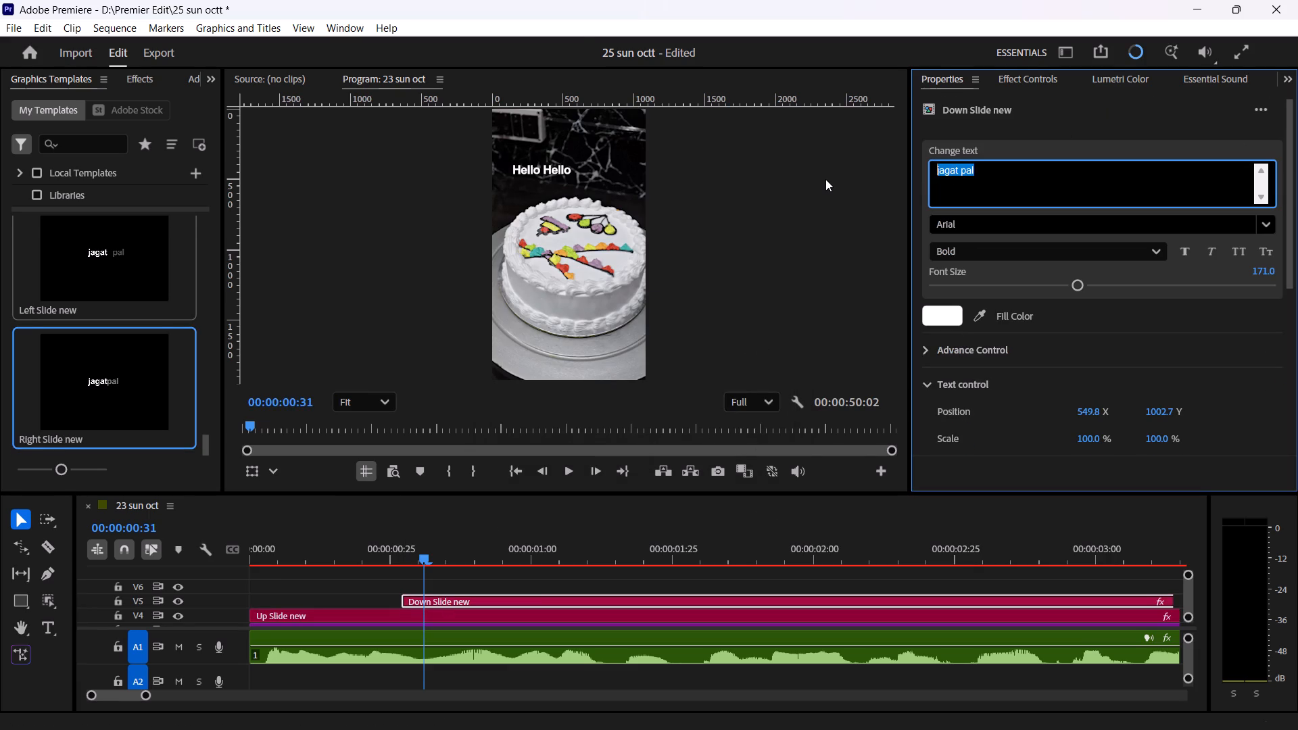
pyautogui.write('Mai hoon')
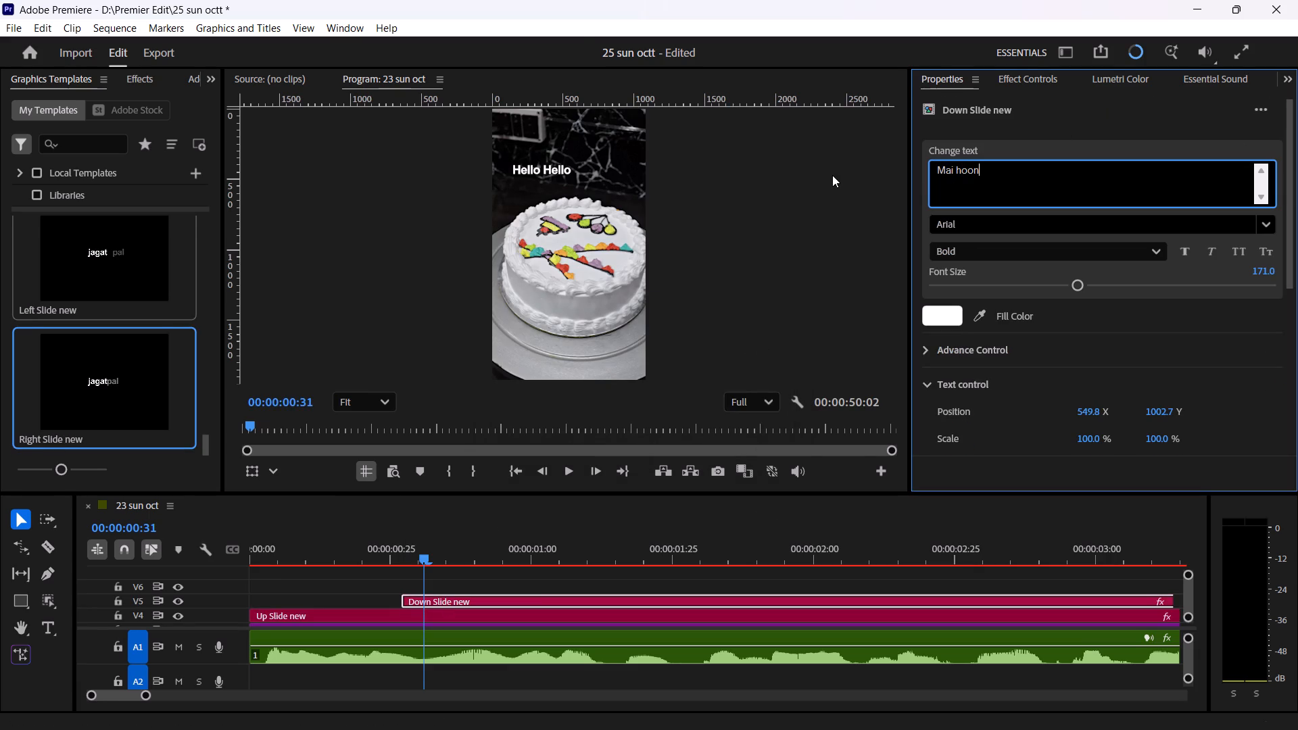
pyautogui.click(962, 172)
pyautogui.press('BackSpace')
pyautogui.hotkey('shift', 'h')
# Set the "Mai Hoon" title's font size to 67.1 and its Transform Position to about 488 X, 428 Y.
pyautogui.click(990, 283)
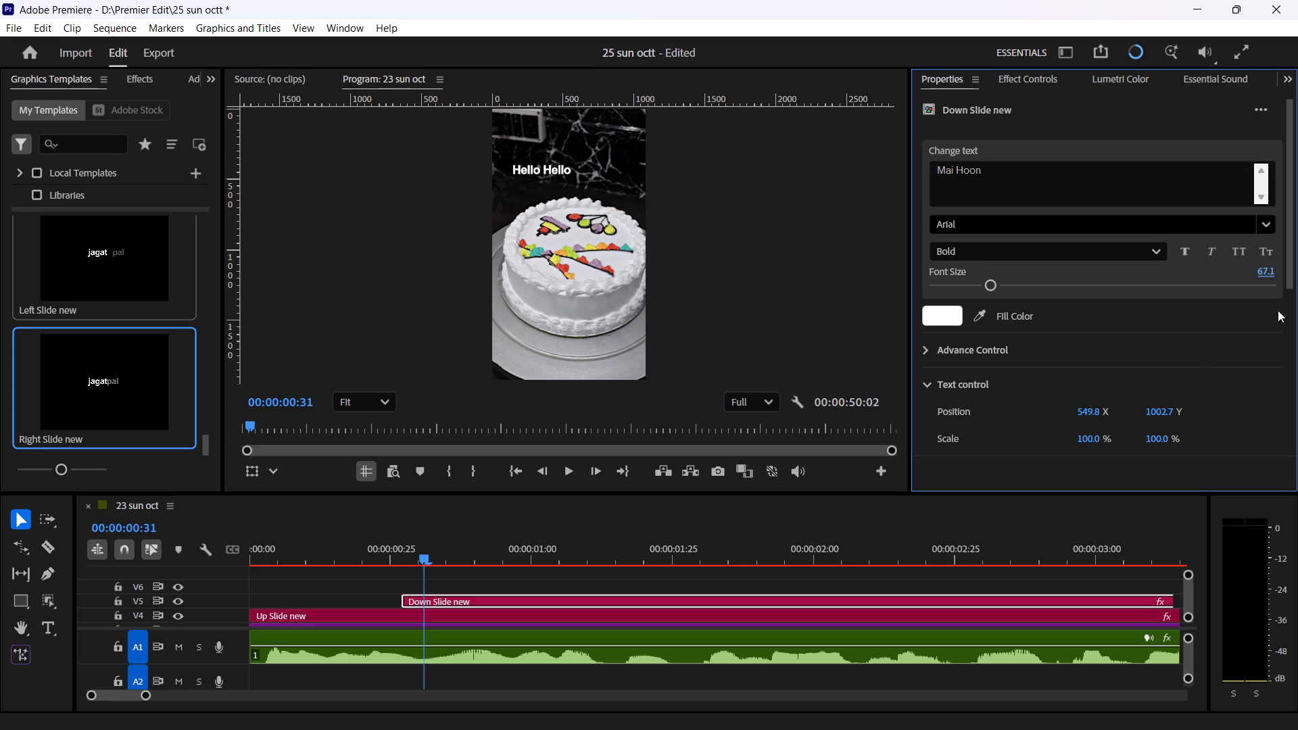
pyautogui.scroll(-20, 1294, 308)
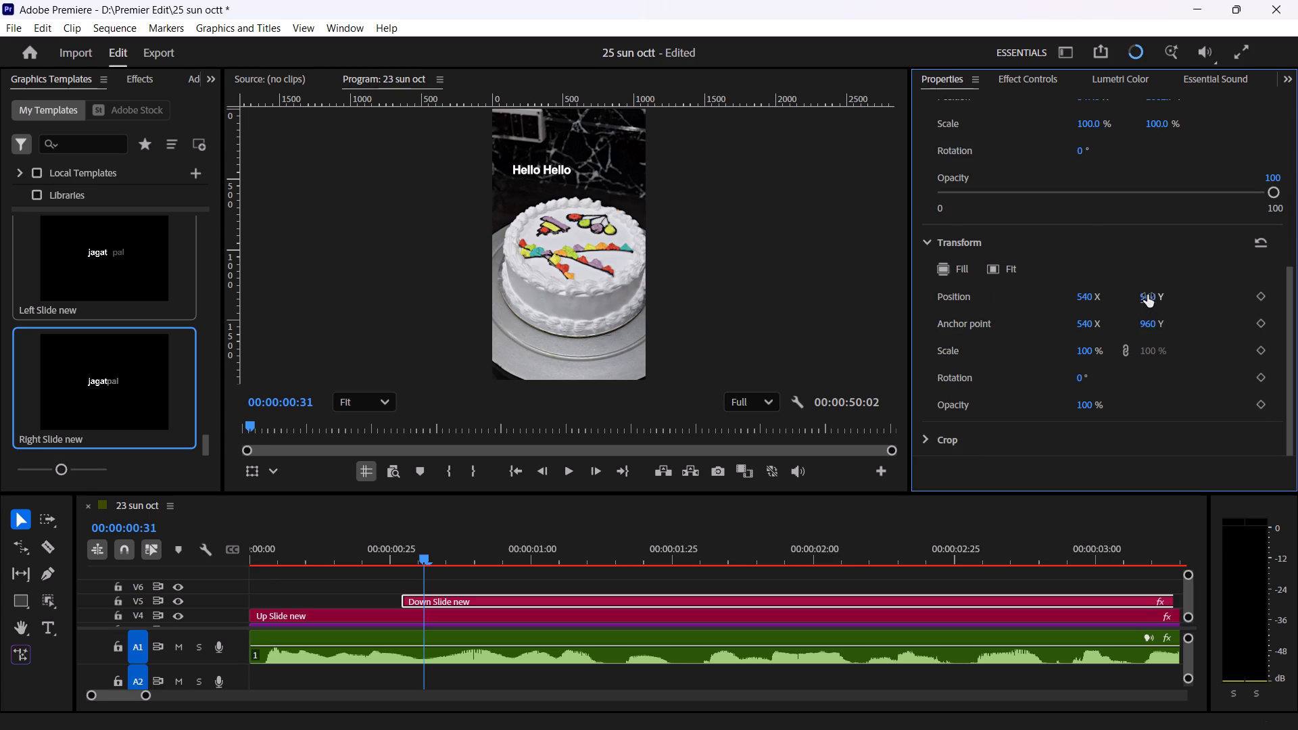
pyautogui.moveTo(1148, 294); pyautogui.dragTo(1143, 518)
pyautogui.moveTo(1143, 518); pyautogui.dragTo(1142, 590)
pyautogui.moveTo(1086, 295); pyautogui.dragTo(1067, 307)
pyautogui.moveTo(1149, 295); pyautogui.dragTo(1139, 429)
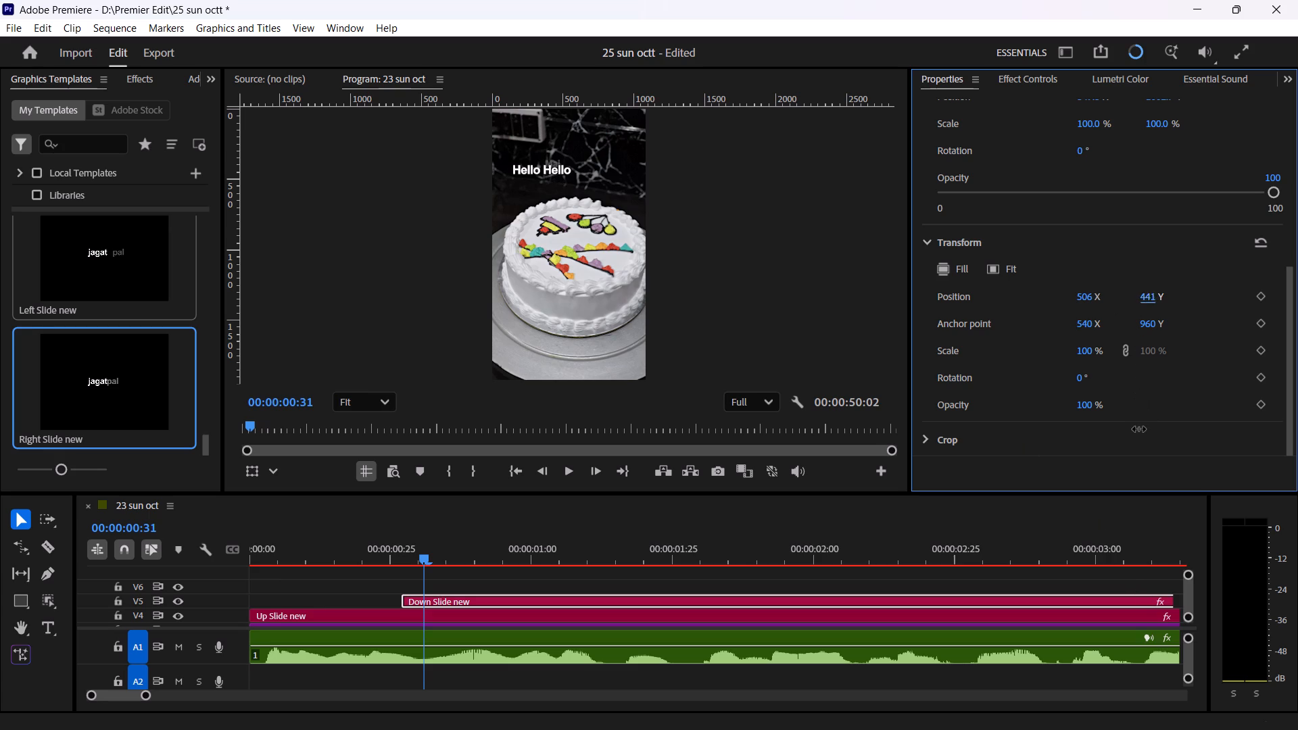
pyautogui.moveTo(1139, 429); pyautogui.dragTo(1139, 437)
pyautogui.moveTo(1090, 296); pyautogui.dragTo(1083, 307)
# Reduce the "Mai Hoon" title's font size to 56.7.
pyautogui.scroll(10, 1295, 215)
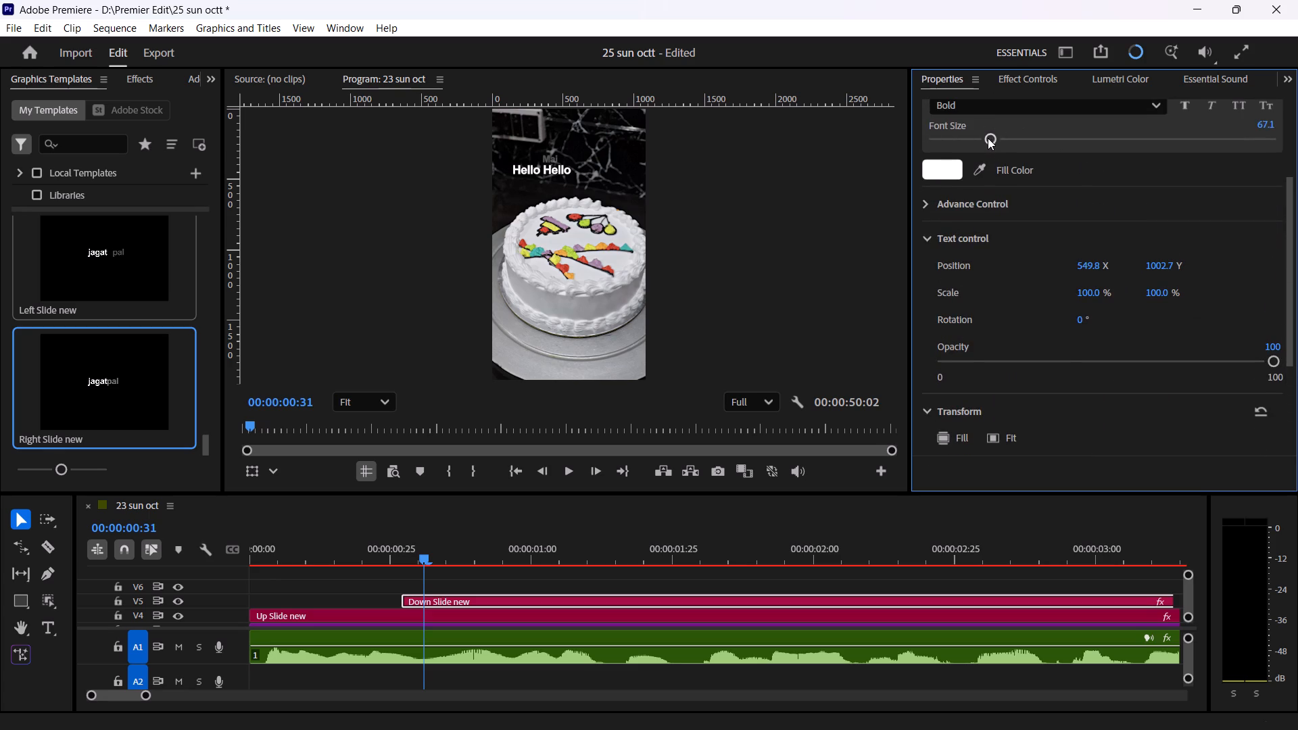
pyautogui.moveTo(986, 137); pyautogui.dragTo(978, 147)
pyautogui.moveTo(978, 147); pyautogui.dragTo(977, 152)
# Set the "Mai Hoon" title's Transform Position X to 469 and preview its animation.
pyautogui.moveTo(1289, 230); pyautogui.dragTo(1297, 339)
pyautogui.moveTo(1095, 299); pyautogui.dragTo(1084, 301)
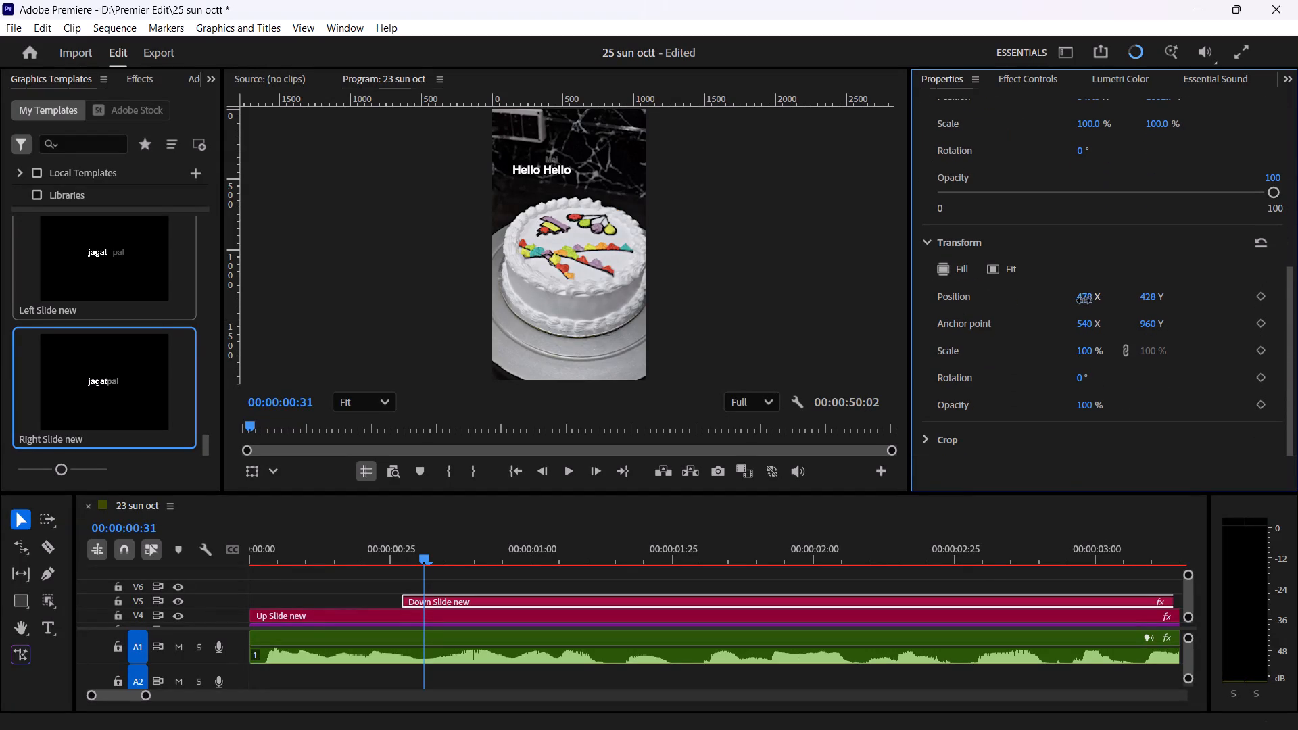
pyautogui.moveTo(1084, 301); pyautogui.dragTo(1088, 310)
pyautogui.press('space')
pyautogui.press('space')
pyautogui.press('space')
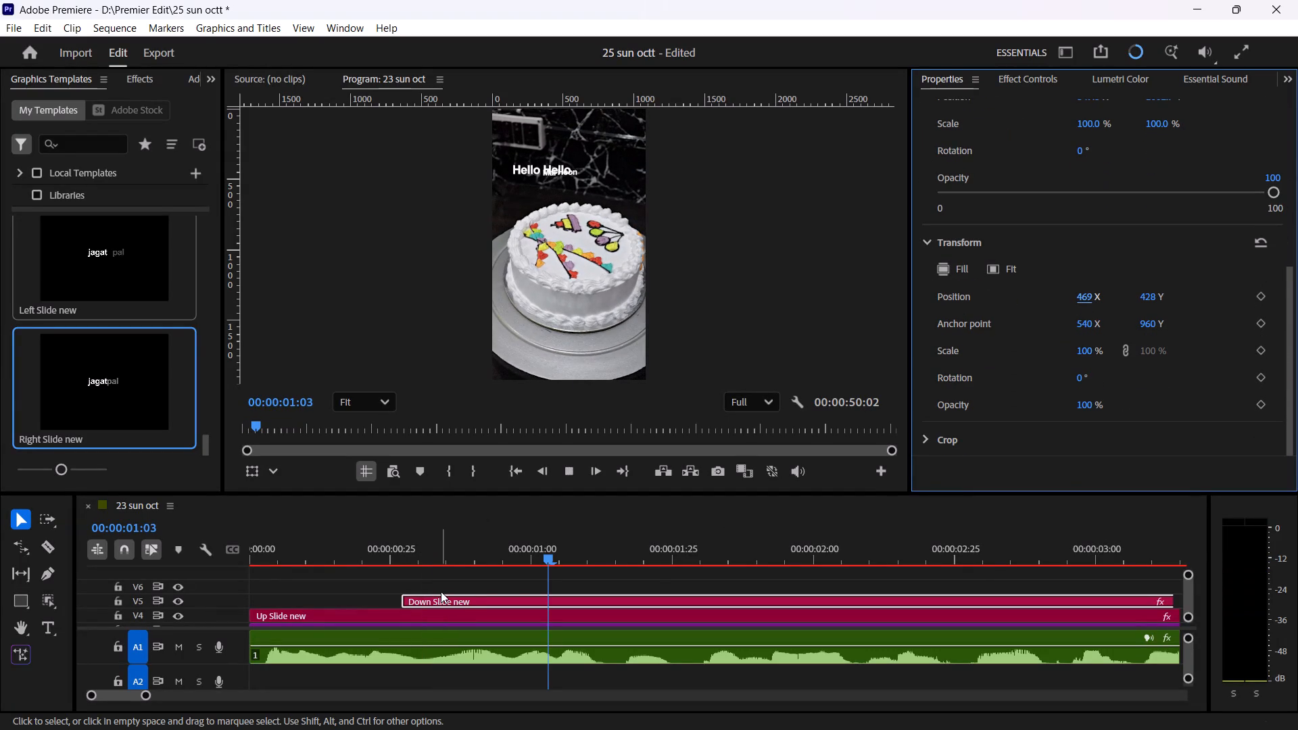
pyautogui.press('space')
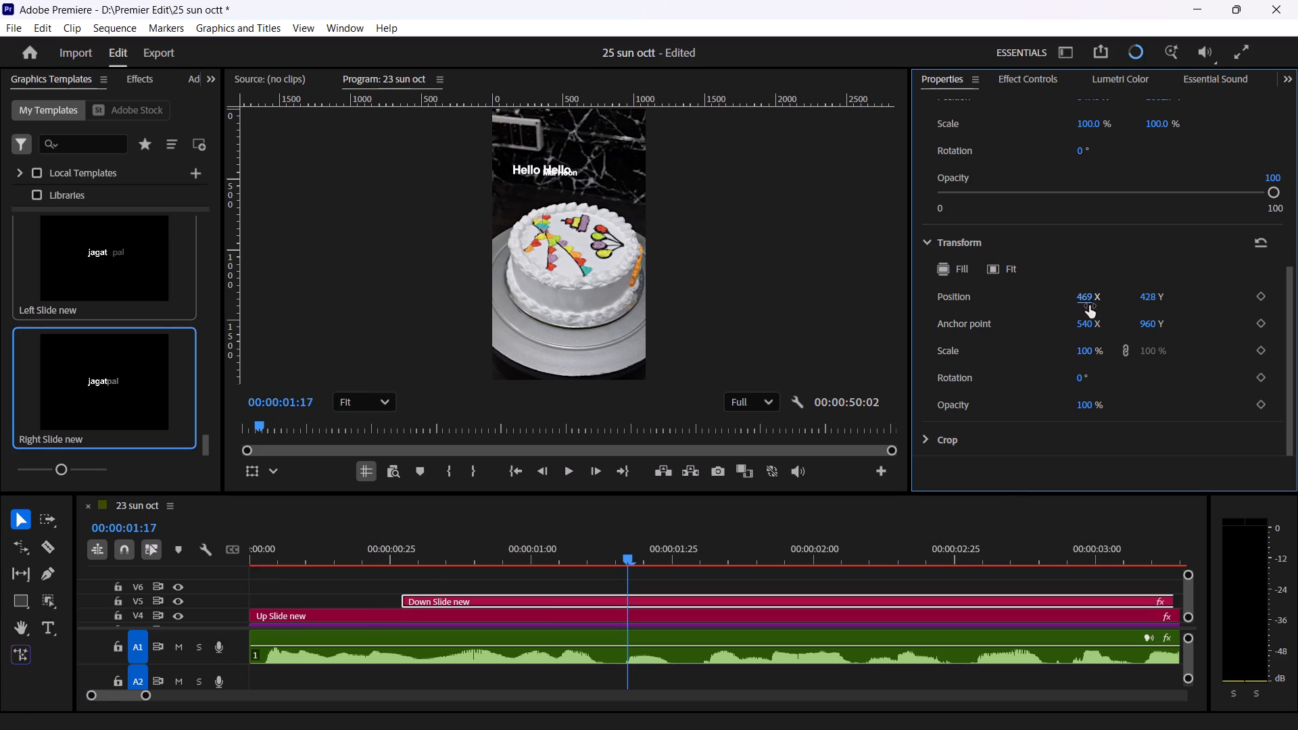
# Raise the "Mai Hoon" title by setting its Transform Position Y to 348 and preview both titles together.
pyautogui.moveTo(1150, 295); pyautogui.dragTo(1152, 317)
pyautogui.moveTo(1152, 317); pyautogui.dragTo(1168, 401)
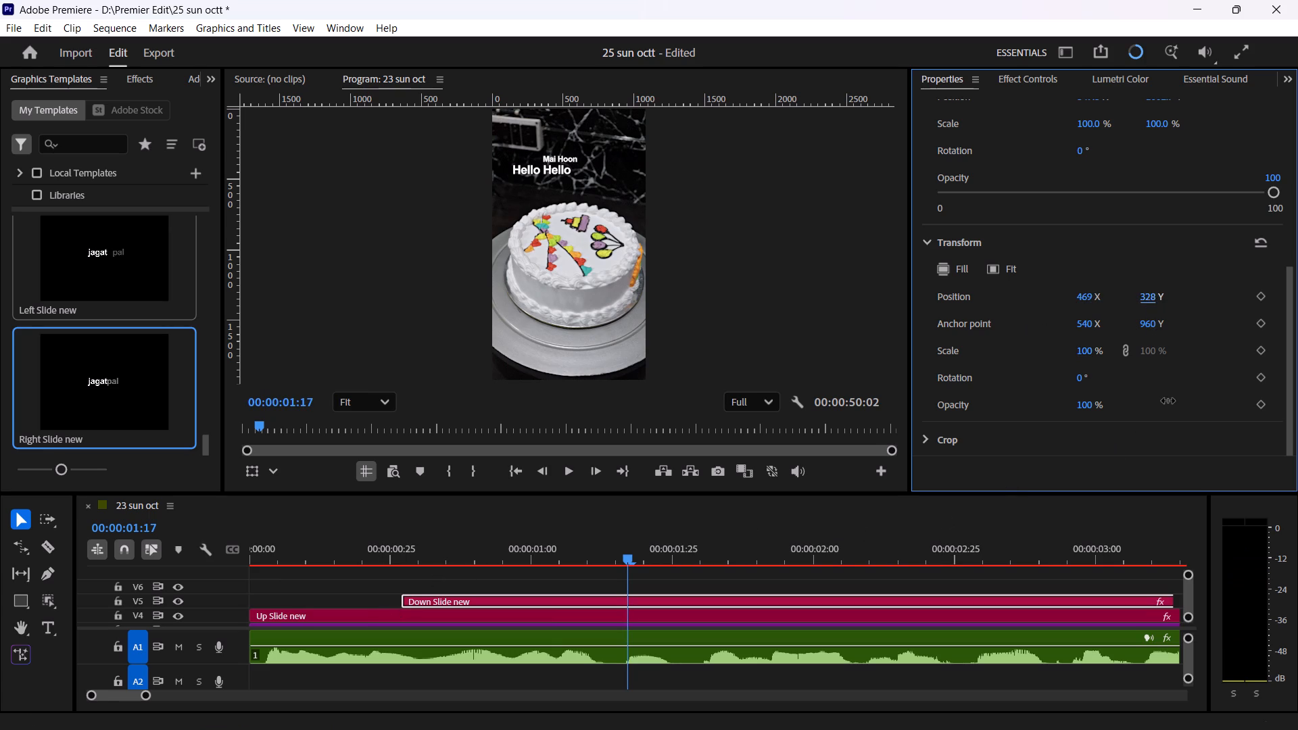
pyautogui.moveTo(1168, 401); pyautogui.dragTo(1169, 385)
pyautogui.moveTo(1169, 385); pyautogui.dragTo(1169, 384)
pyautogui.moveTo(357, 531); pyautogui.dragTo(362, 538)
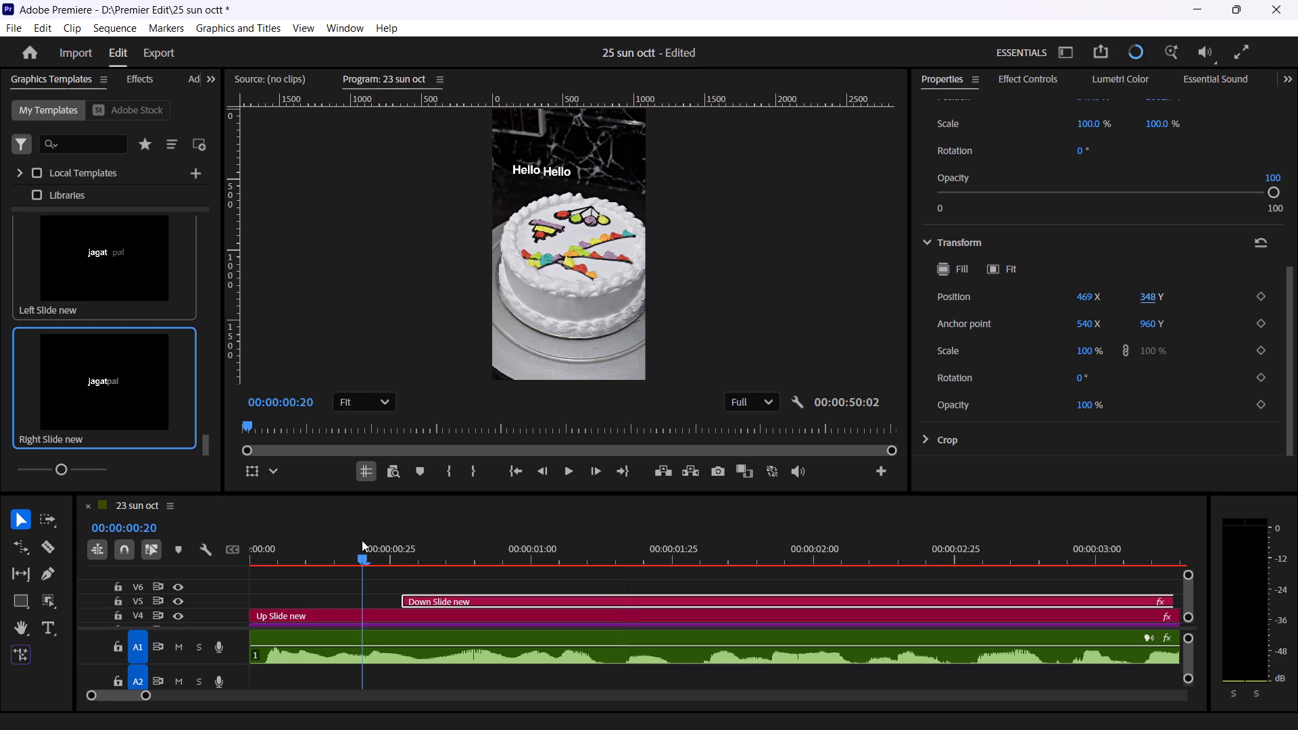
pyautogui.press('space')
pyautogui.press('space')
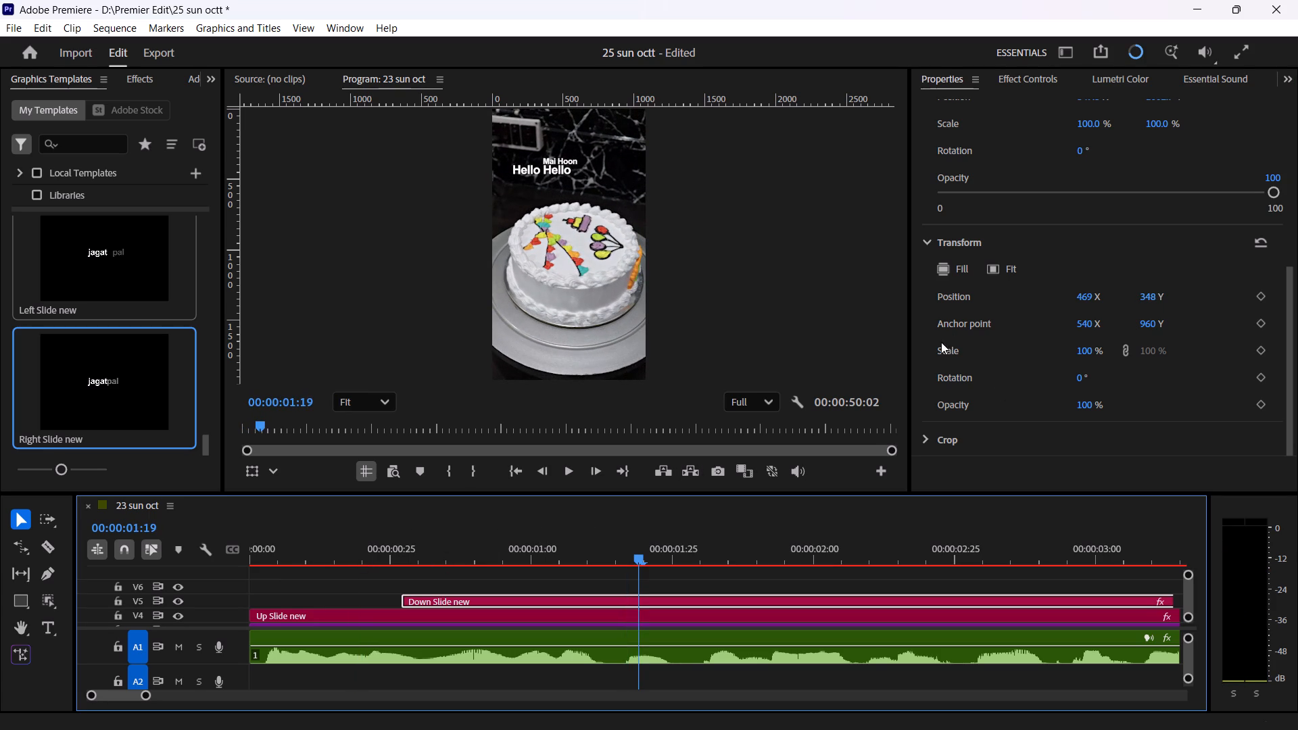
# Set the "Mai Hoon" title's Animation Speed to 116 in the advance controls and preview from the sequence start.
pyautogui.scroll(8, 1064, 143)
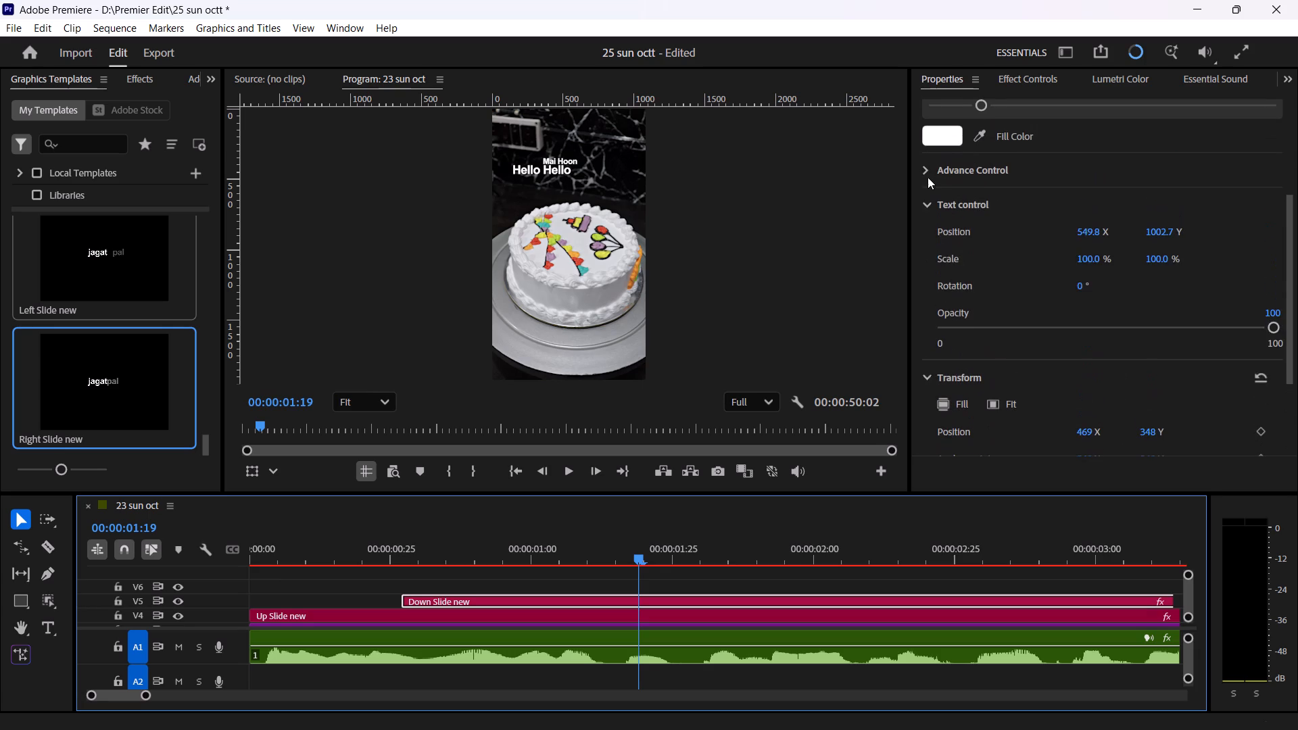
pyautogui.click(927, 167)
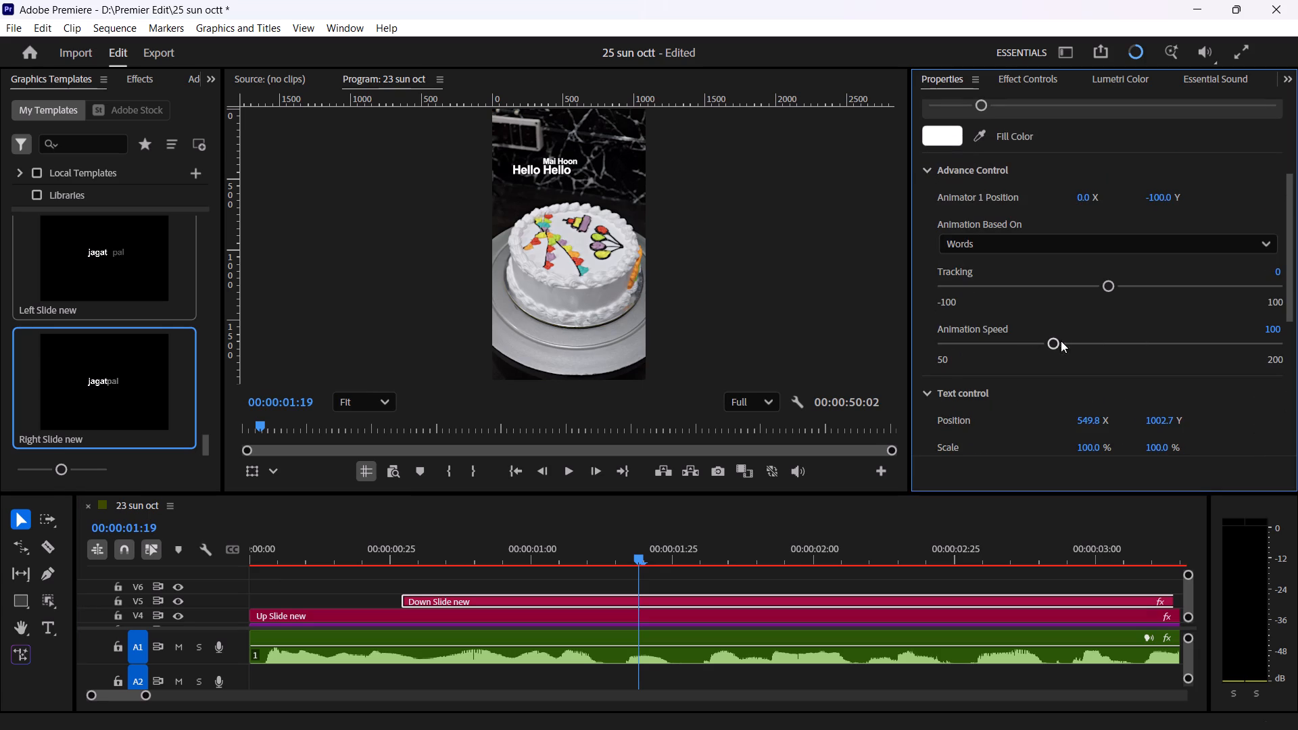
pyautogui.click(1075, 343)
pyautogui.click(1090, 341)
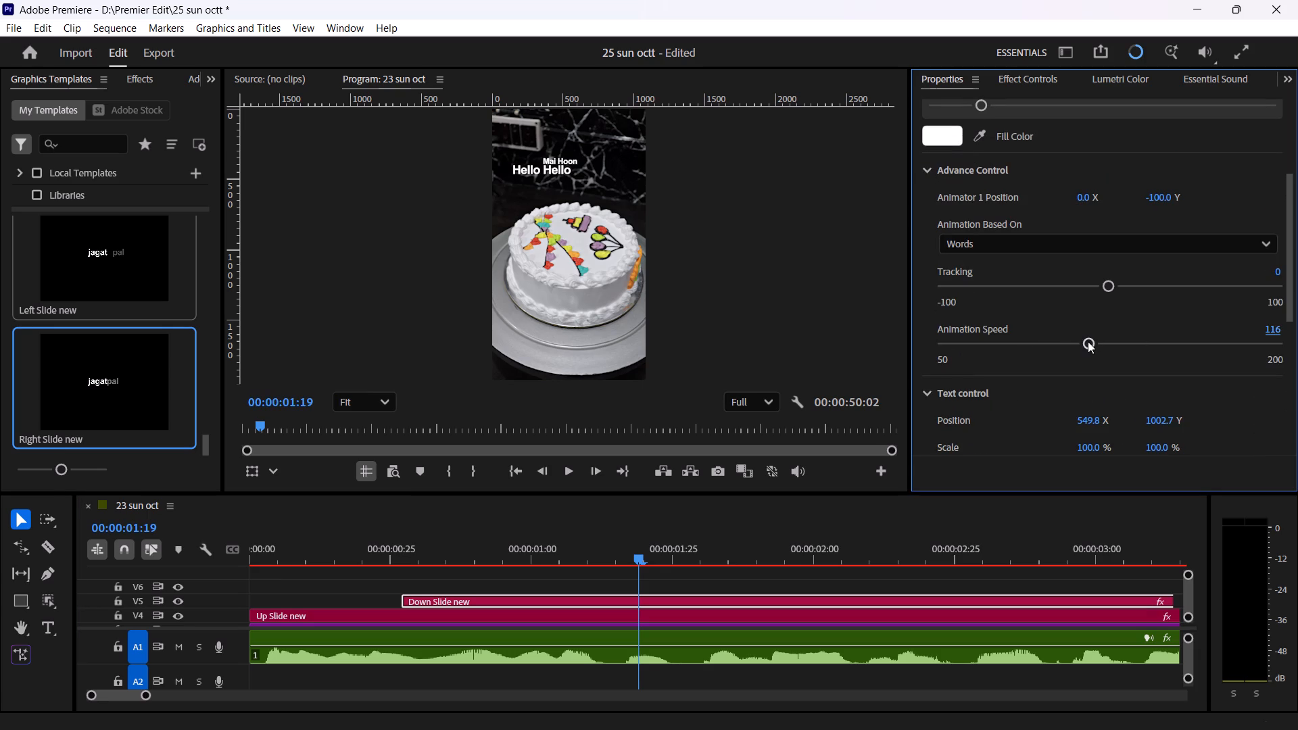
pyautogui.click(1083, 341)
pyautogui.click(399, 540)
pyautogui.moveTo(400, 546); pyautogui.dragTo(400, 549)
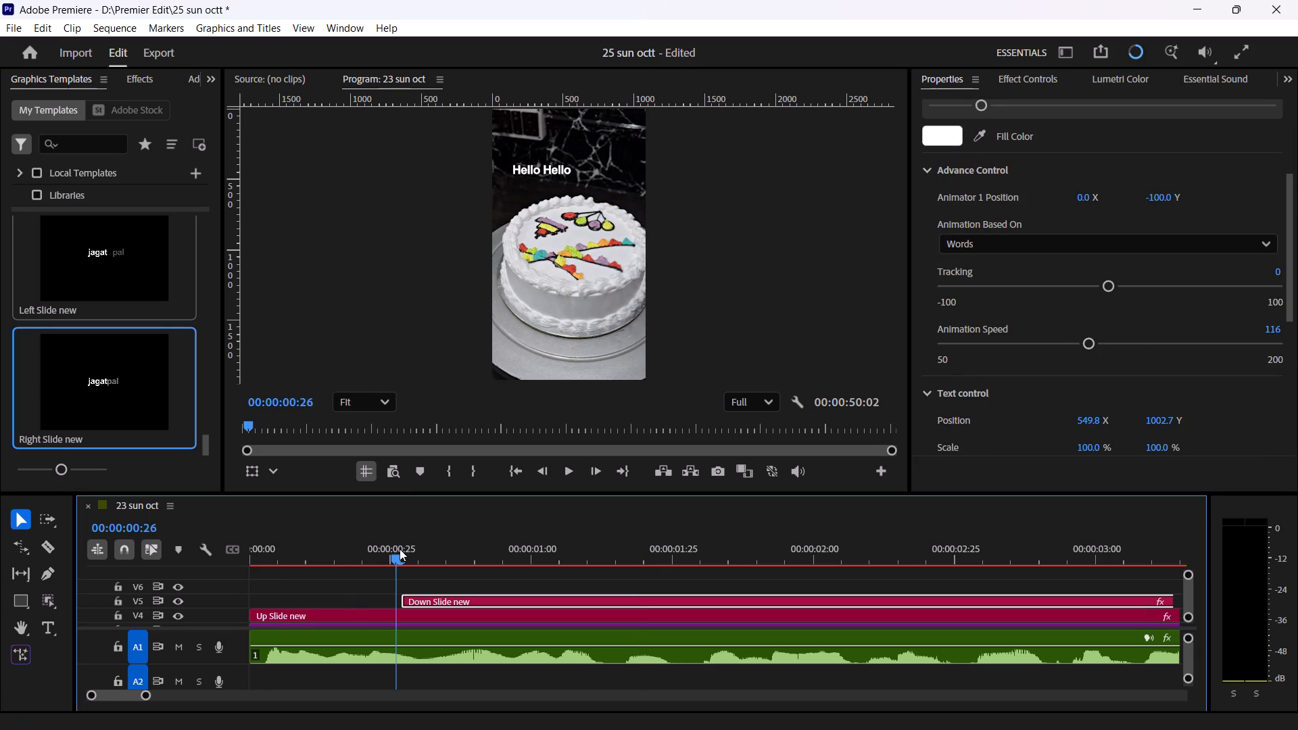
pyautogui.moveTo(400, 549); pyautogui.dragTo(345, 575)
pyautogui.moveTo(306, 580); pyautogui.dragTo(234, 587)
pyautogui.moveTo(326, 552); pyautogui.dragTo(180, 574)
pyautogui.press('space')
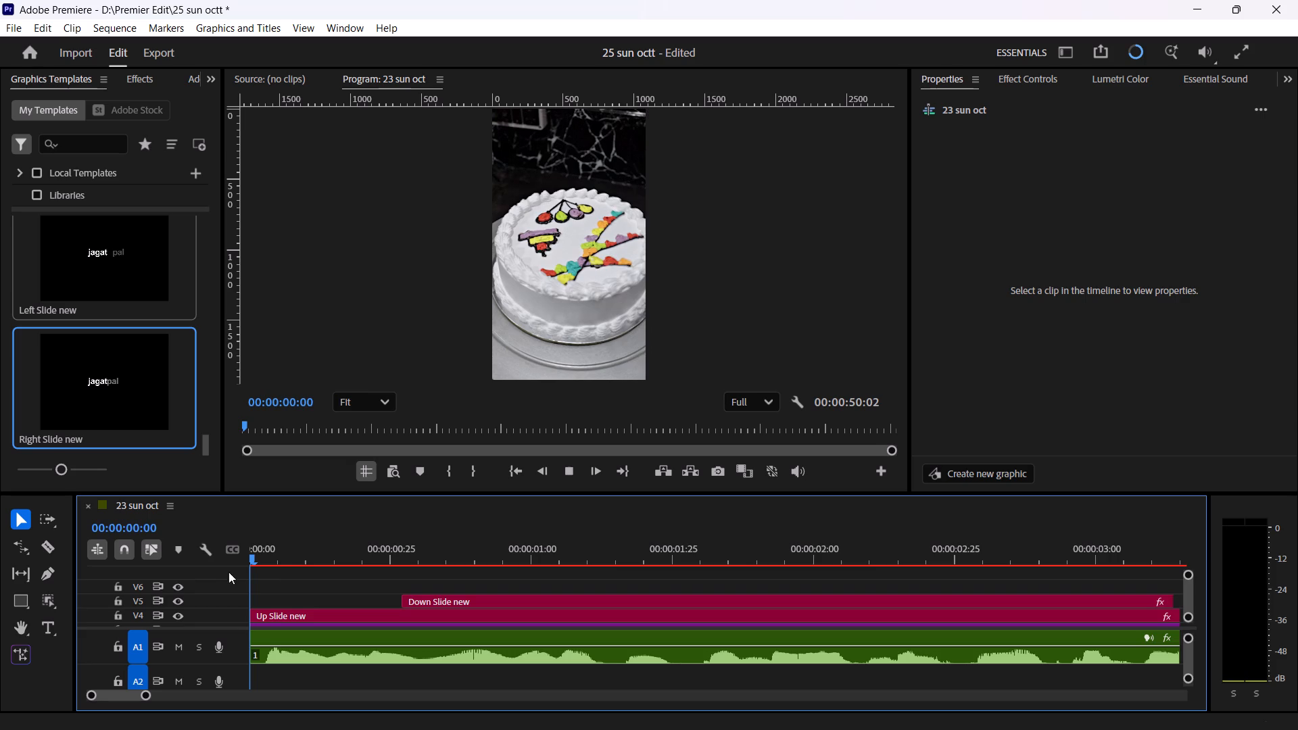
pyautogui.press('space')
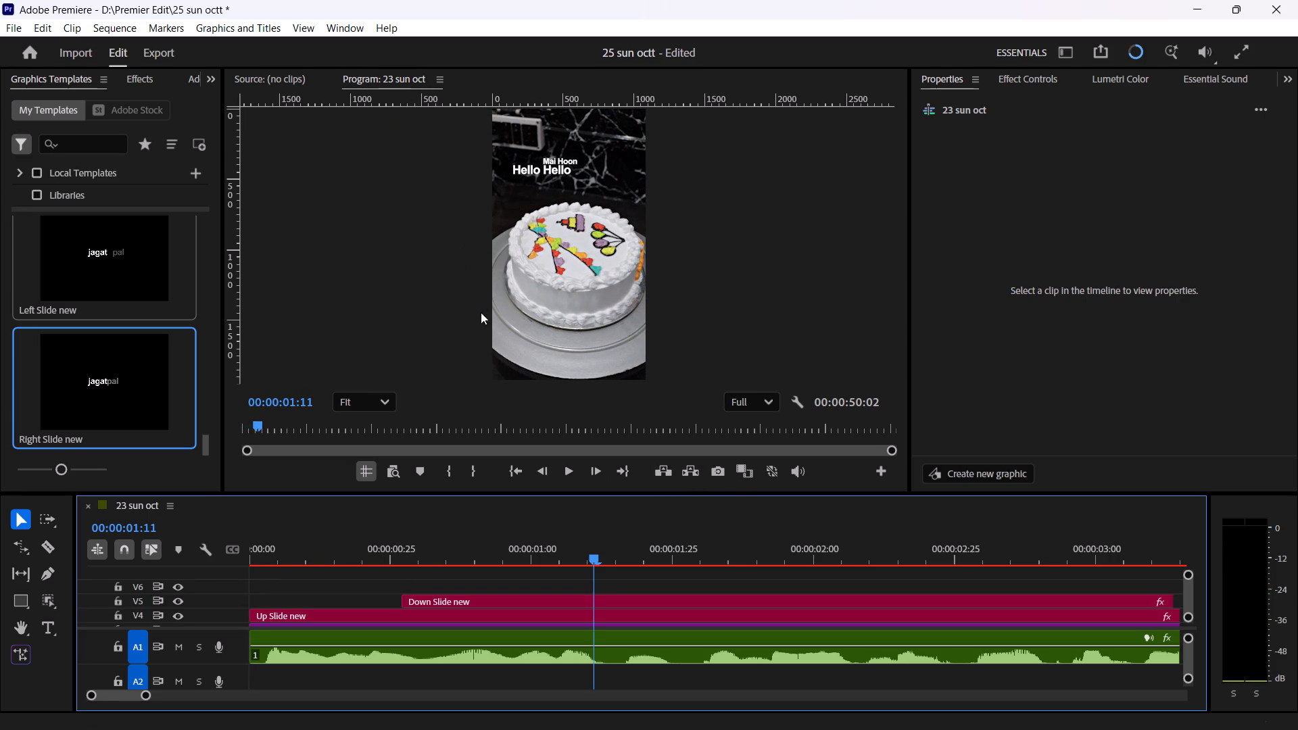
# Apply the default transition to the start of the "Mai Hoon" title clip on V5.
pyautogui.click(523, 596)
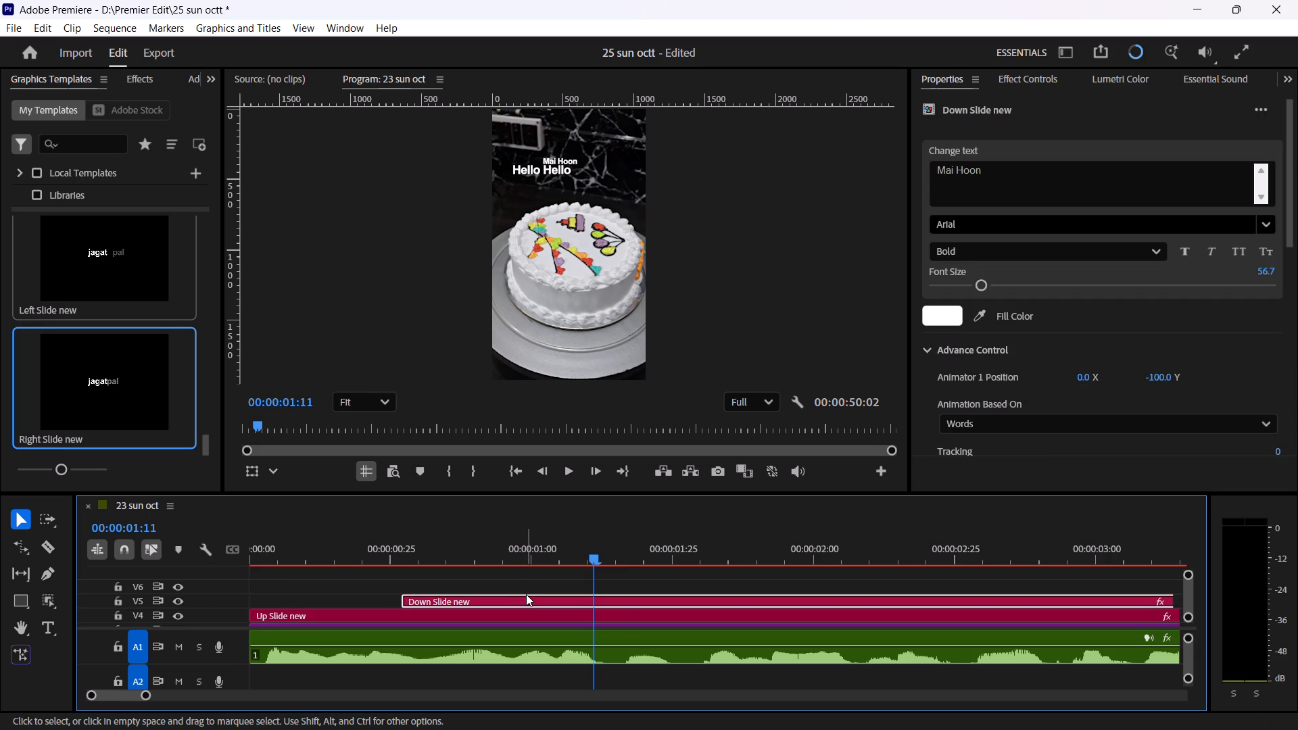
pyautogui.hotkey('ctrl', 'd')
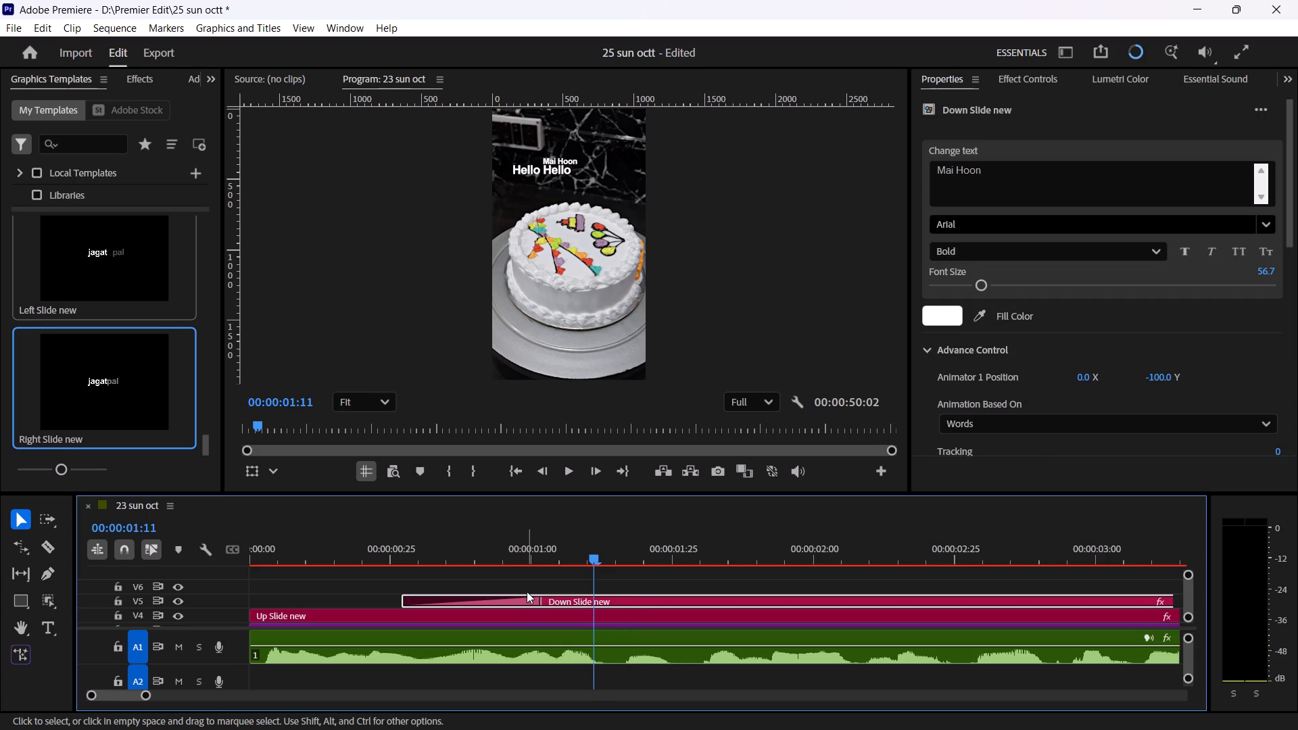
pyautogui.click(591, 583)
pyautogui.click(570, 579)
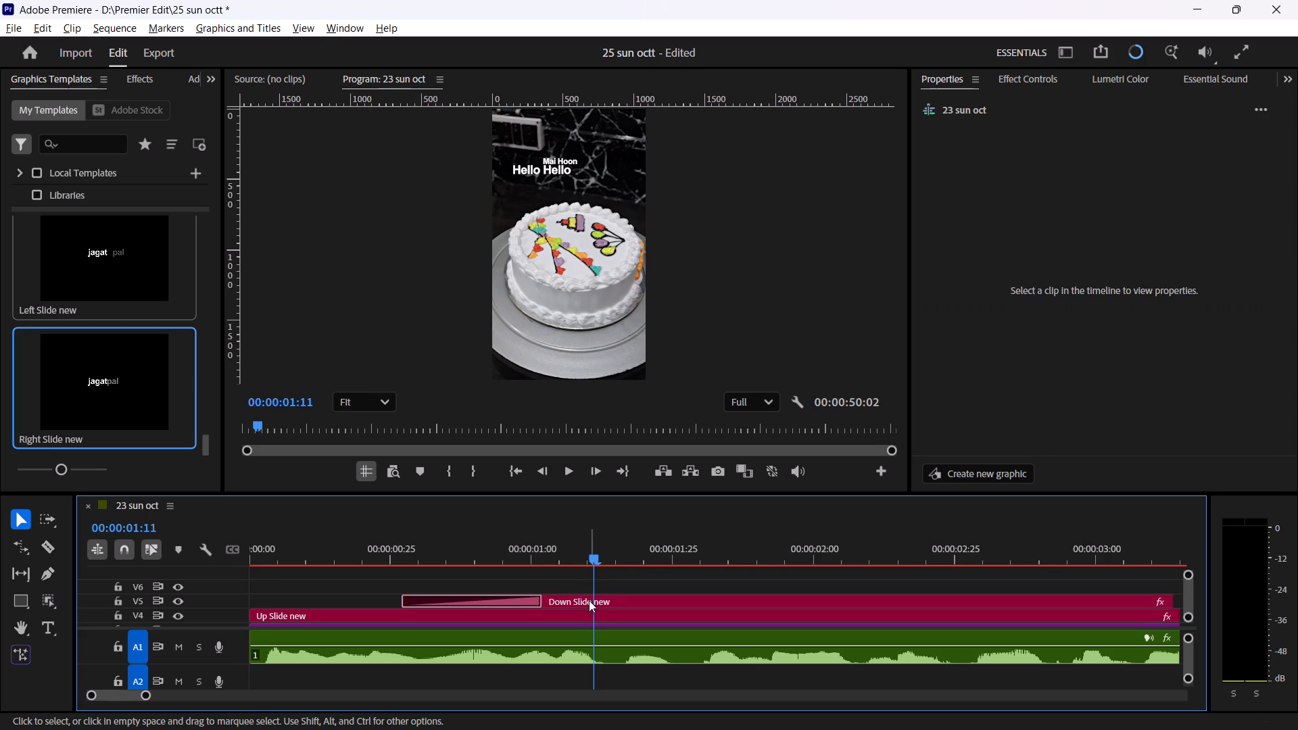
# Duplicate the "Mai Hoon" title clip with its opening transition onto track V6.
pyautogui.keyDown('alt'); pyautogui.moveTo(589, 600); pyautogui.dragTo(583, 590); pyautogui.keyUp('alt')
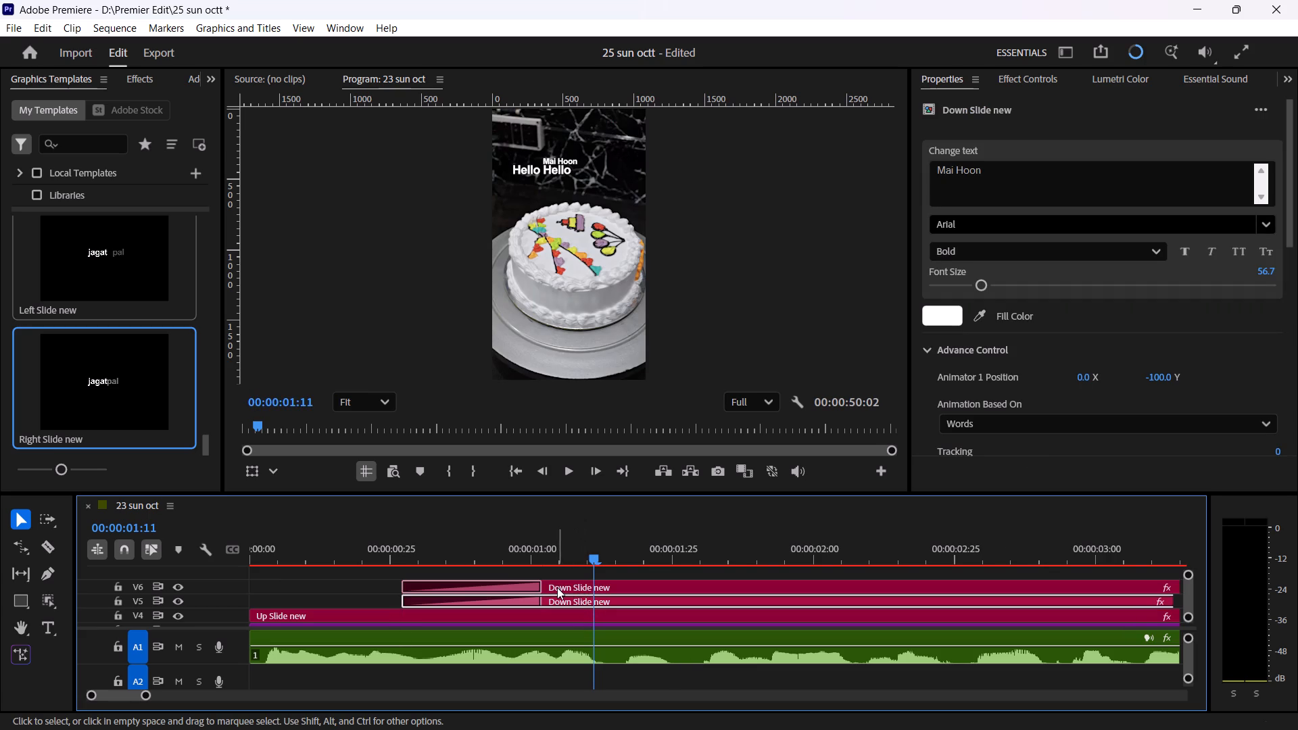
# Split the duplicated "Mai Hoon" titles into single words, with "Mai" on V6 and "Hoon" on V5.
pyautogui.click(558, 583)
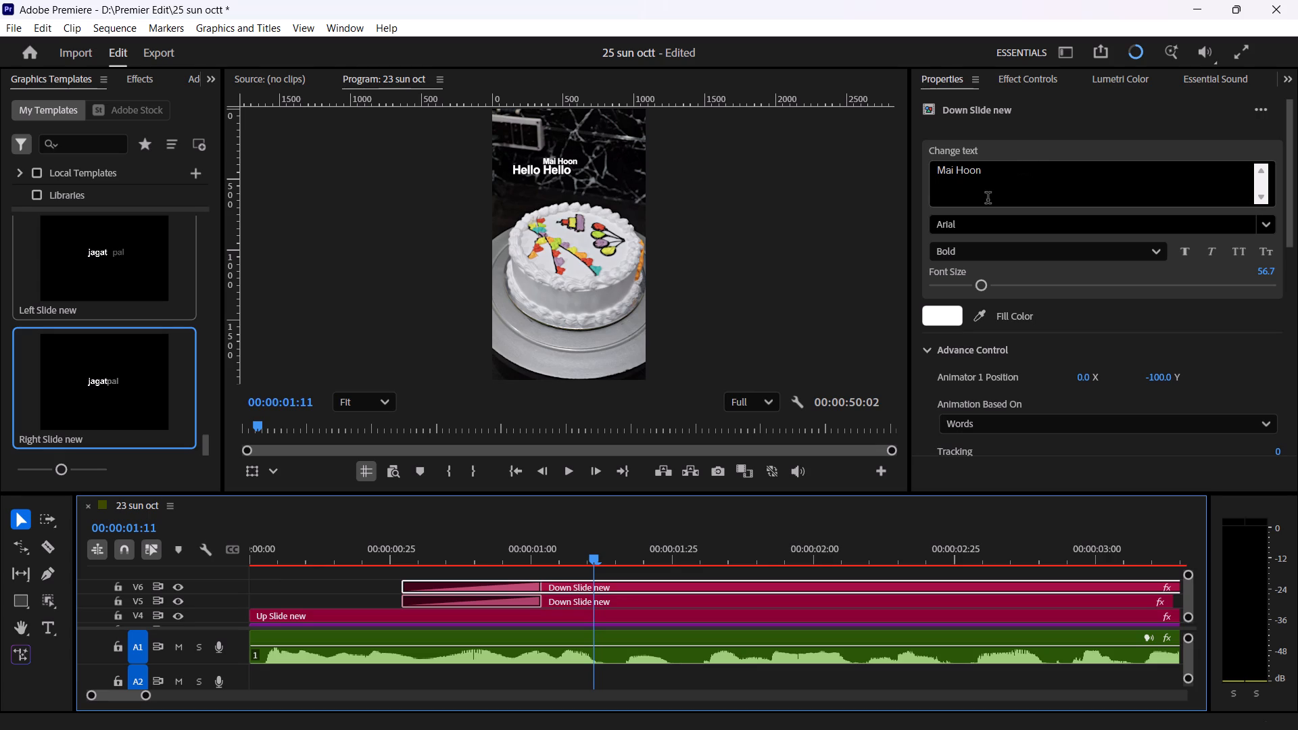
pyautogui.moveTo(996, 171); pyautogui.dragTo(954, 185)
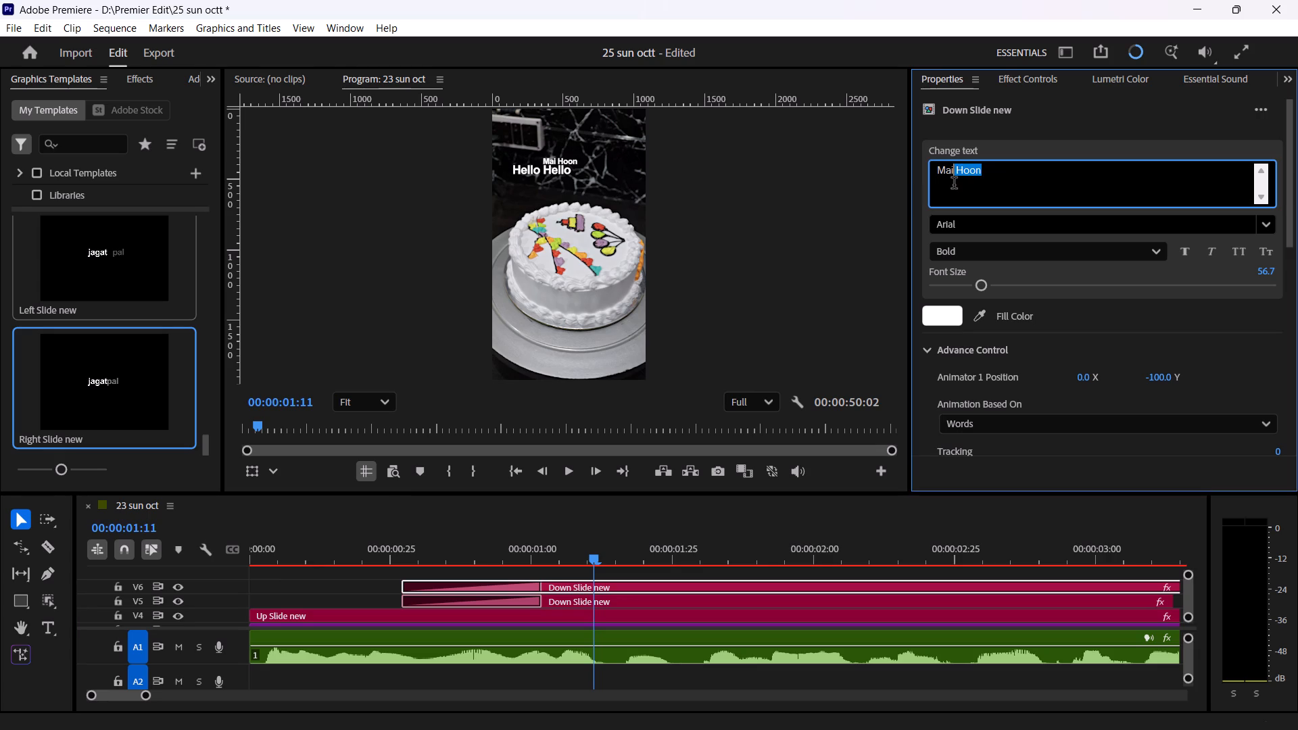
pyautogui.moveTo(954, 185); pyautogui.dragTo(955, 185)
pyautogui.press('BackSpace')
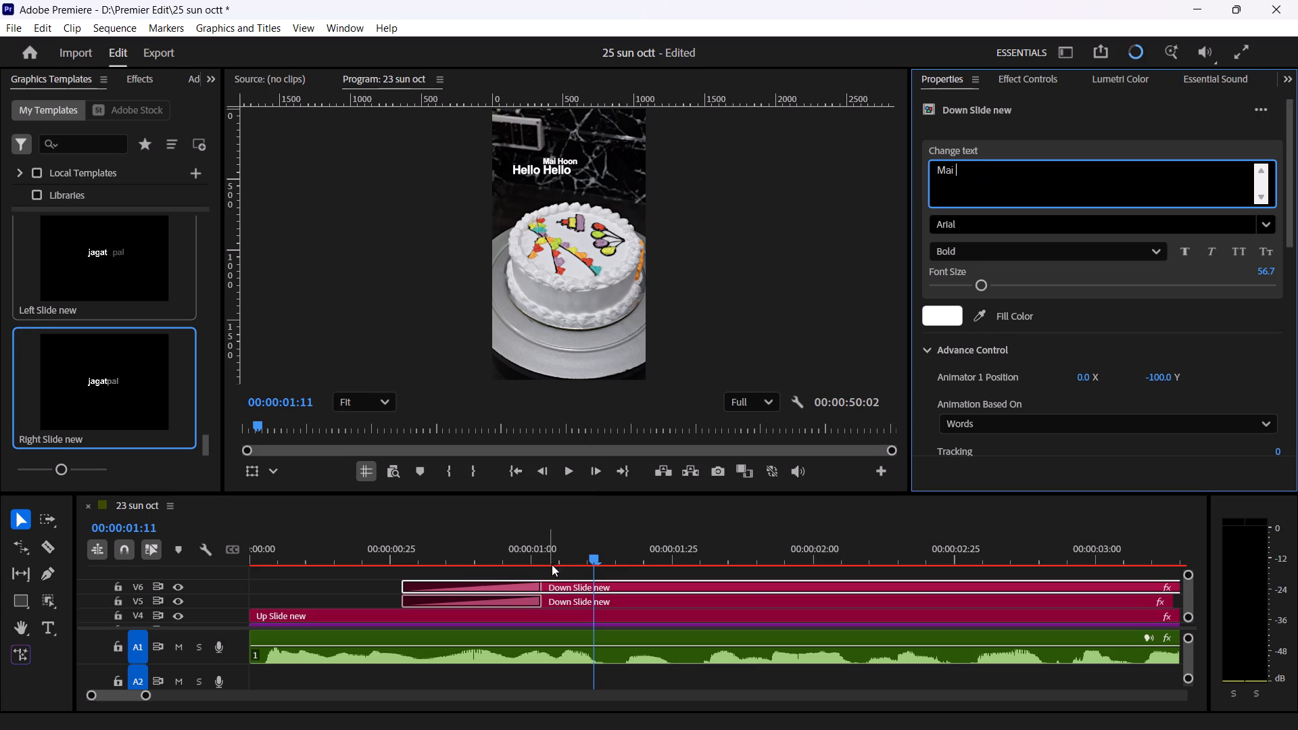
pyautogui.click(560, 600)
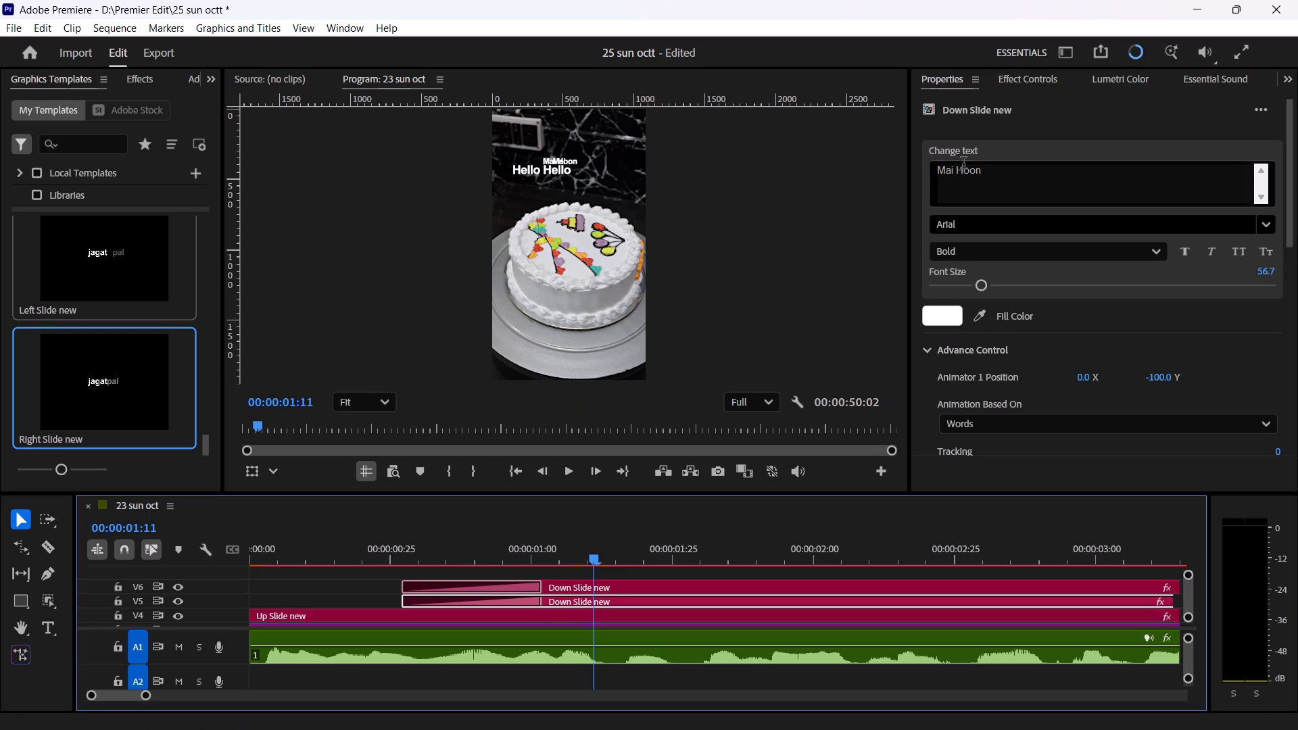
pyautogui.moveTo(955, 169); pyautogui.dragTo(919, 177)
pyautogui.press('BackSpace')
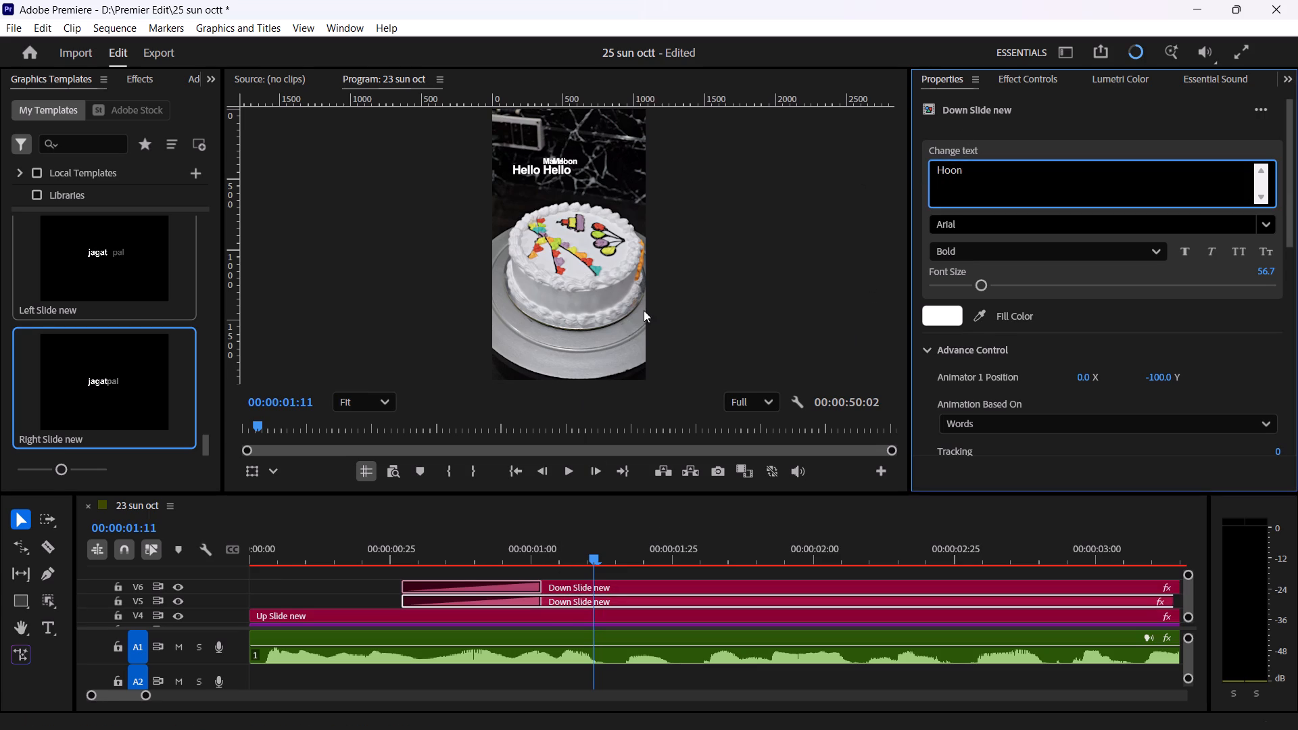
pyautogui.click(369, 586)
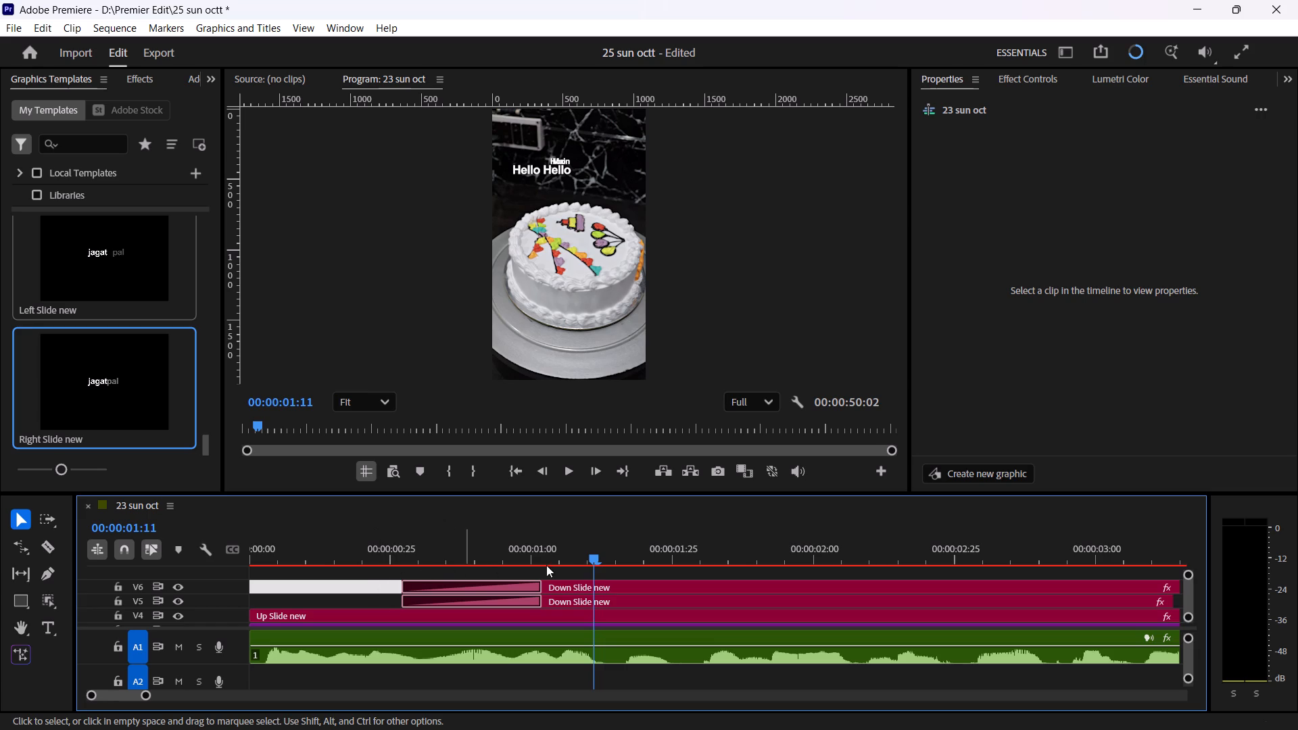
# Position the "Hoon" title below "Hello Hello" by setting its text Position to 546 X and 1127 Y.
pyautogui.click(581, 595)
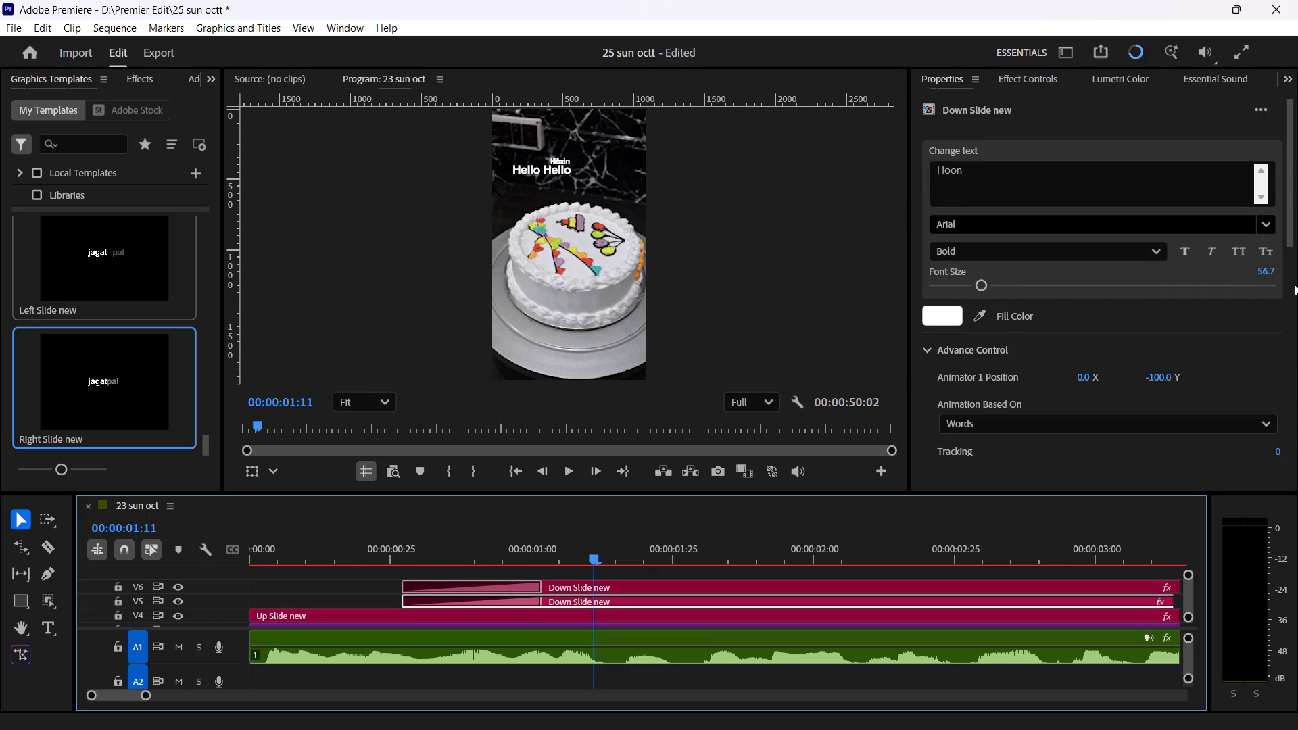
pyautogui.scroll(-13, 1297, 285)
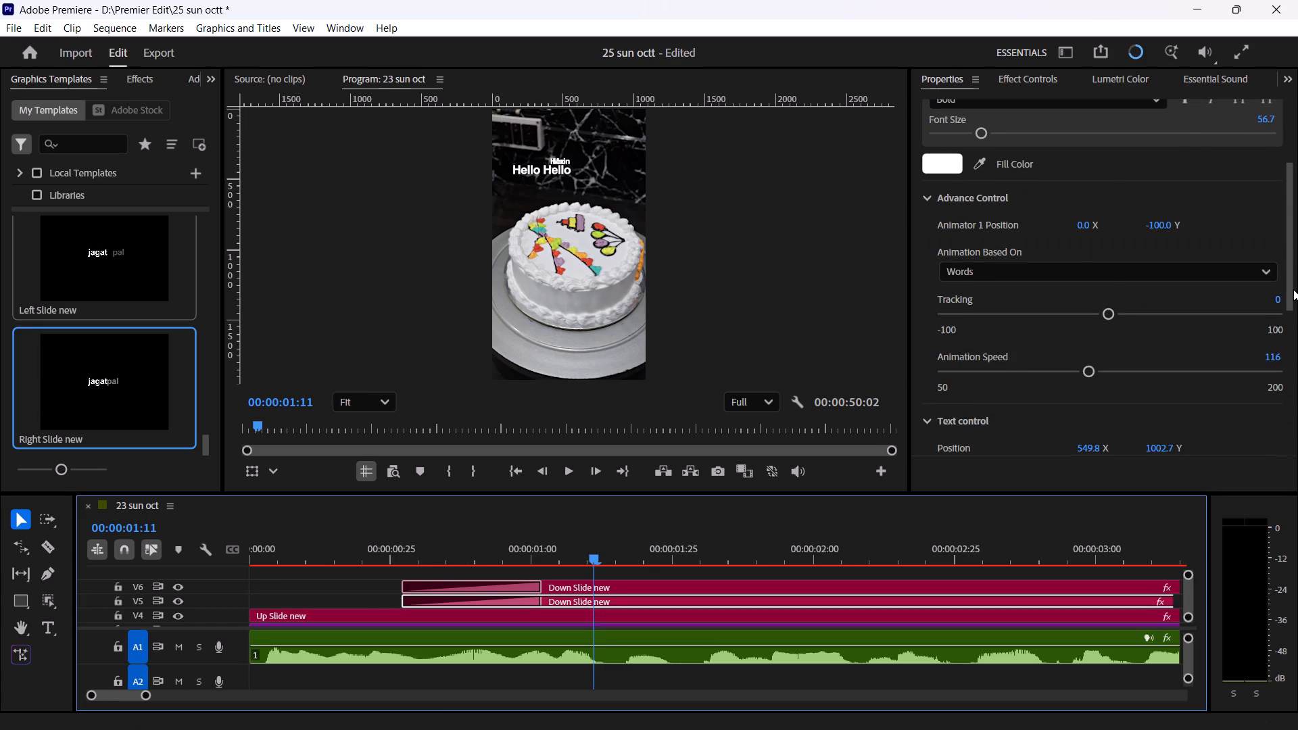
pyautogui.scroll(-5, 1291, 288)
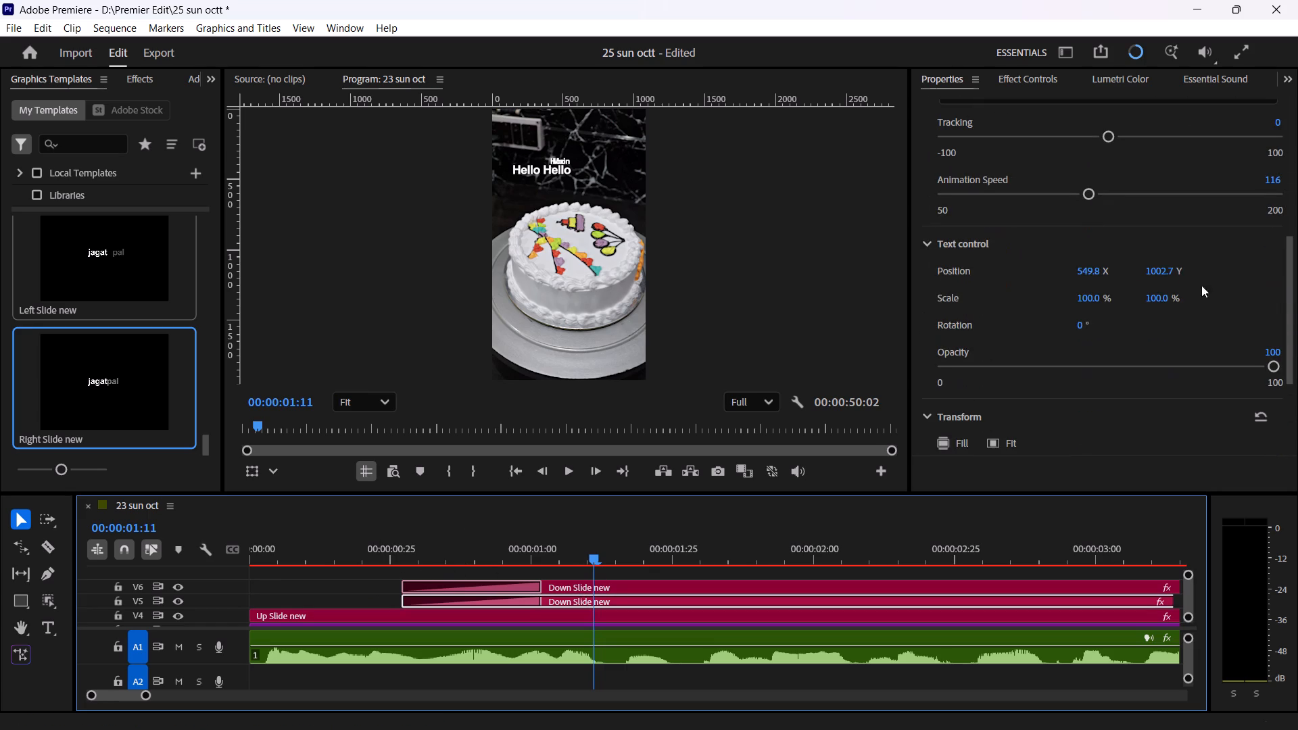
pyautogui.moveTo(1090, 269); pyautogui.dragTo(966, 281)
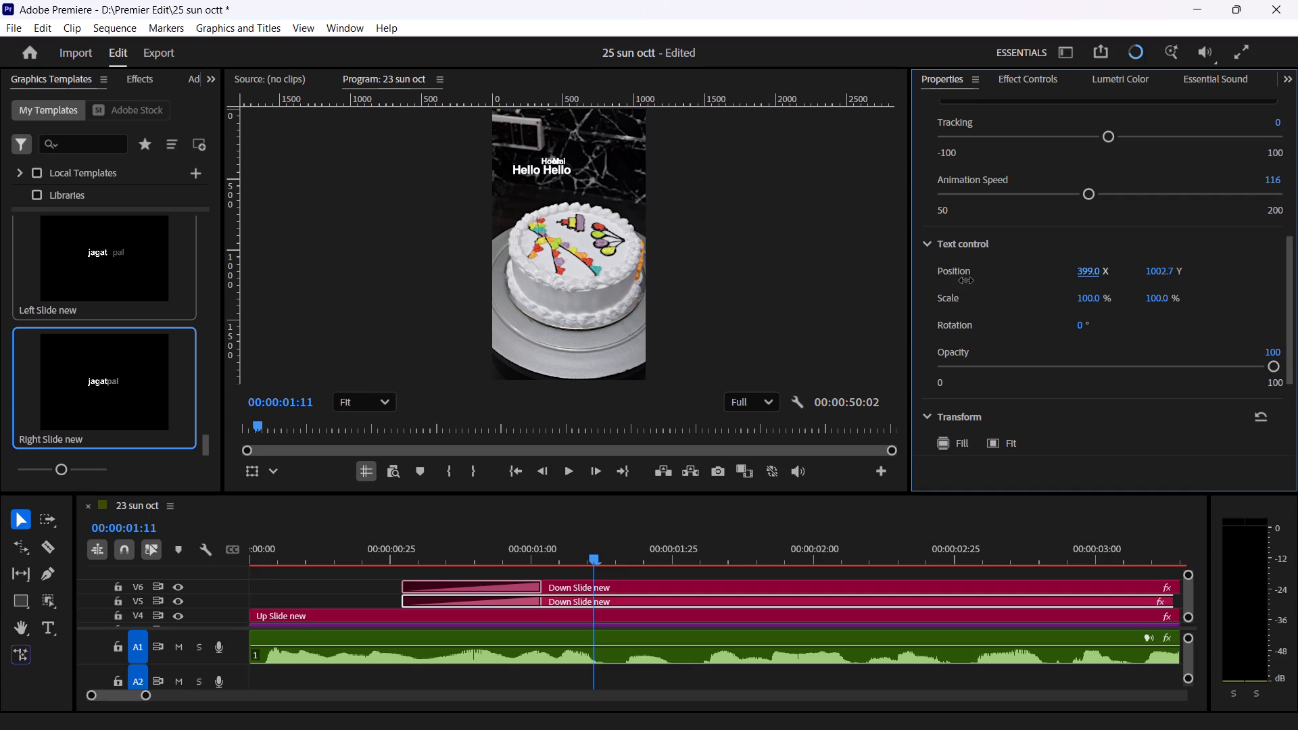
pyautogui.moveTo(966, 281); pyautogui.dragTo(972, 306)
pyautogui.moveTo(972, 306); pyautogui.dragTo(1145, 296)
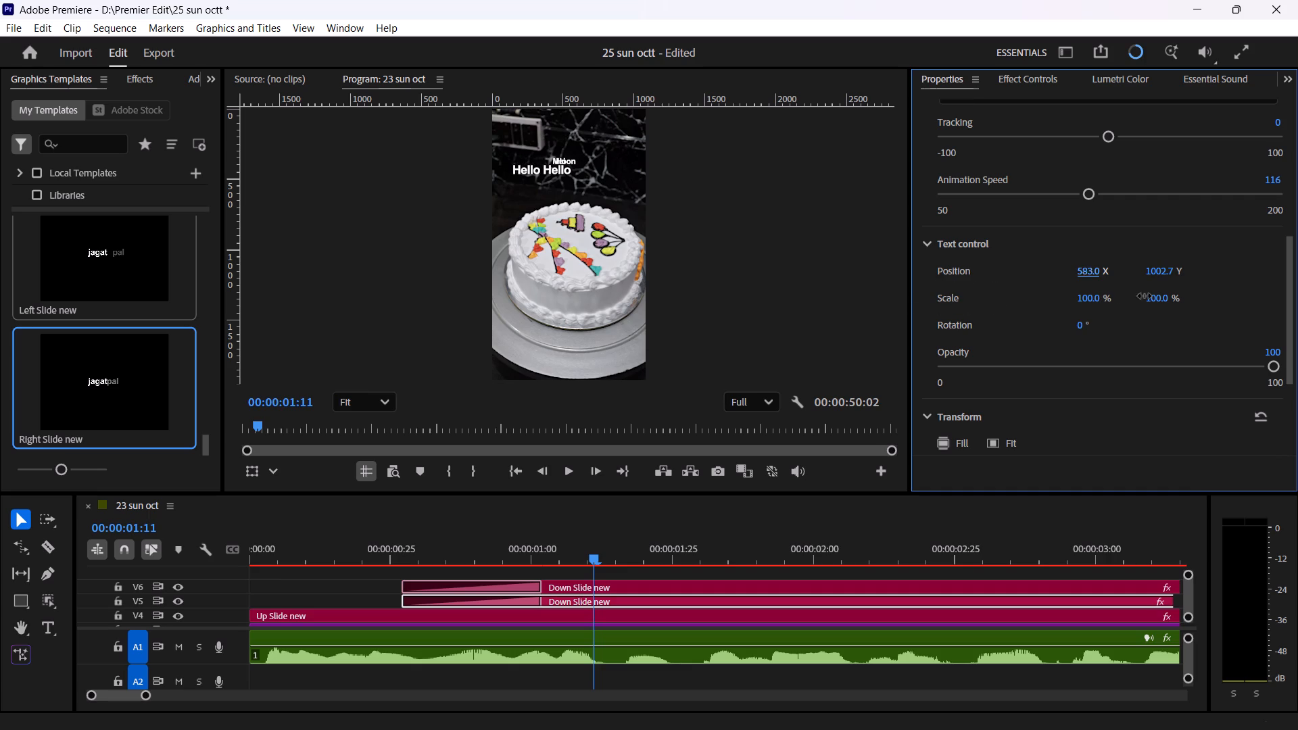
pyautogui.moveTo(1145, 296); pyautogui.dragTo(1132, 304)
pyautogui.moveTo(1167, 270); pyautogui.dragTo(1166, 265)
pyautogui.moveTo(1166, 265); pyautogui.dragTo(1167, 153)
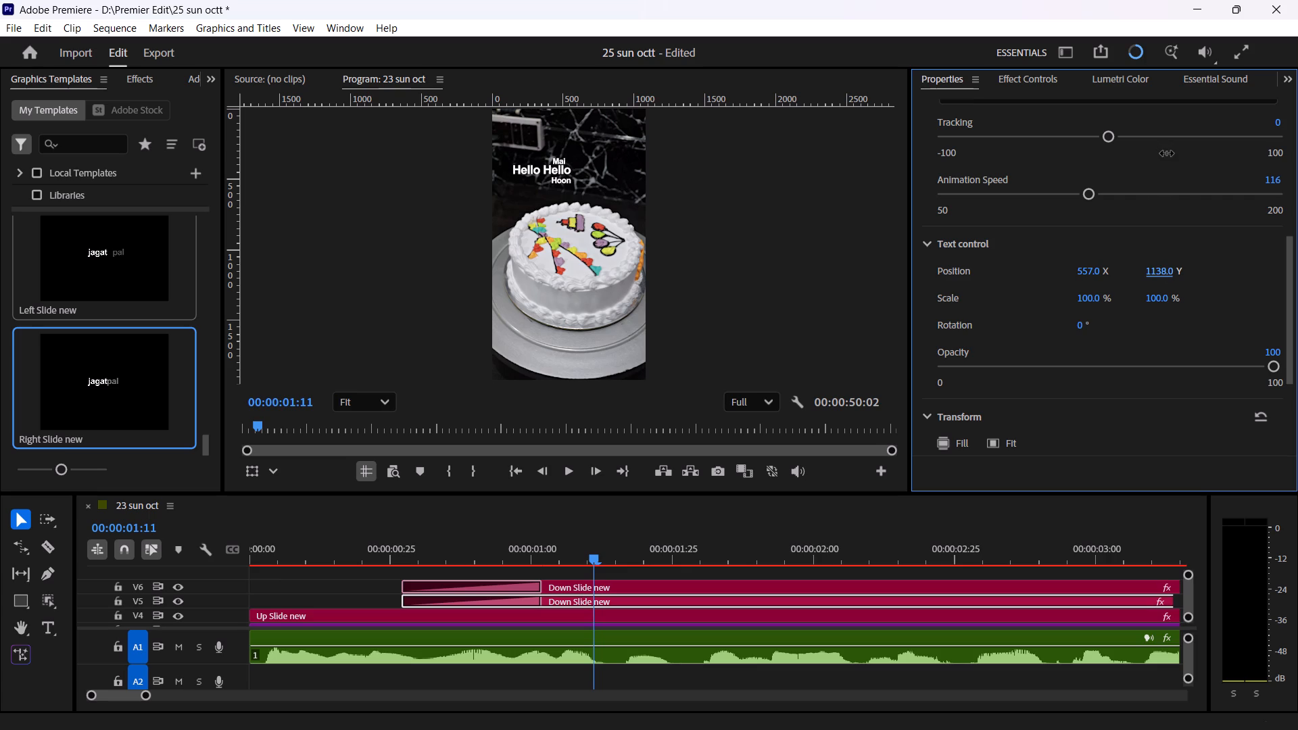
pyautogui.moveTo(1167, 153); pyautogui.dragTo(1168, 164)
pyautogui.moveTo(1099, 271); pyautogui.dragTo(1092, 276)
pyautogui.moveTo(1092, 276); pyautogui.dragTo(1091, 277)
# Move the "Mai" title on V6 above the first "Hello" by setting its text Position X to 270, and preview the titles.
pyautogui.click(712, 581)
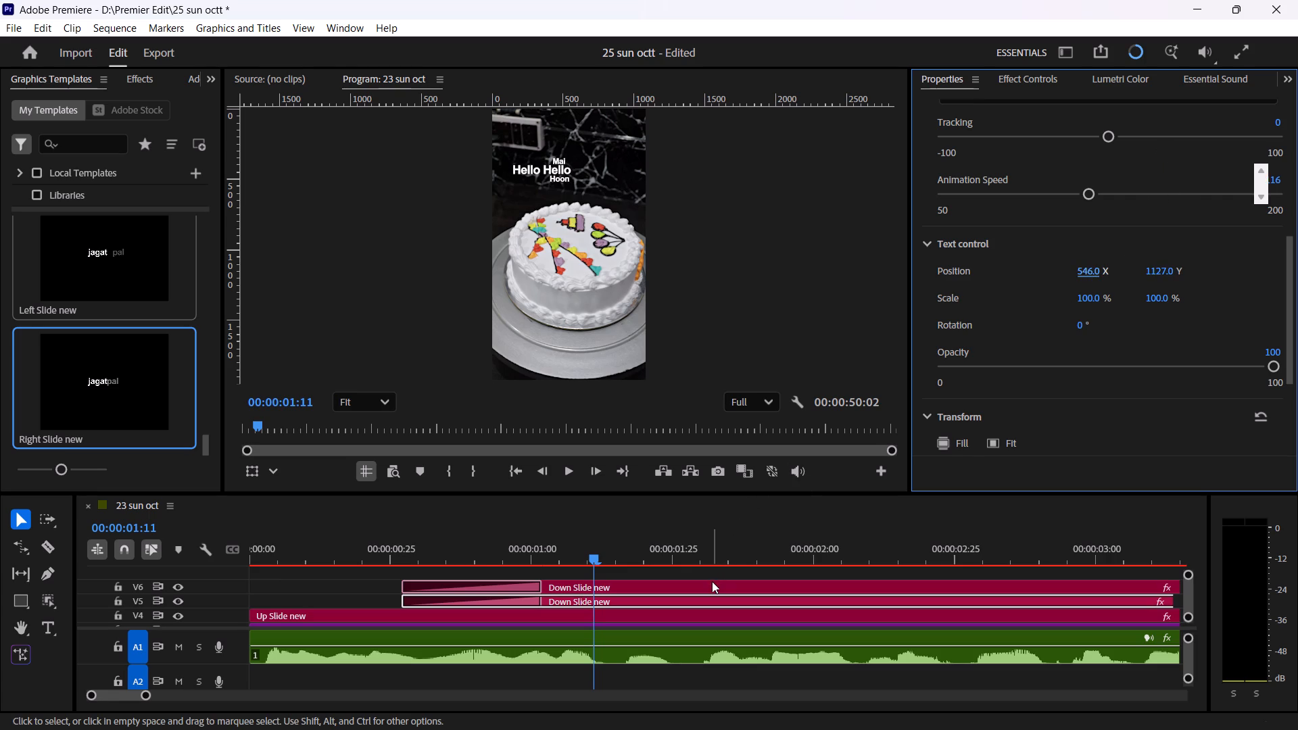
pyautogui.scroll(-10, 1297, 330)
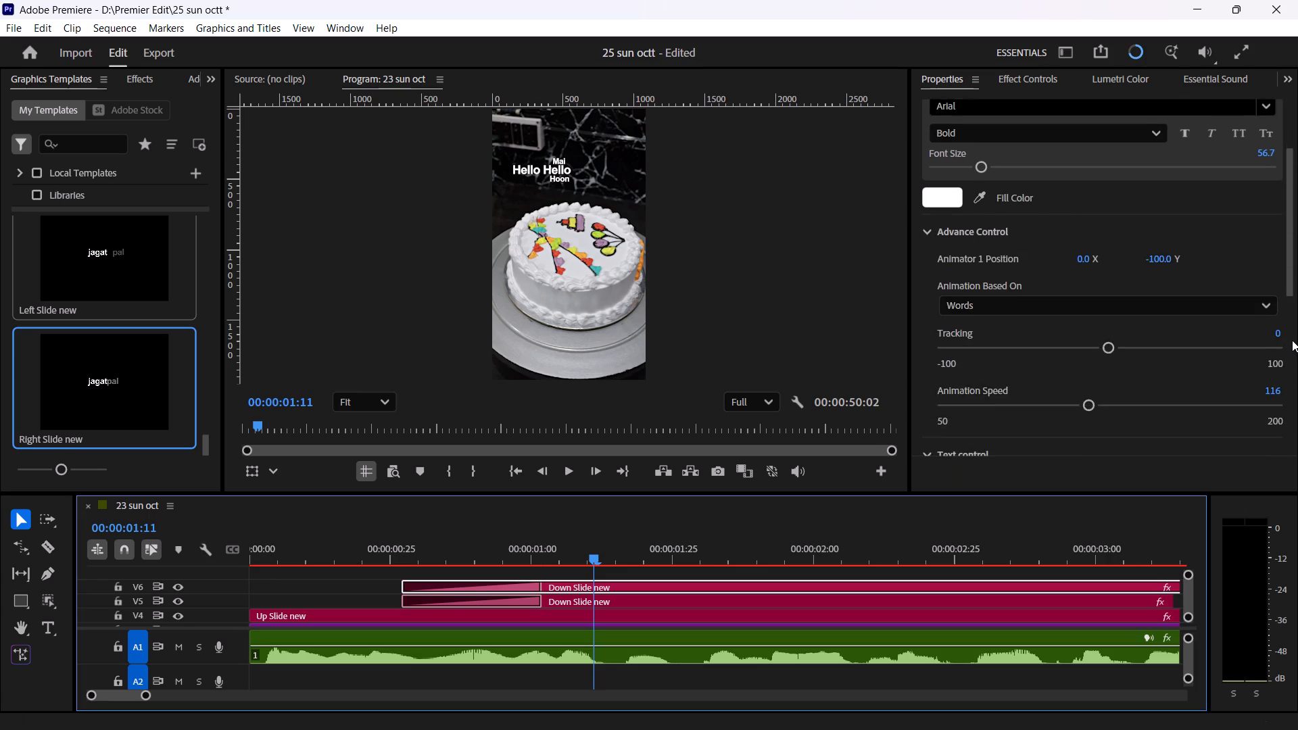
pyautogui.scroll(-8, 1292, 340)
pyautogui.moveTo(1097, 396); pyautogui.dragTo(1074, 403)
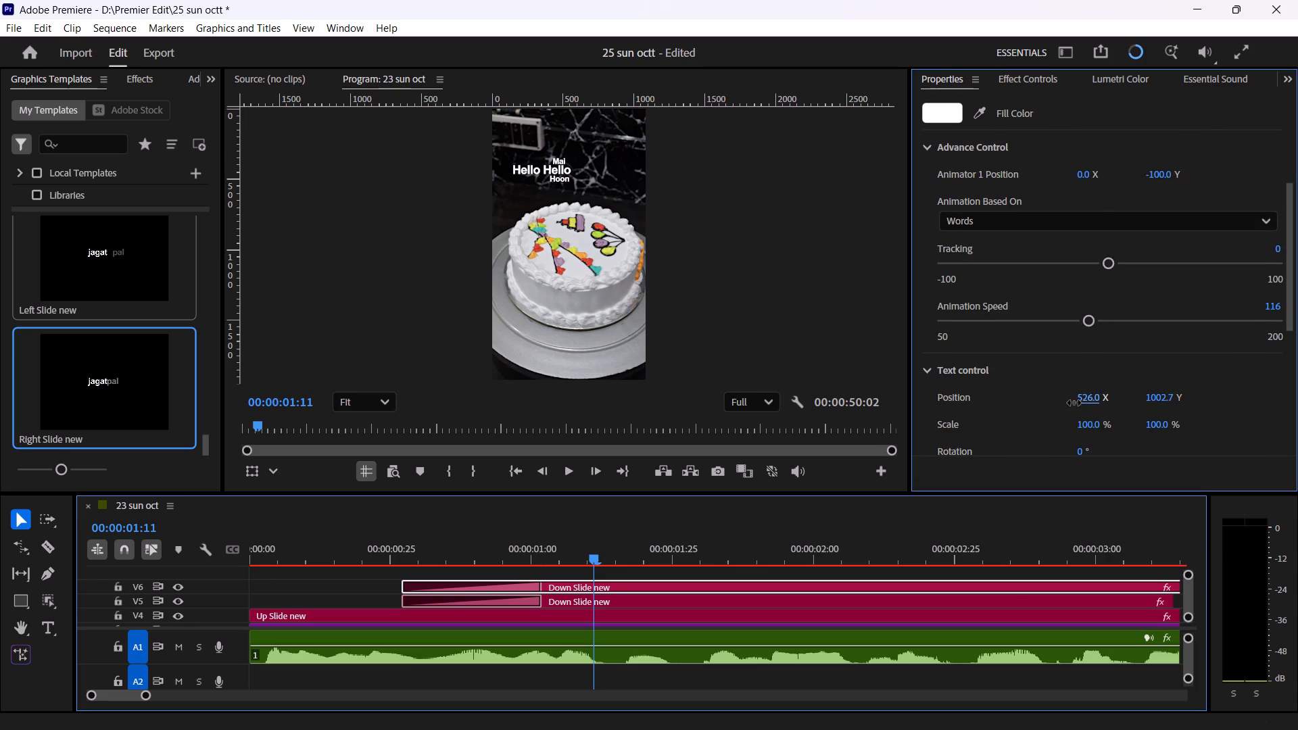
pyautogui.moveTo(1074, 403); pyautogui.dragTo(956, 440)
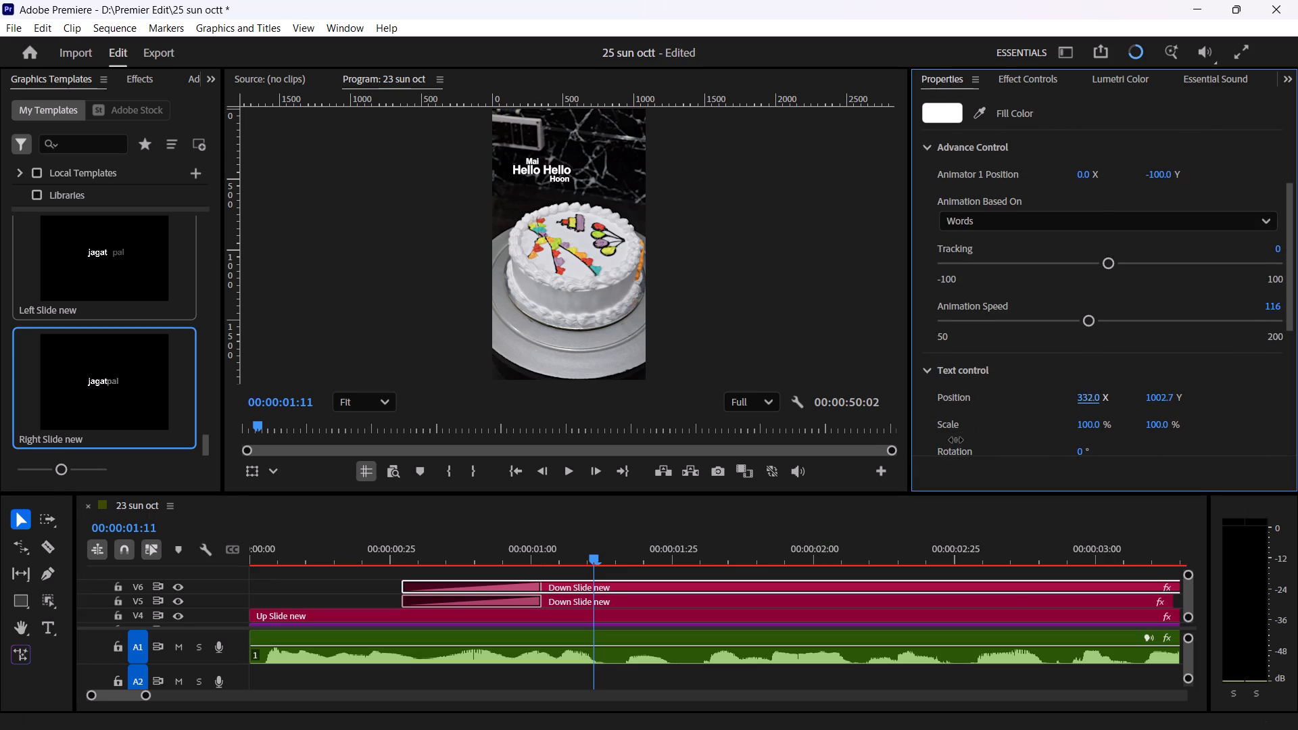
pyautogui.moveTo(956, 440); pyautogui.dragTo(920, 453)
pyautogui.moveTo(920, 453); pyautogui.dragTo(917, 454)
pyautogui.click(360, 554)
pyautogui.press('space')
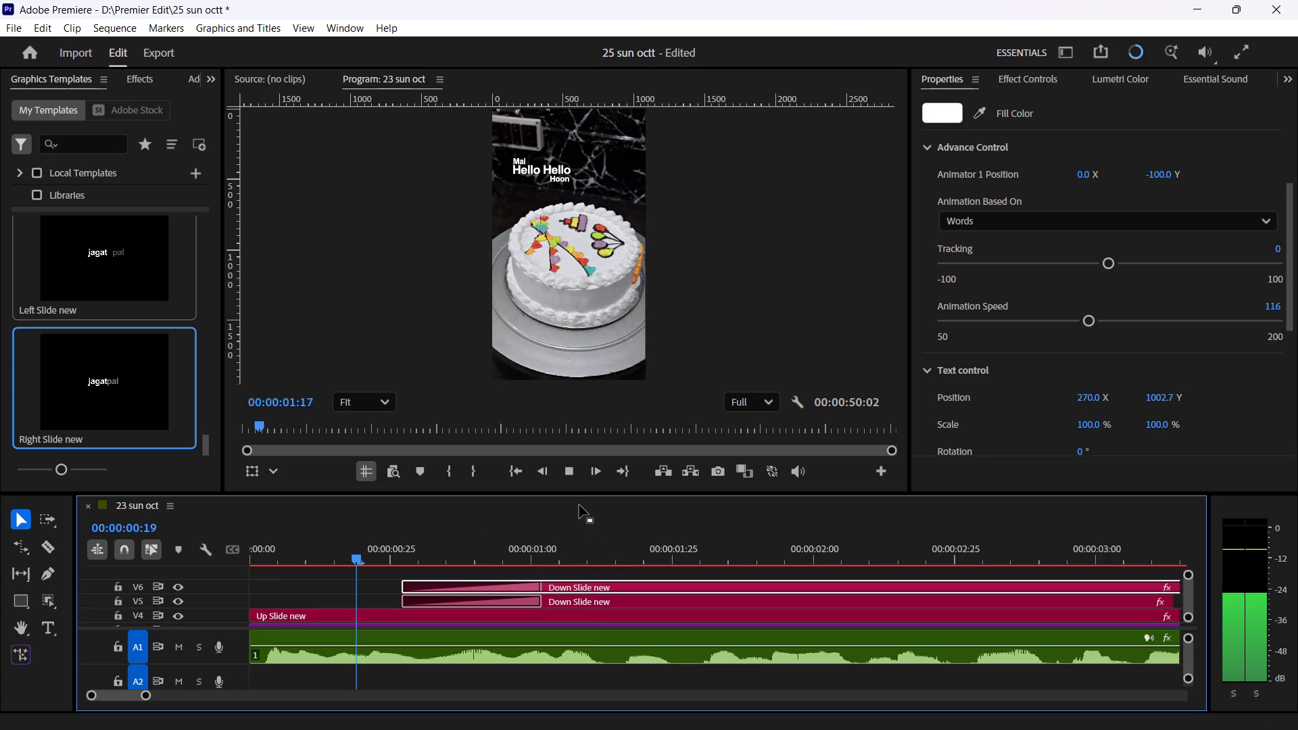
pyautogui.press('space')
pyautogui.moveTo(395, 552); pyautogui.dragTo(444, 554)
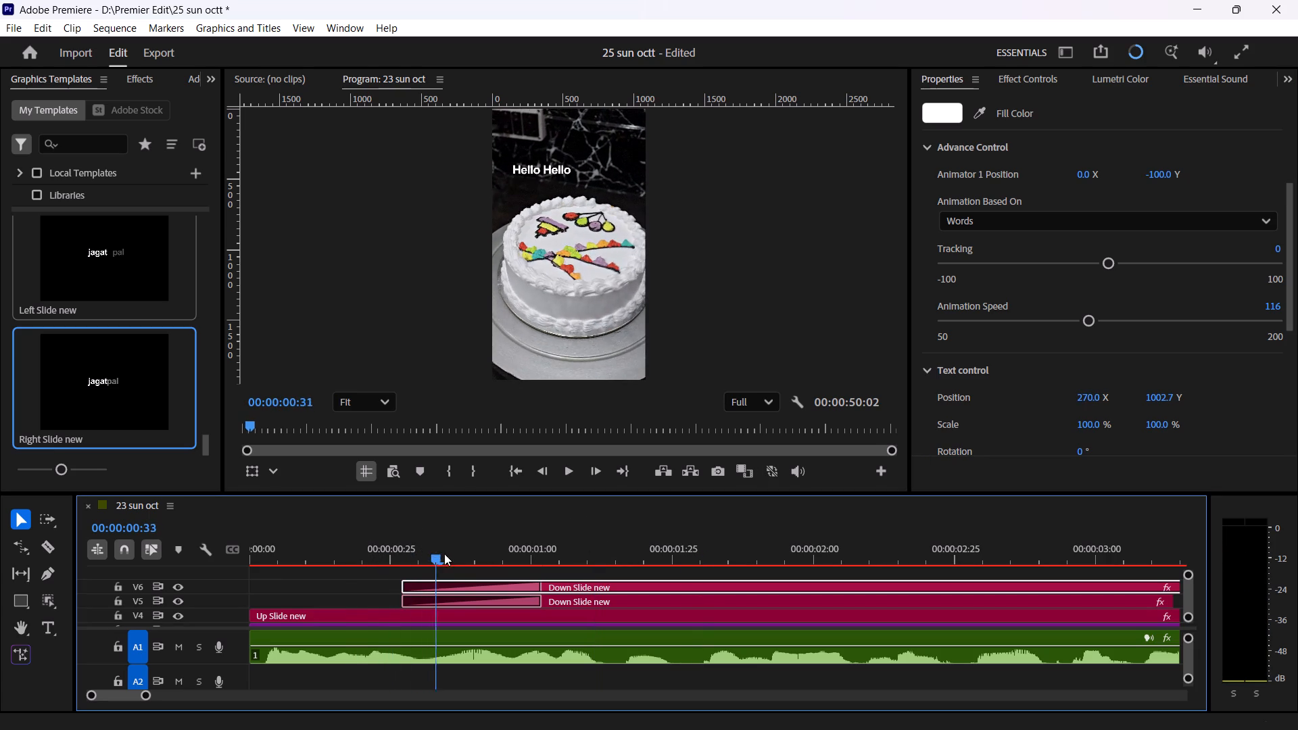
pyautogui.moveTo(444, 554); pyautogui.dragTo(503, 571)
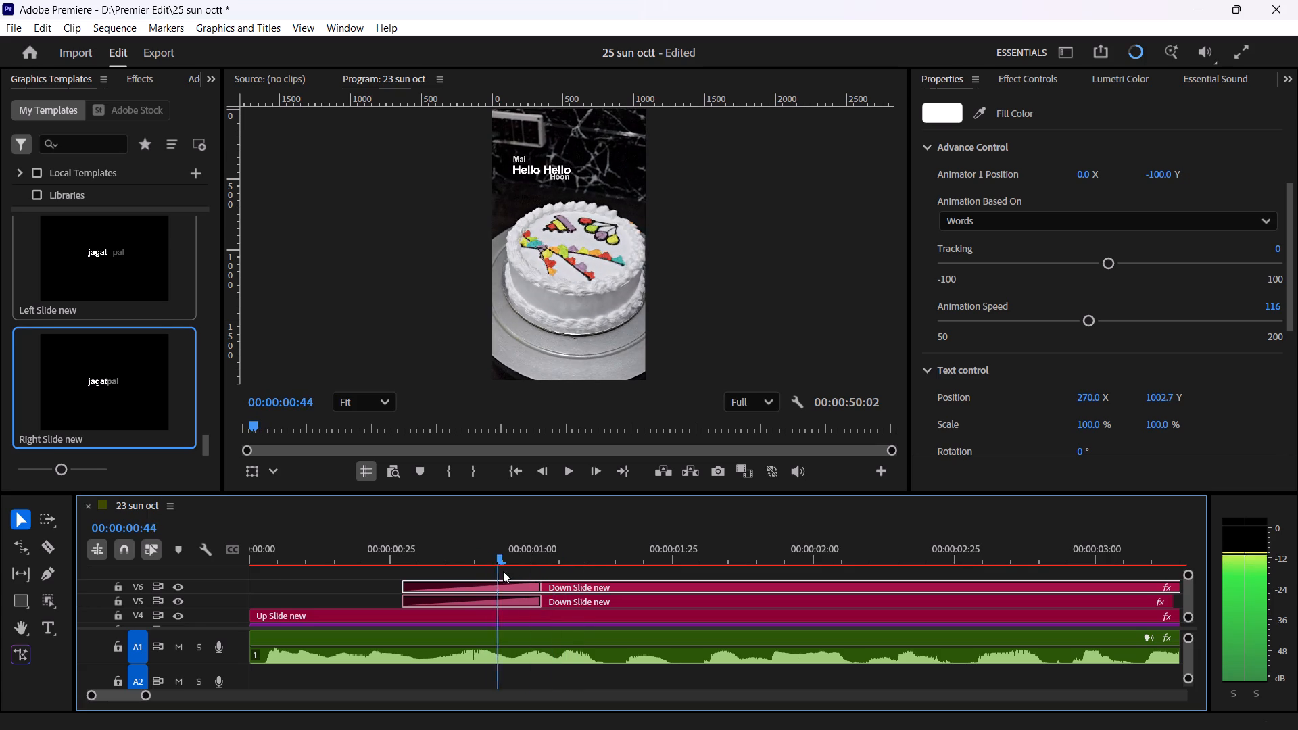
pyautogui.moveTo(503, 571); pyautogui.dragTo(372, 586)
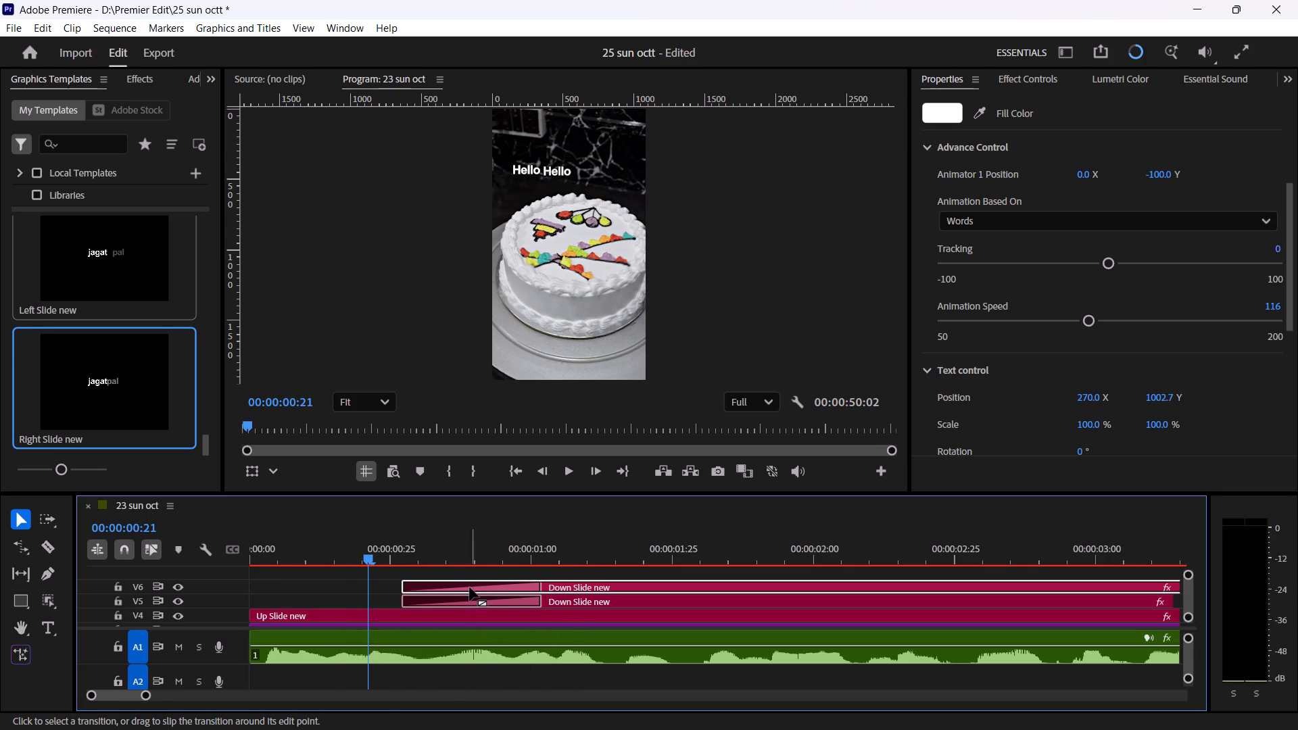
# Shift the "Hoon" title clip on V5 about three frames later than the "Mai" clip and preview the staggered animation.
pyautogui.scroll(13, 1297, 318)
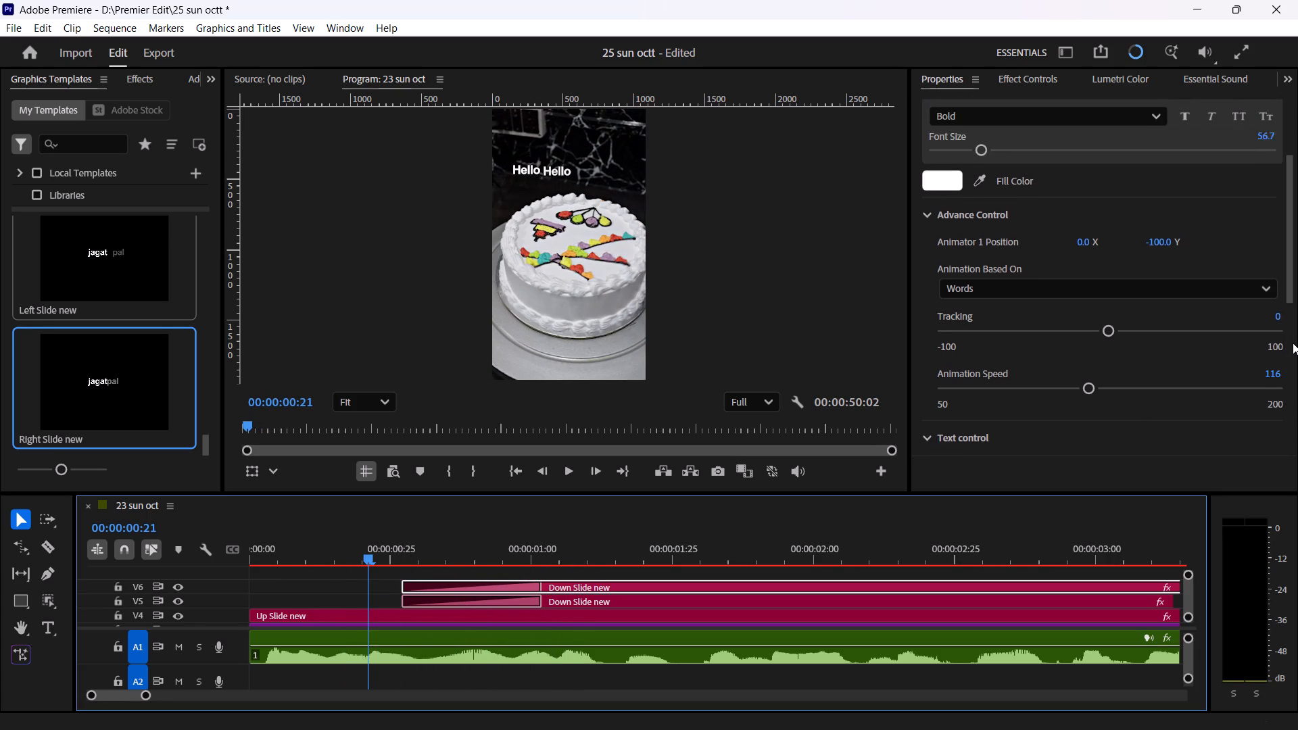
pyautogui.scroll(4, 1293, 343)
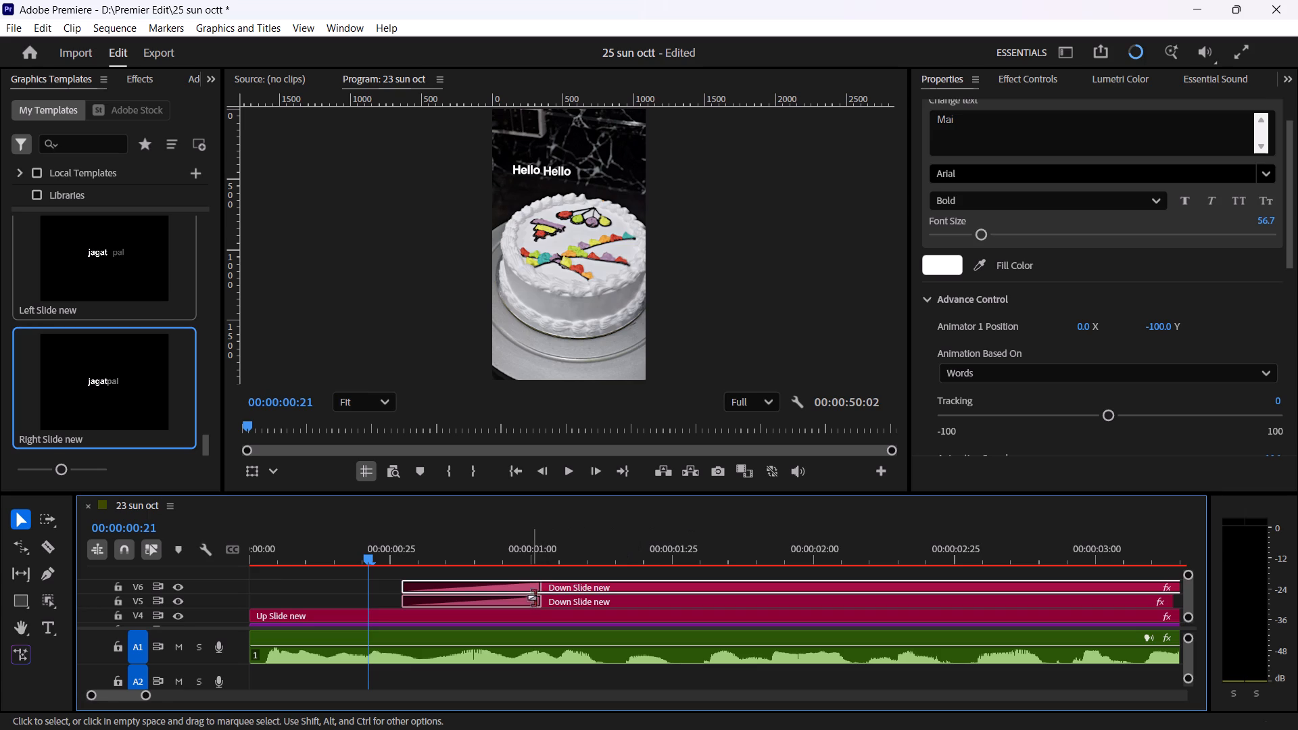
pyautogui.click(552, 599)
pyautogui.moveTo(580, 600); pyautogui.dragTo(589, 600)
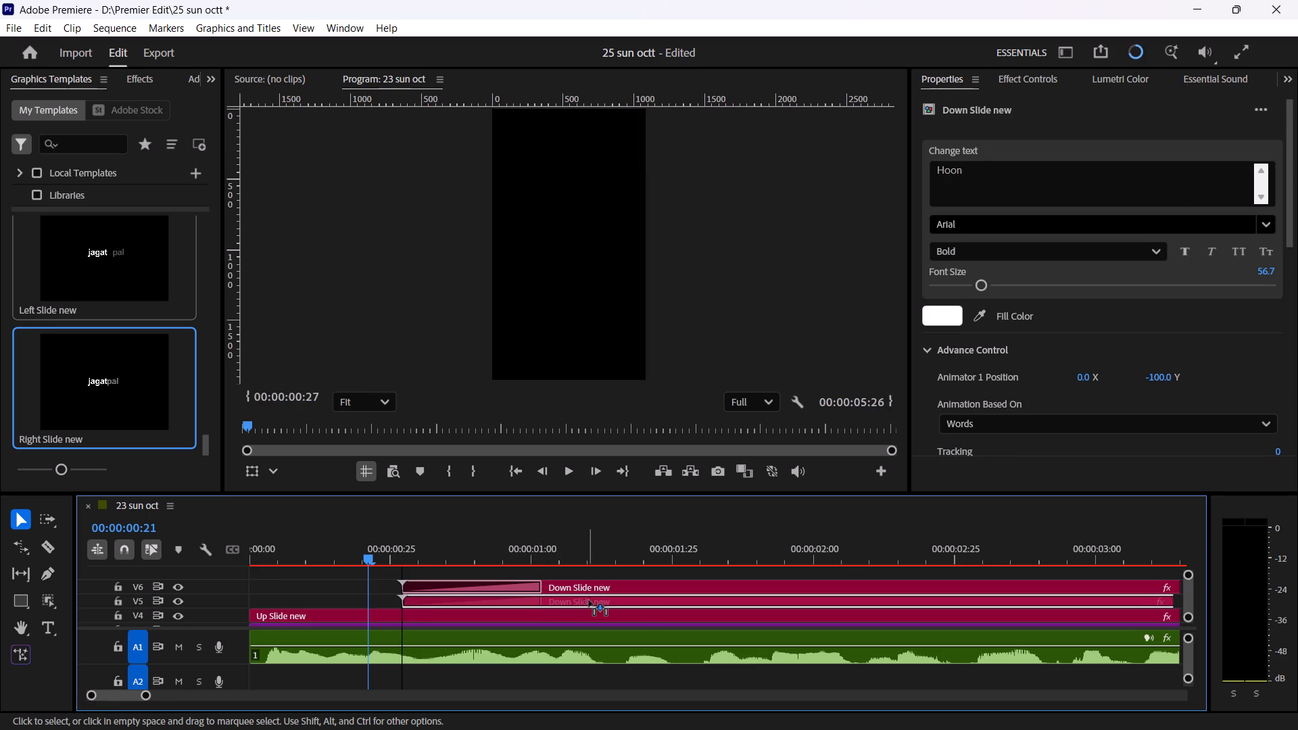
pyautogui.moveTo(589, 600); pyautogui.dragTo(597, 602)
pyautogui.press('space')
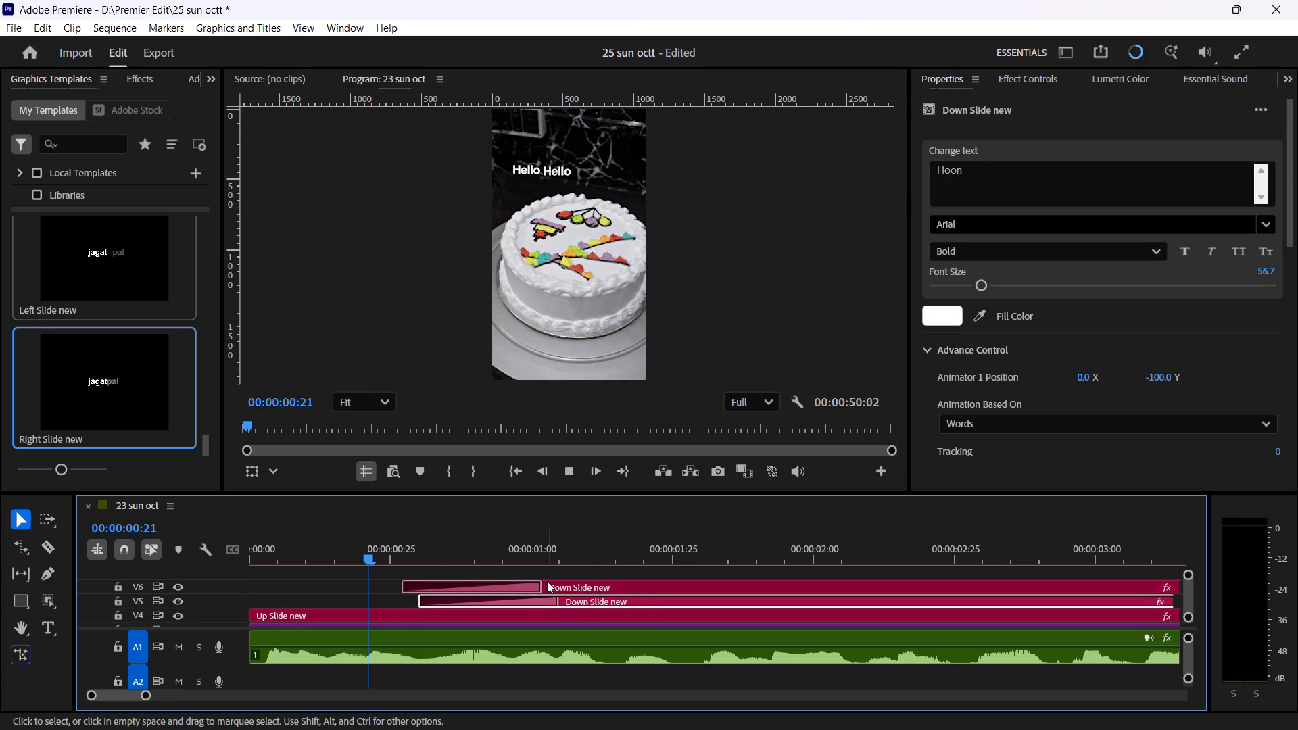
pyautogui.press('space')
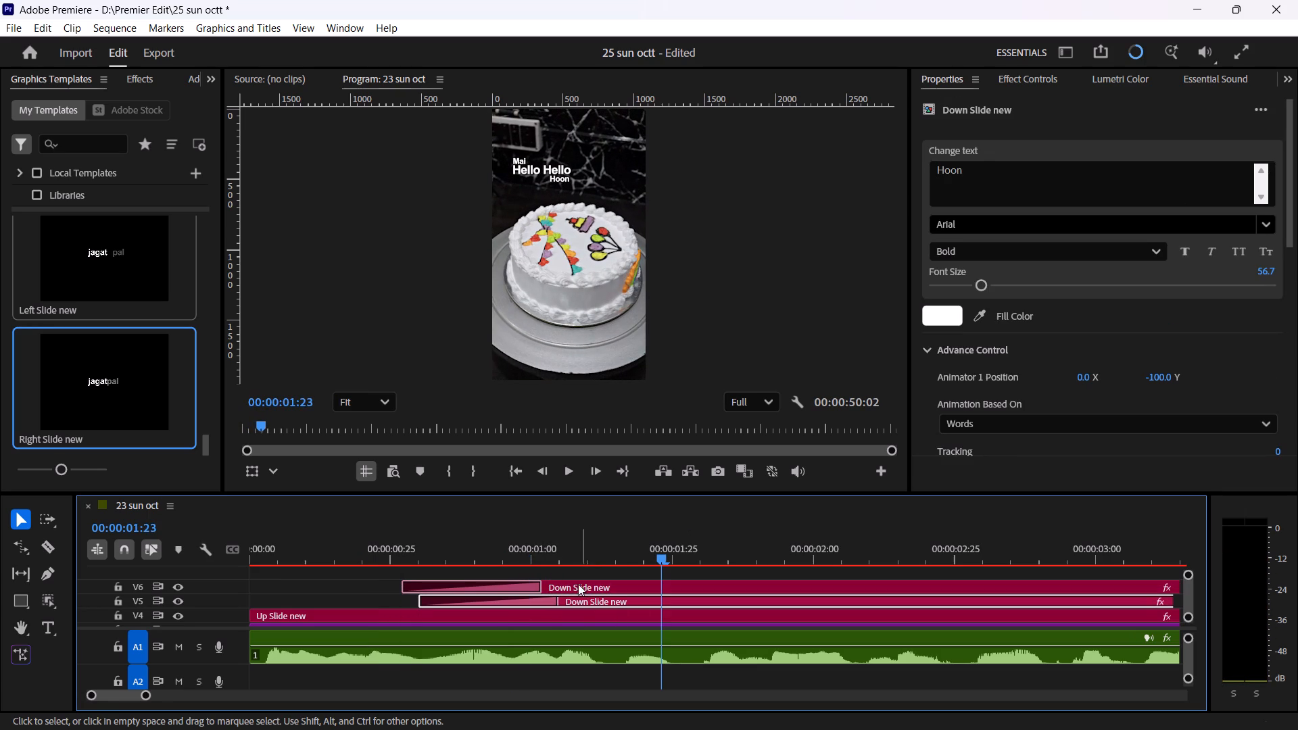
pyautogui.moveTo(652, 550); pyautogui.dragTo(463, 583)
pyautogui.press('space')
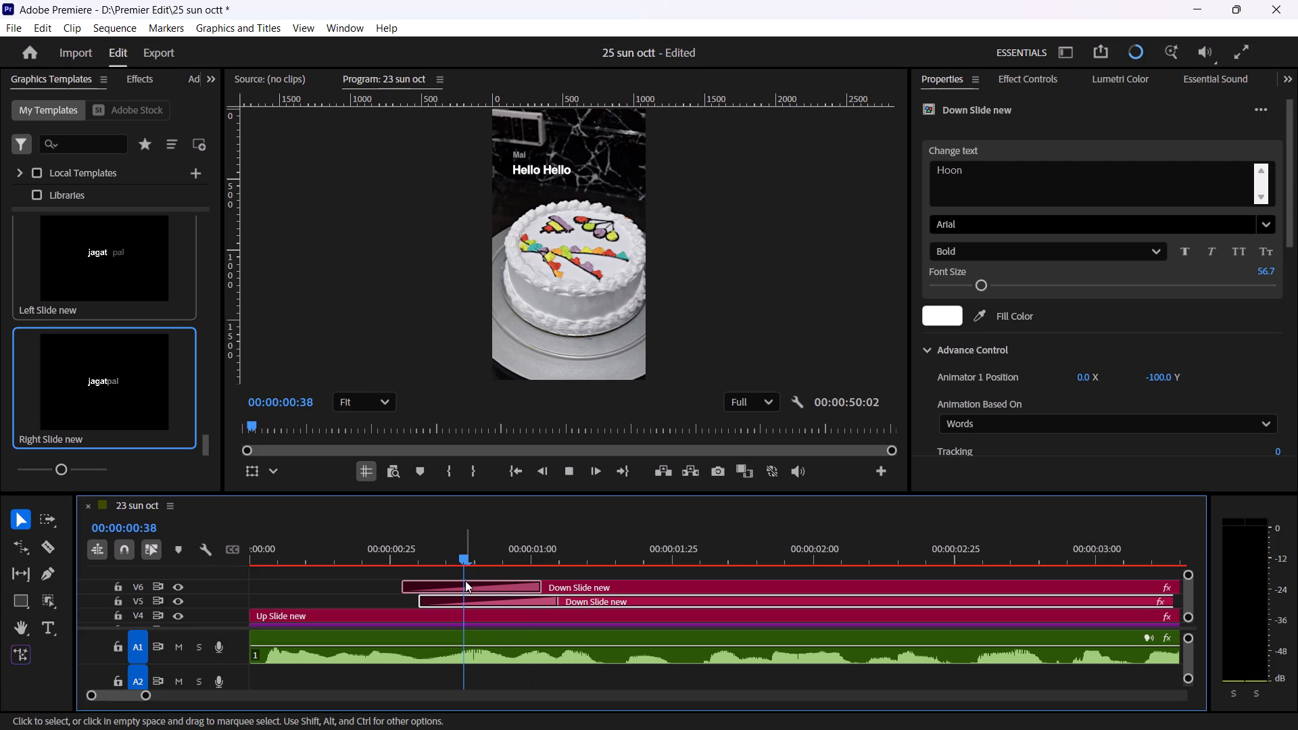
pyautogui.press('space')
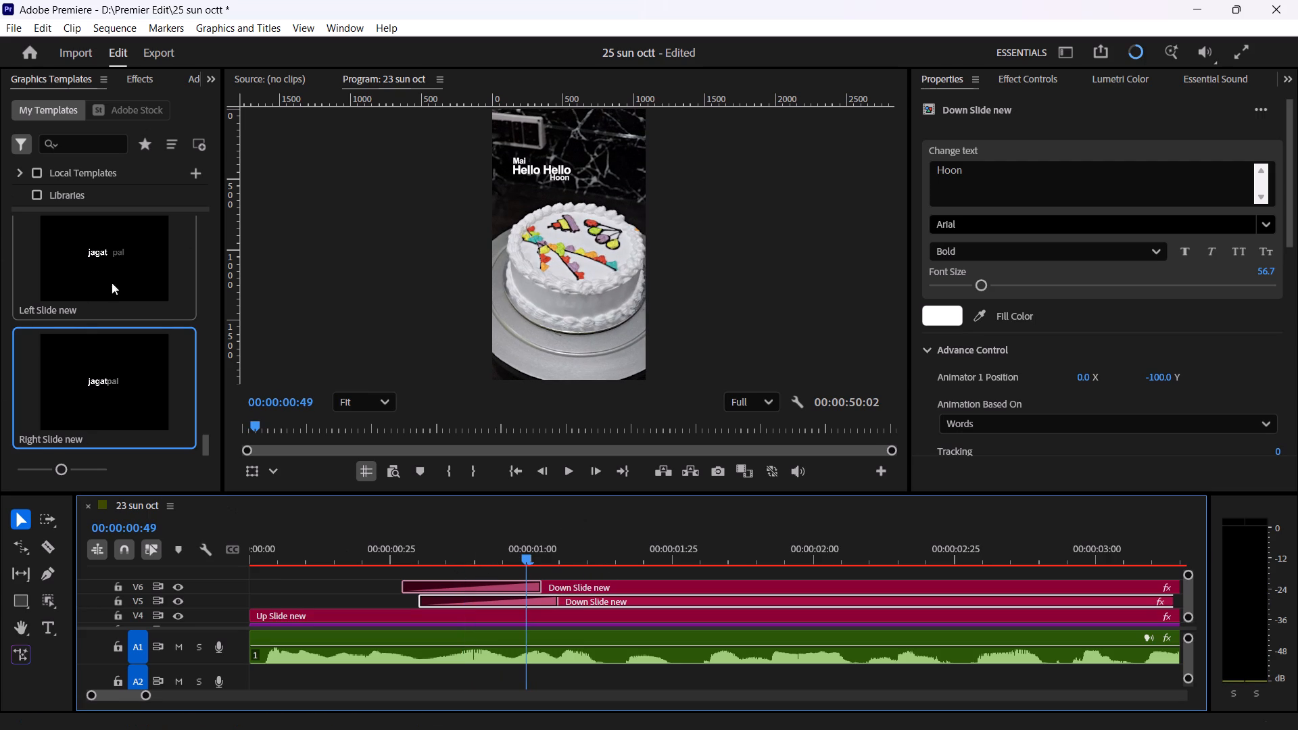
# Add the Gradient master blue title template on a new V7 track, starting at about 00:00:00:46.
pyautogui.scroll(-11, 74, 321)
pyautogui.moveTo(203, 447); pyautogui.dragTo(200, 450)
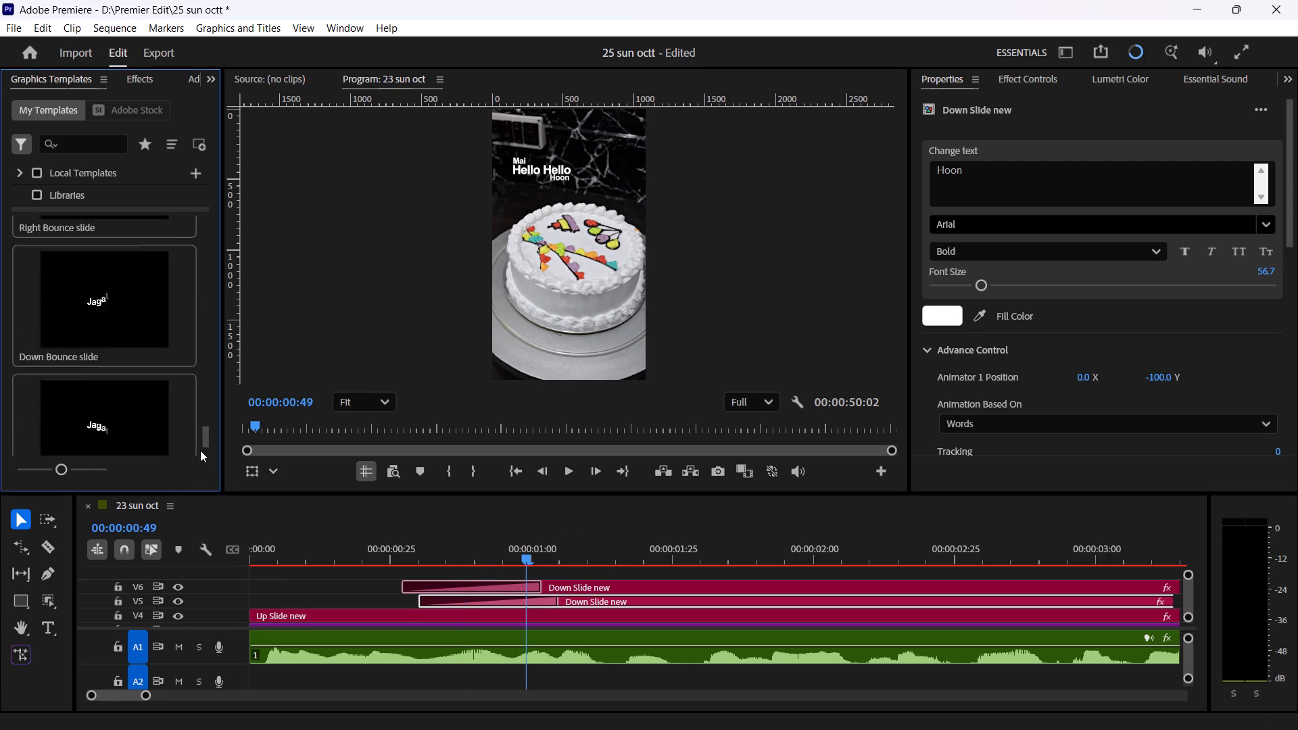
pyautogui.moveTo(200, 450); pyautogui.dragTo(197, 427)
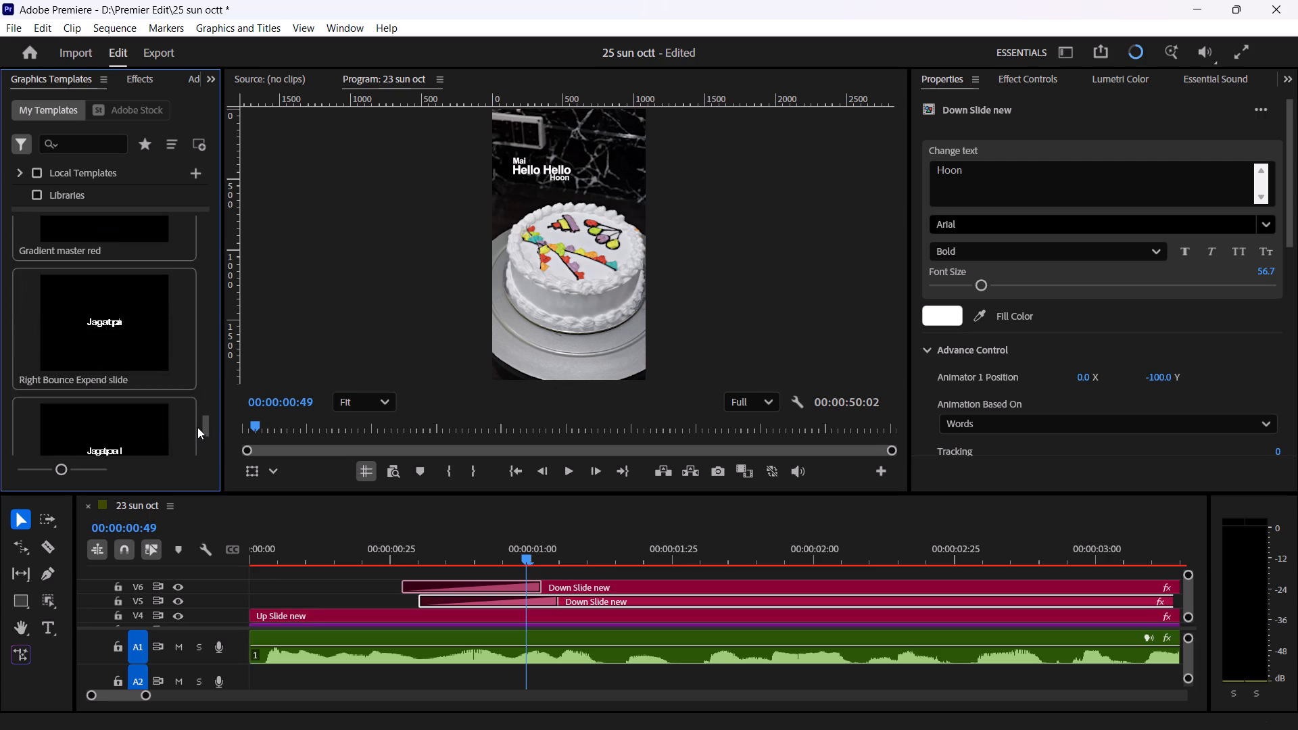
pyautogui.moveTo(197, 427); pyautogui.dragTo(197, 424)
pyautogui.moveTo(93, 292); pyautogui.dragTo(547, 573)
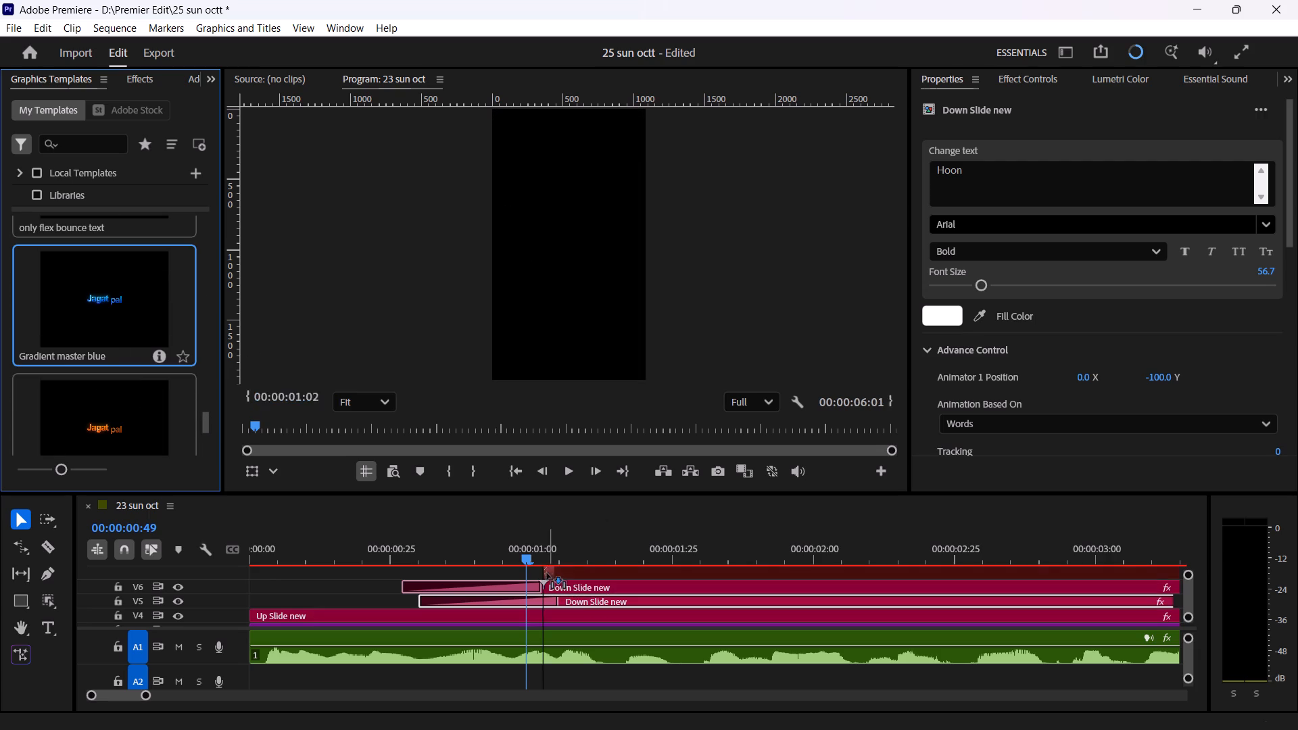
pyautogui.moveTo(547, 573); pyautogui.dragTo(512, 571)
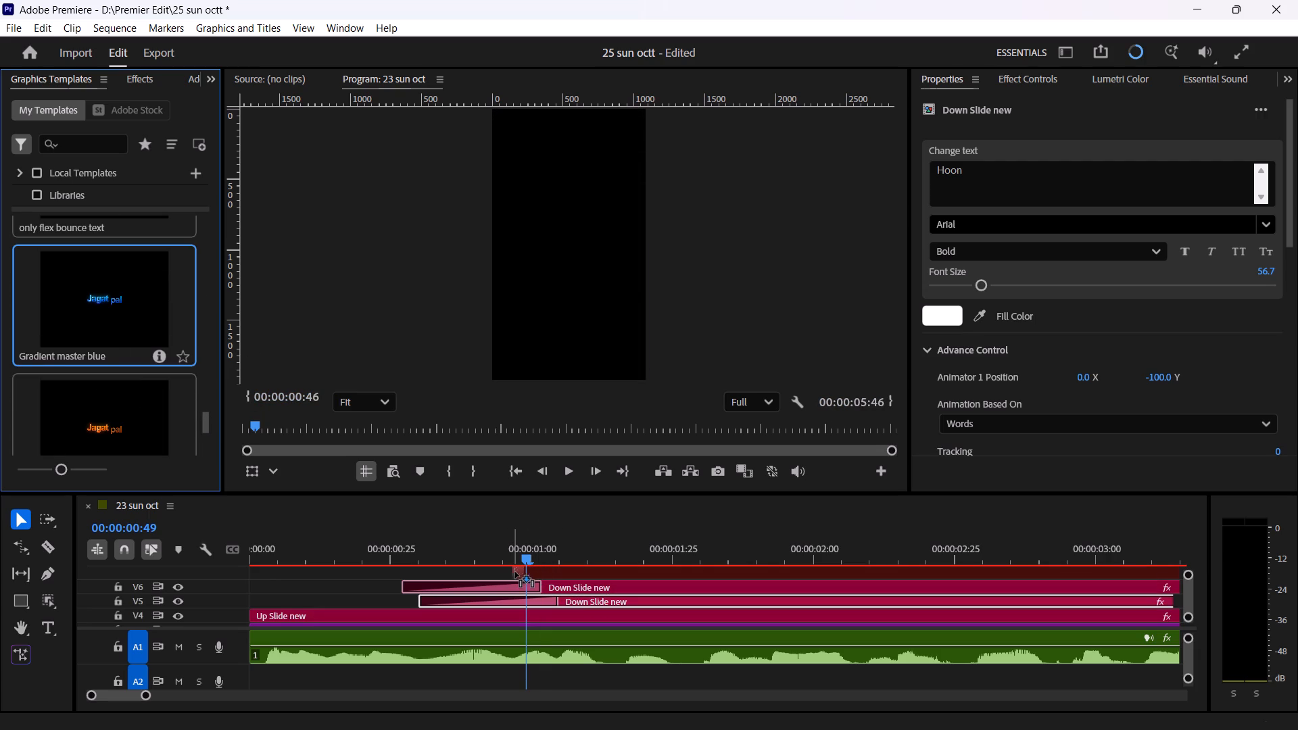
pyautogui.click(531, 568)
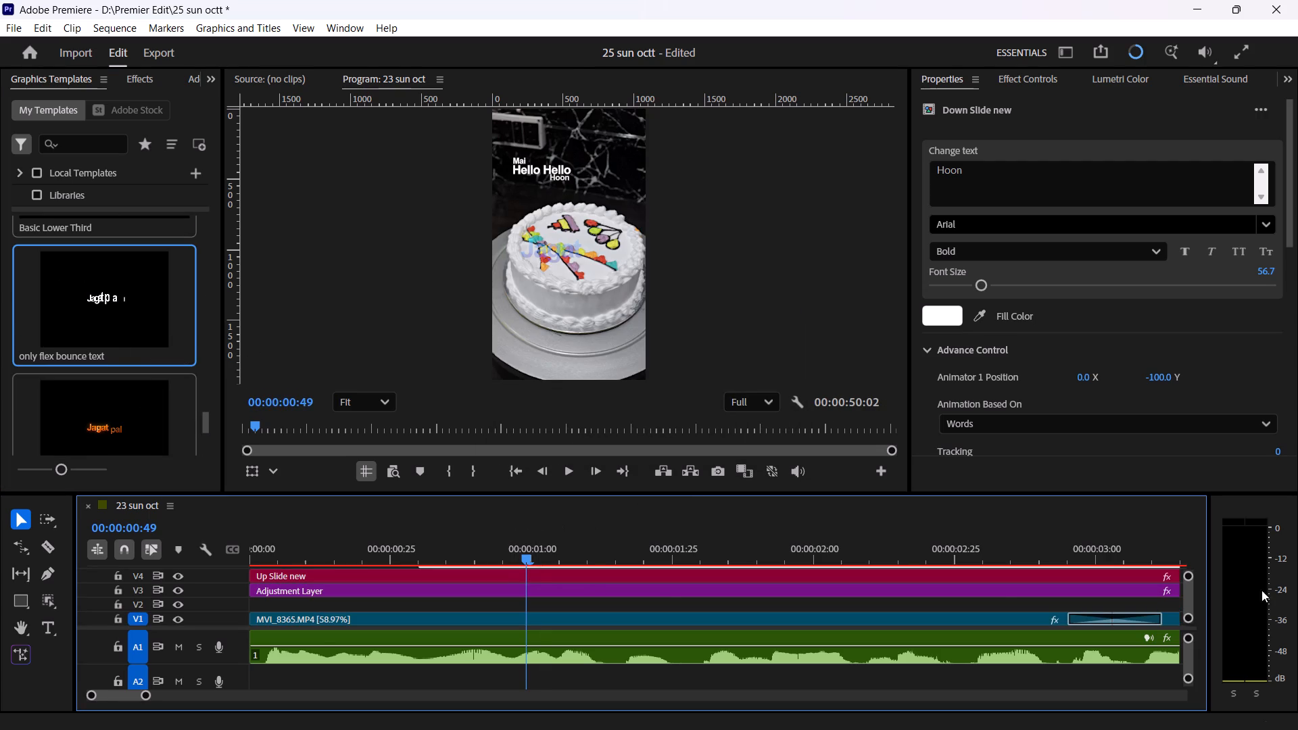
pyautogui.moveTo(1184, 597); pyautogui.dragTo(1190, 594)
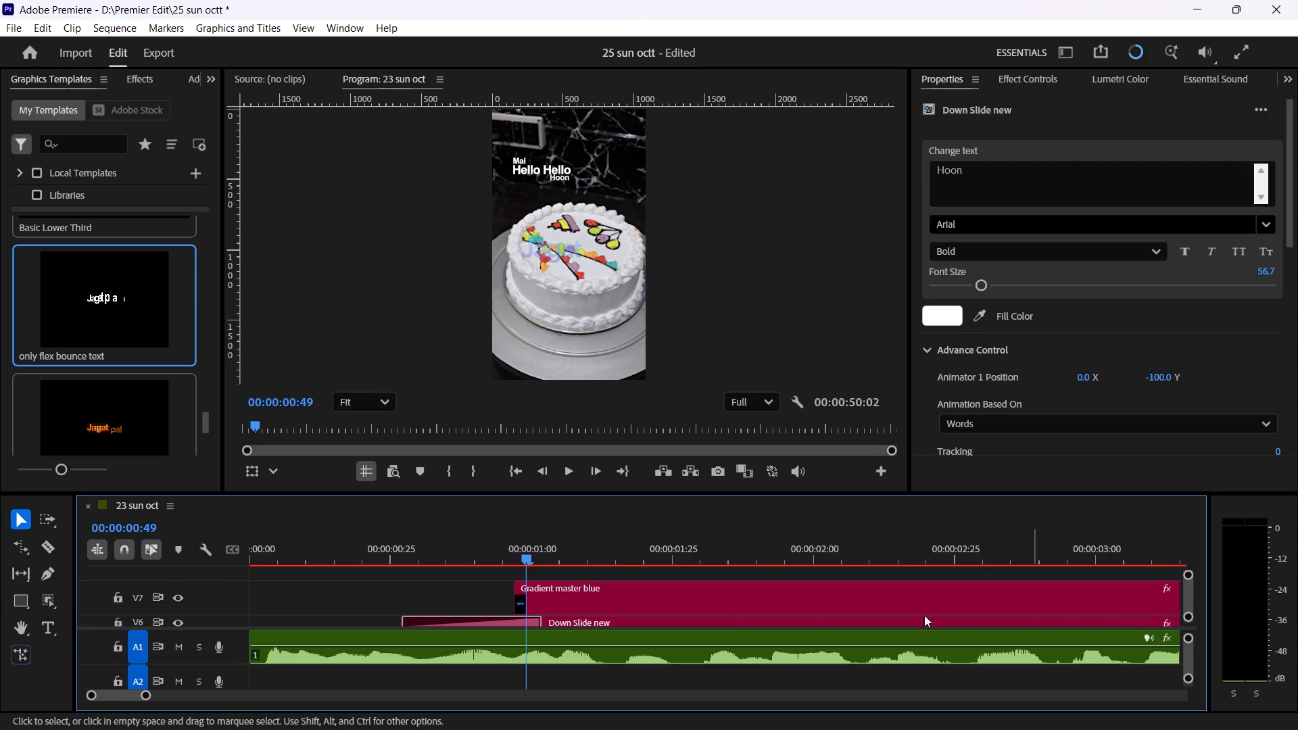
# Replace the placeholder text of the Gradient master blue title on V7 with "Jyoti".
pyautogui.click(573, 598)
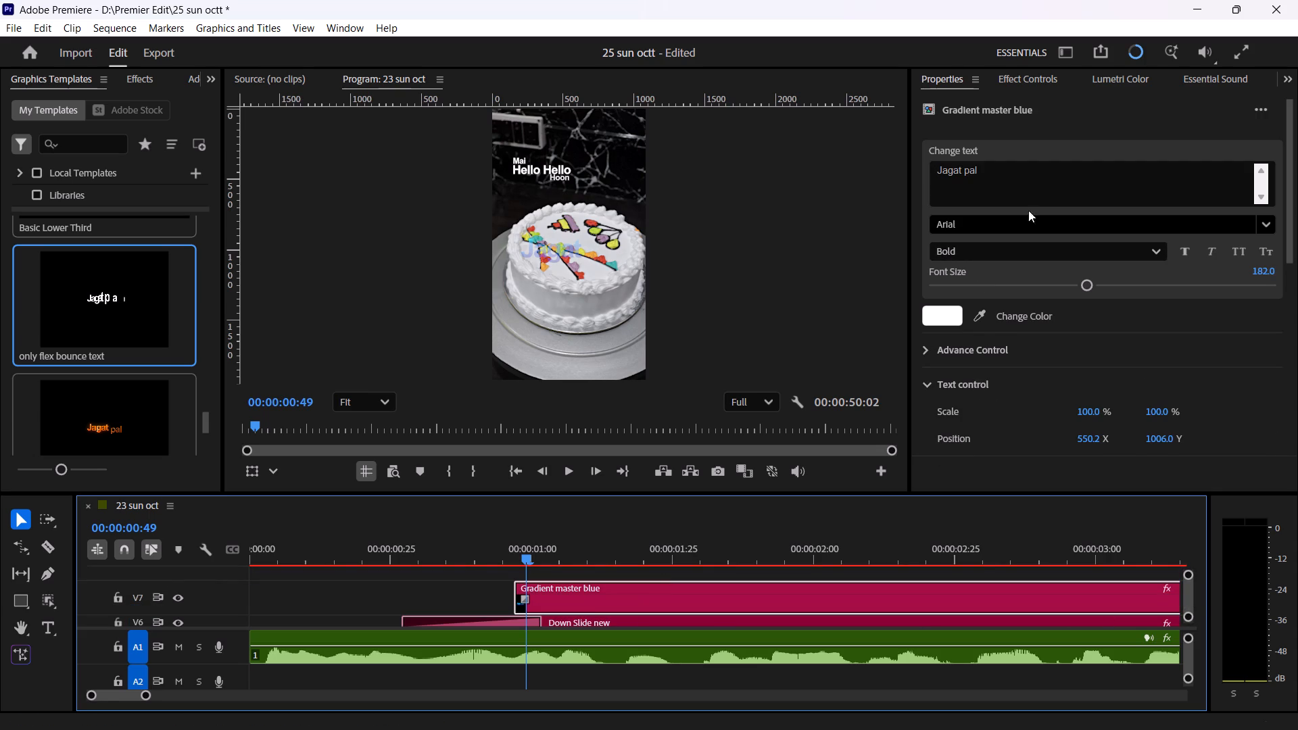
pyautogui.moveTo(1005, 170); pyautogui.dragTo(833, 193)
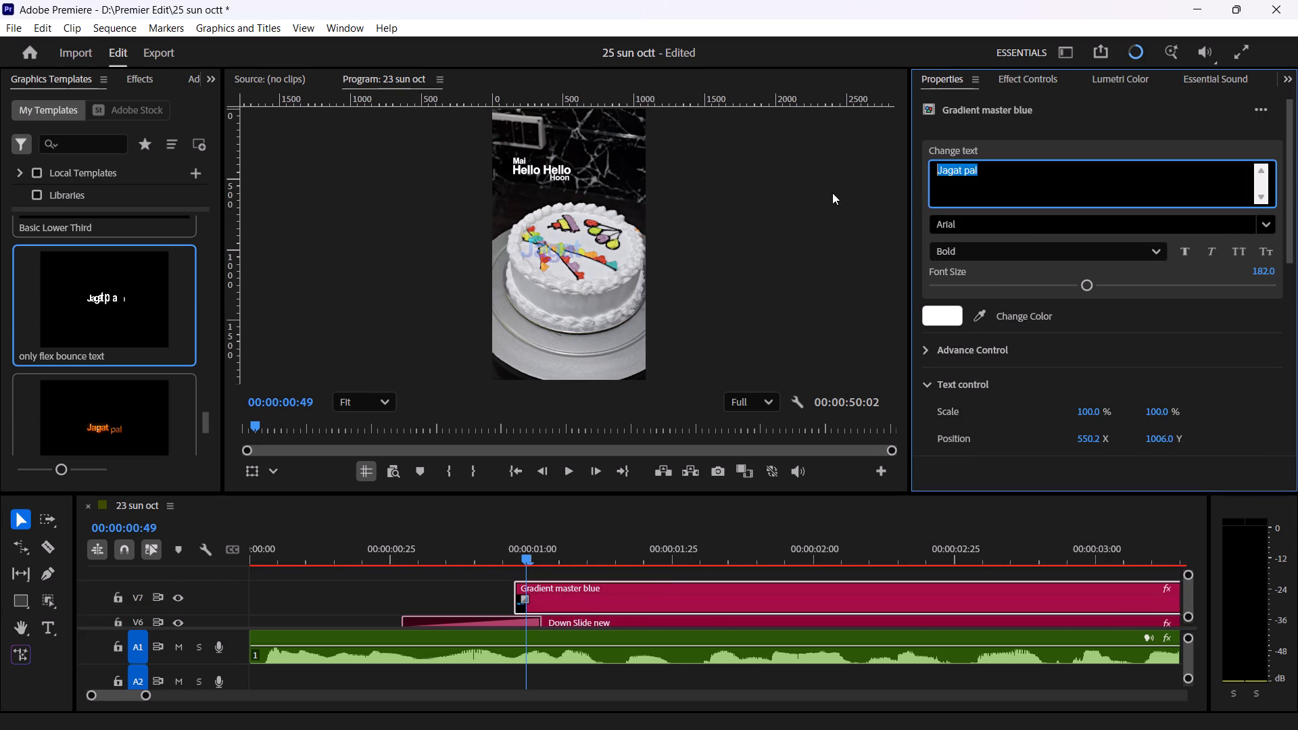
pyautogui.write('Jy')
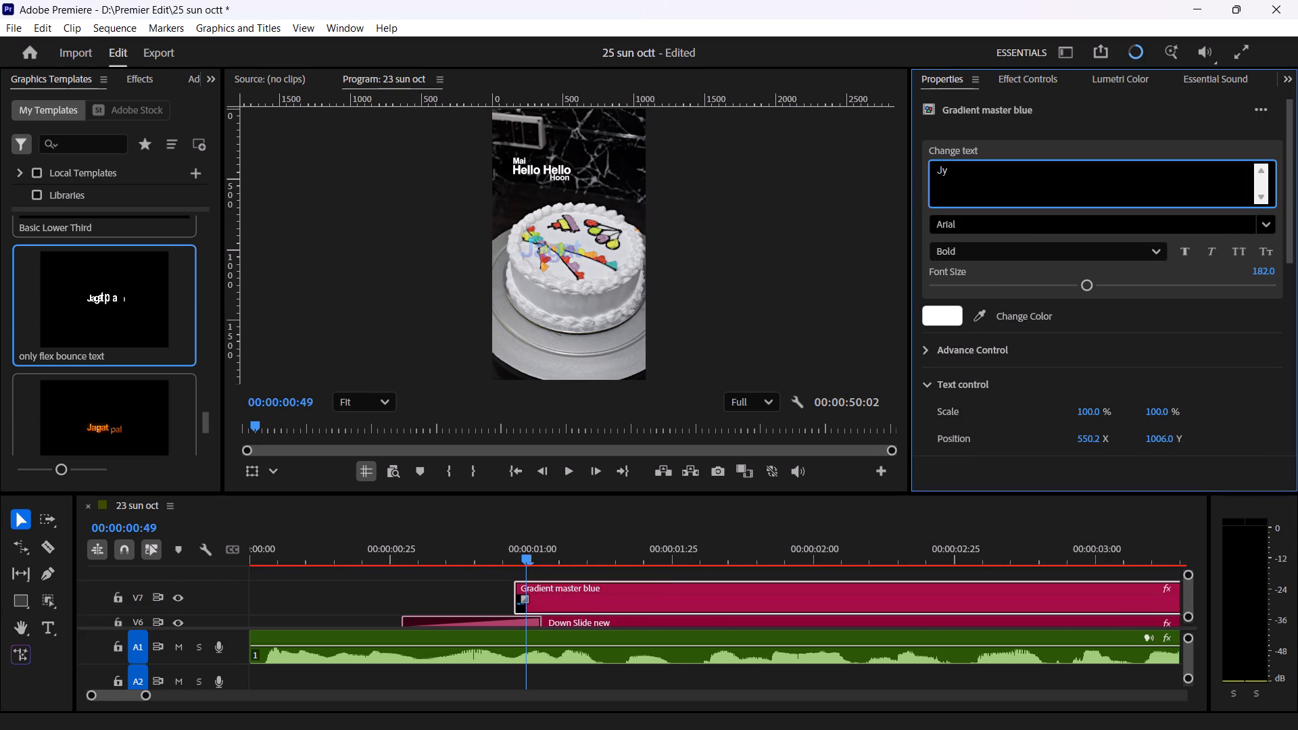
pyautogui.write('oti')
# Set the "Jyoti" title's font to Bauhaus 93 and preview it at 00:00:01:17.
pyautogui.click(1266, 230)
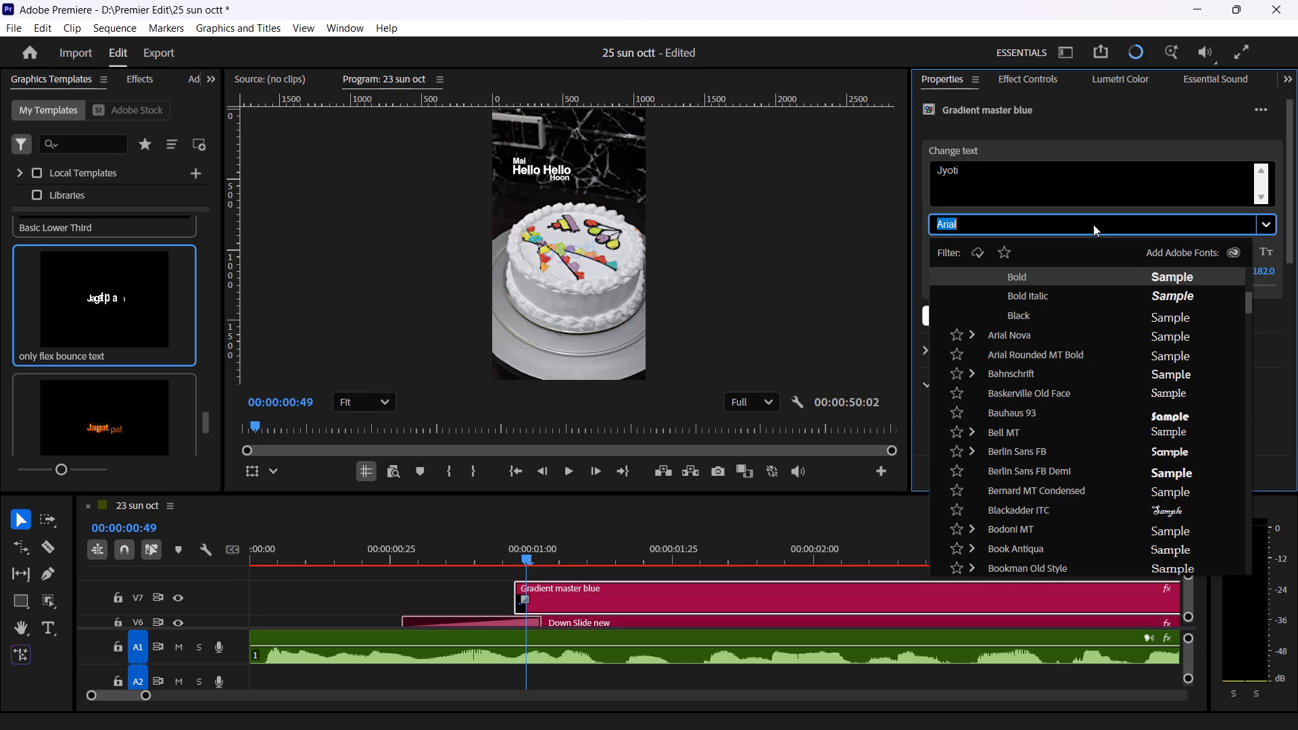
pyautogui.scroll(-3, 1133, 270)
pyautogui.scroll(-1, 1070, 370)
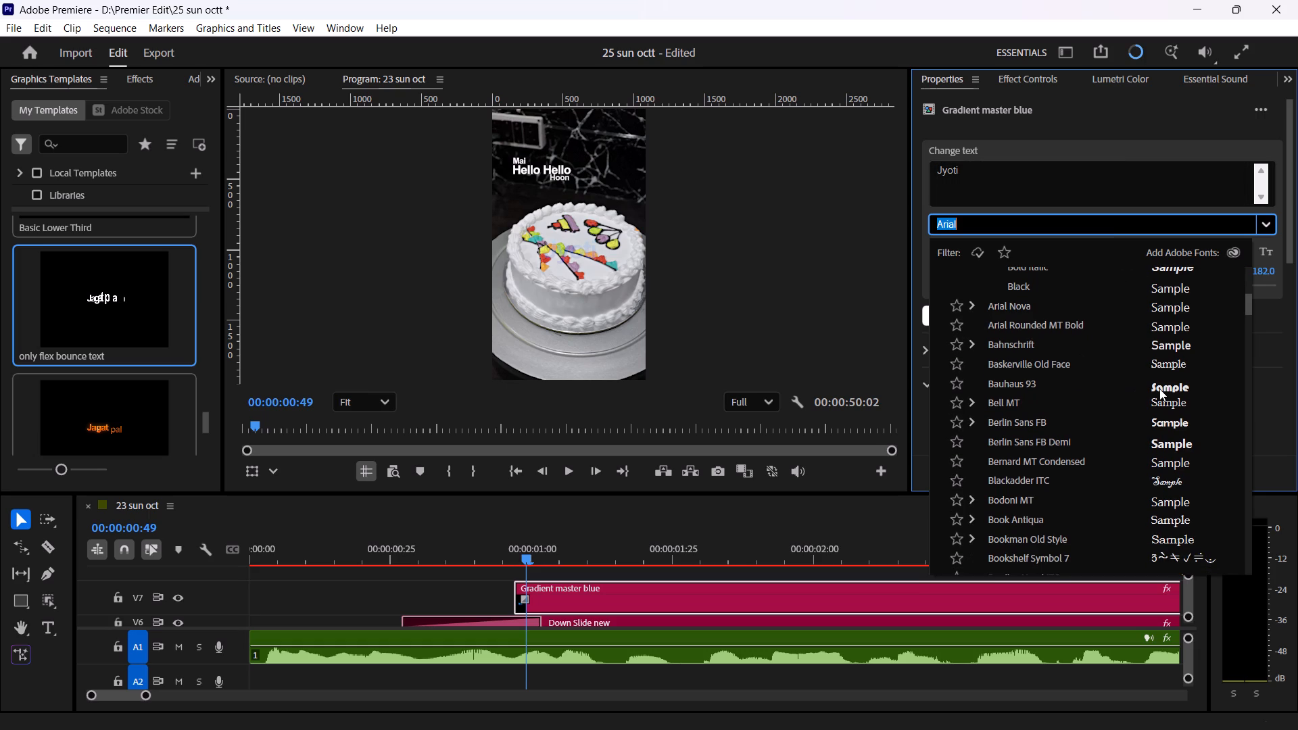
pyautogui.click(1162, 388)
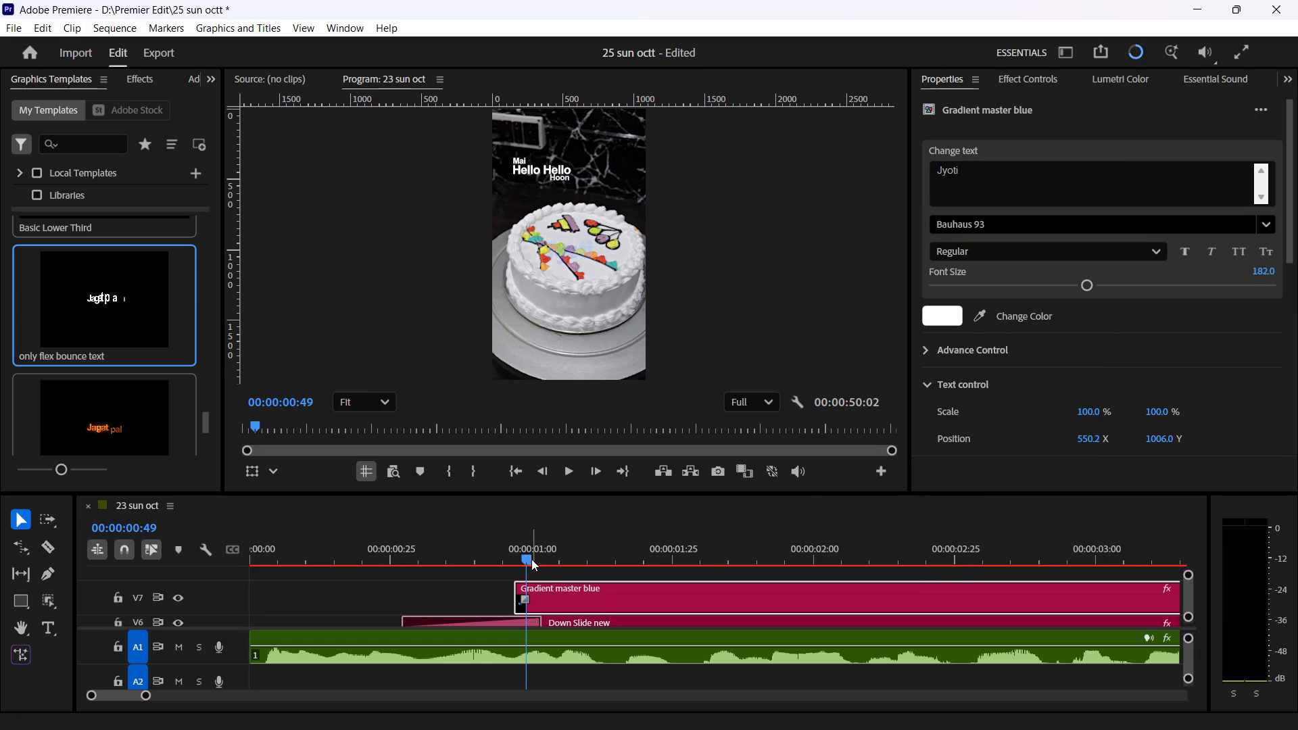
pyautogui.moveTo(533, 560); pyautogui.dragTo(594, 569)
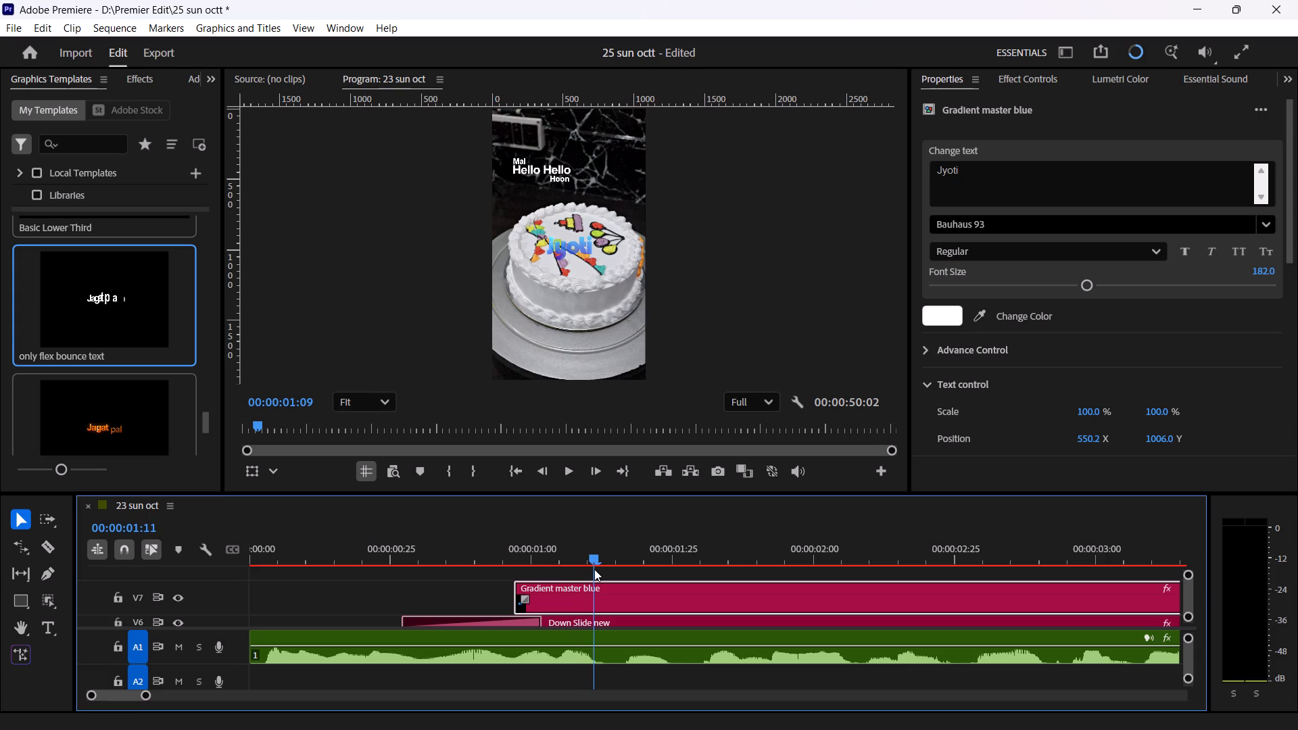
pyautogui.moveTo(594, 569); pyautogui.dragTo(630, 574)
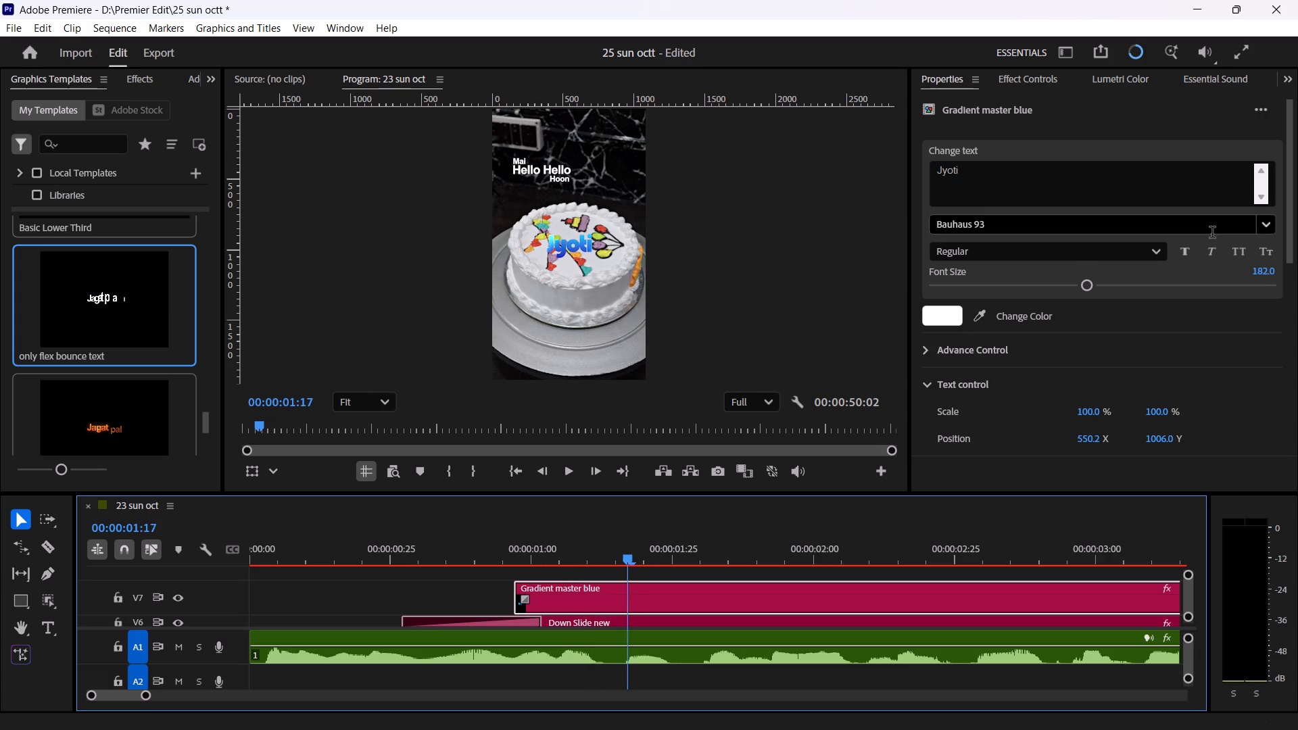
# Set the "Jyoti" title's font to Monotype Corsiva.
pyautogui.click(1255, 222)
pyautogui.click(1269, 207)
pyautogui.click(1265, 218)
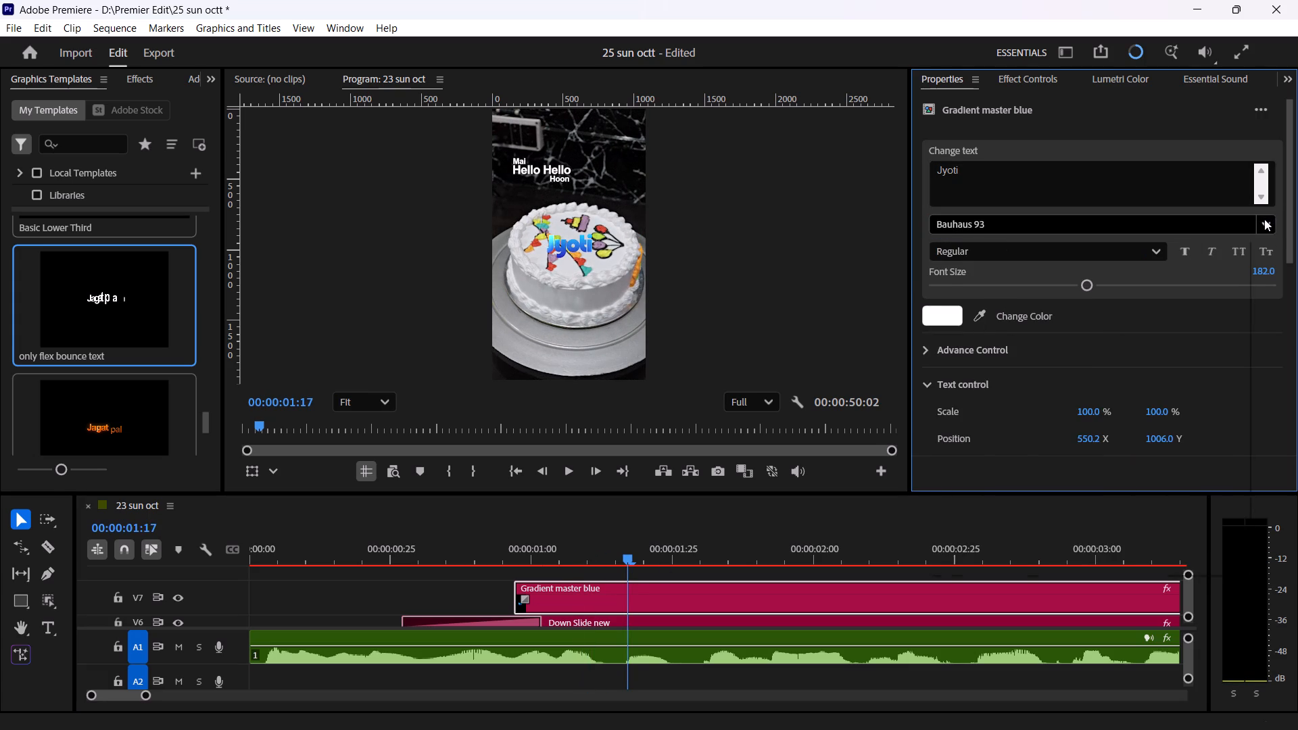
pyautogui.scroll(-6, 1134, 364)
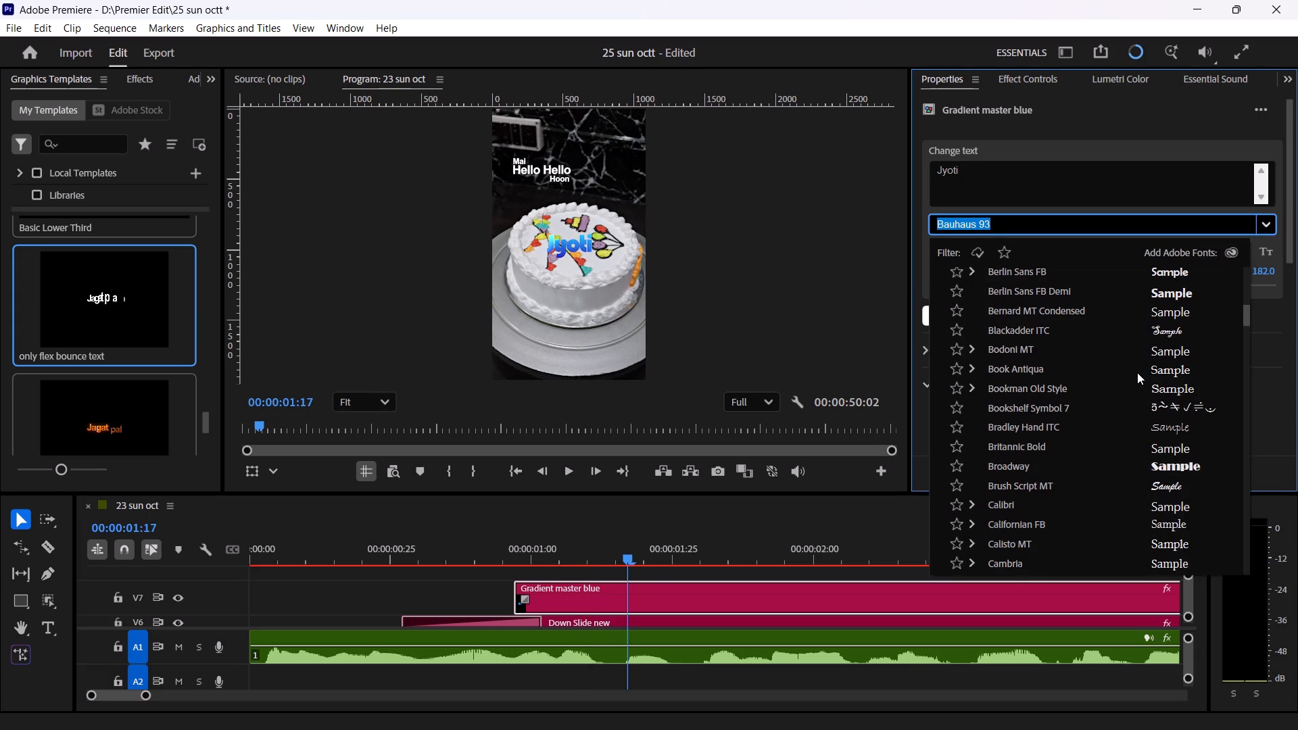
pyautogui.scroll(-20, 1137, 372)
pyautogui.scroll(-16, 1137, 362)
pyautogui.scroll(-10, 1133, 366)
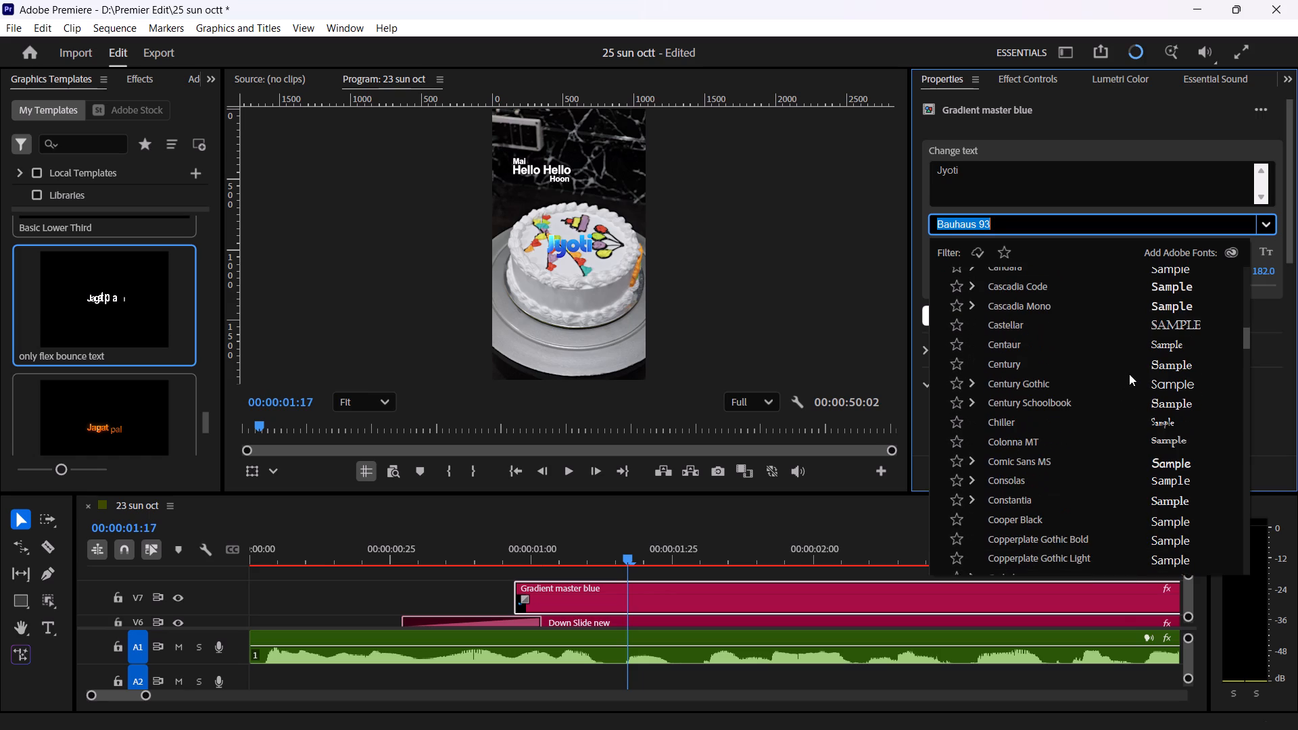
pyautogui.scroll(-6, 1142, 381)
pyautogui.scroll(-4, 1162, 441)
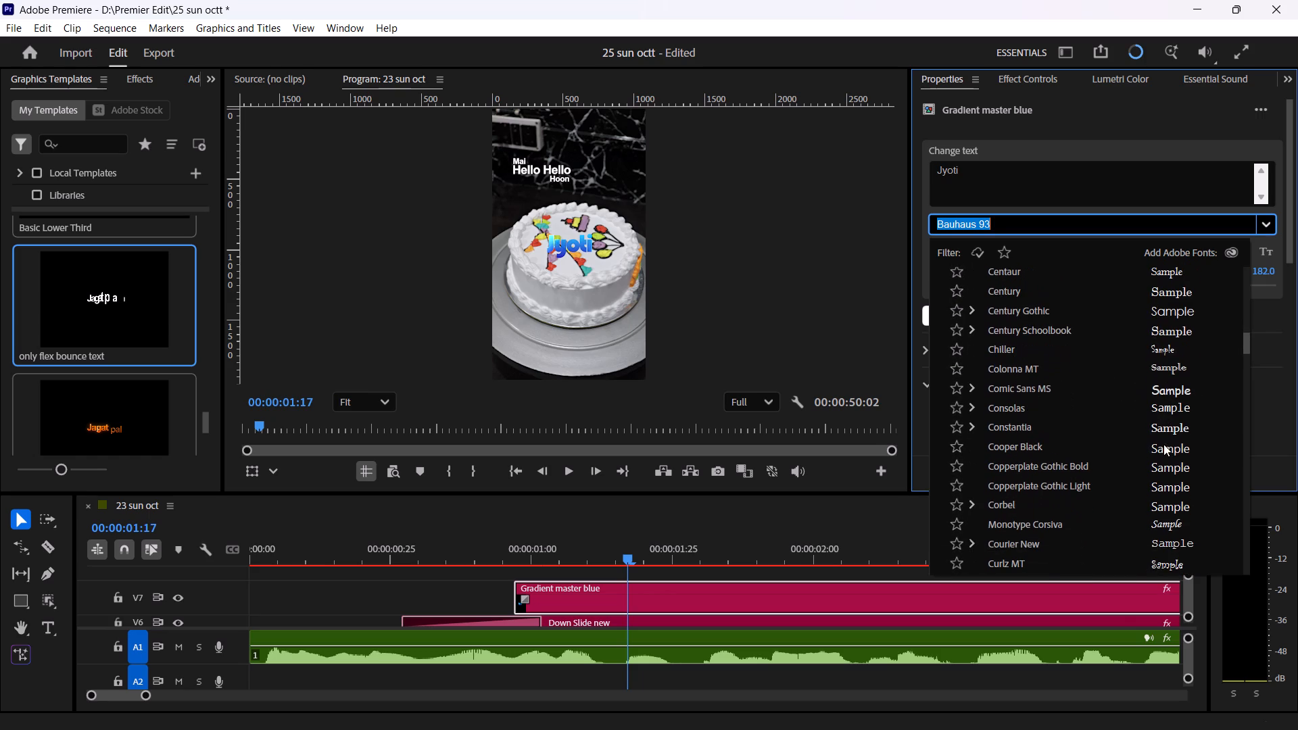
pyautogui.click(1166, 523)
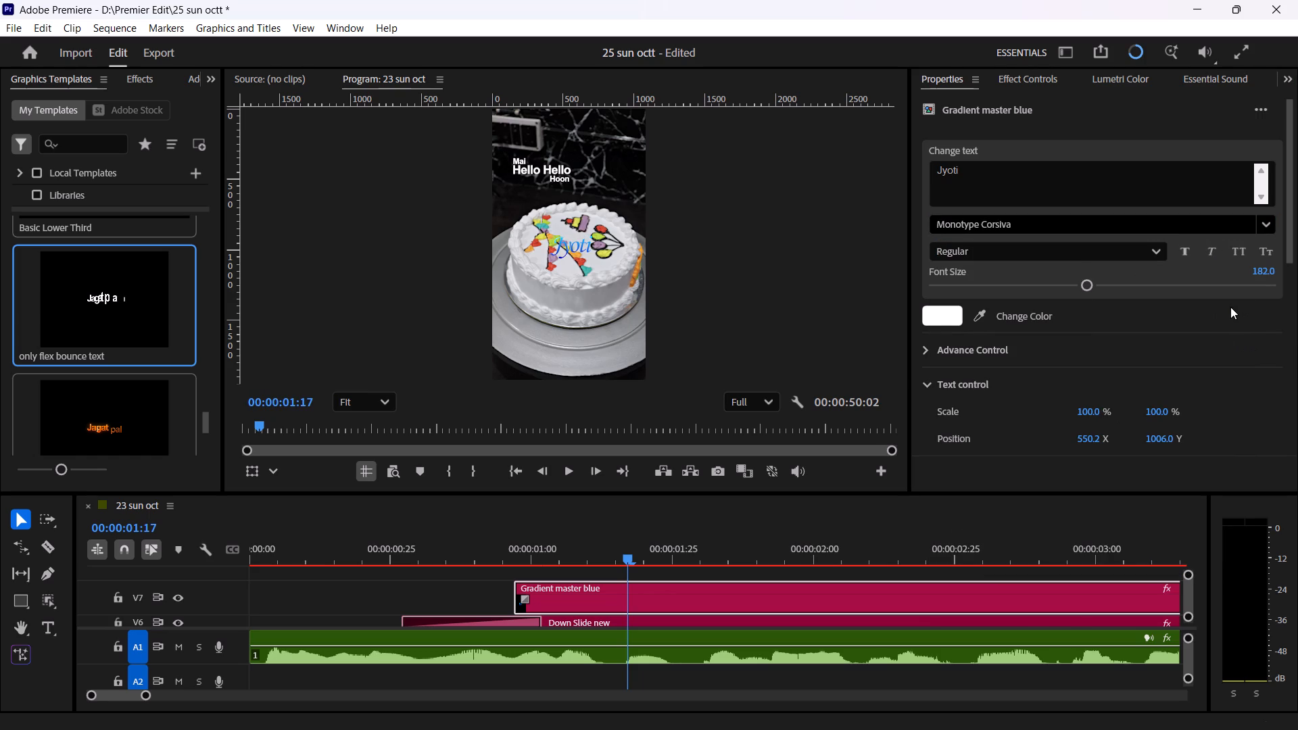
# Raise the "Jyoti" title to just below "Hoon" by setting its Transform Position Y to 550.
pyautogui.scroll(-11, 1272, 310)
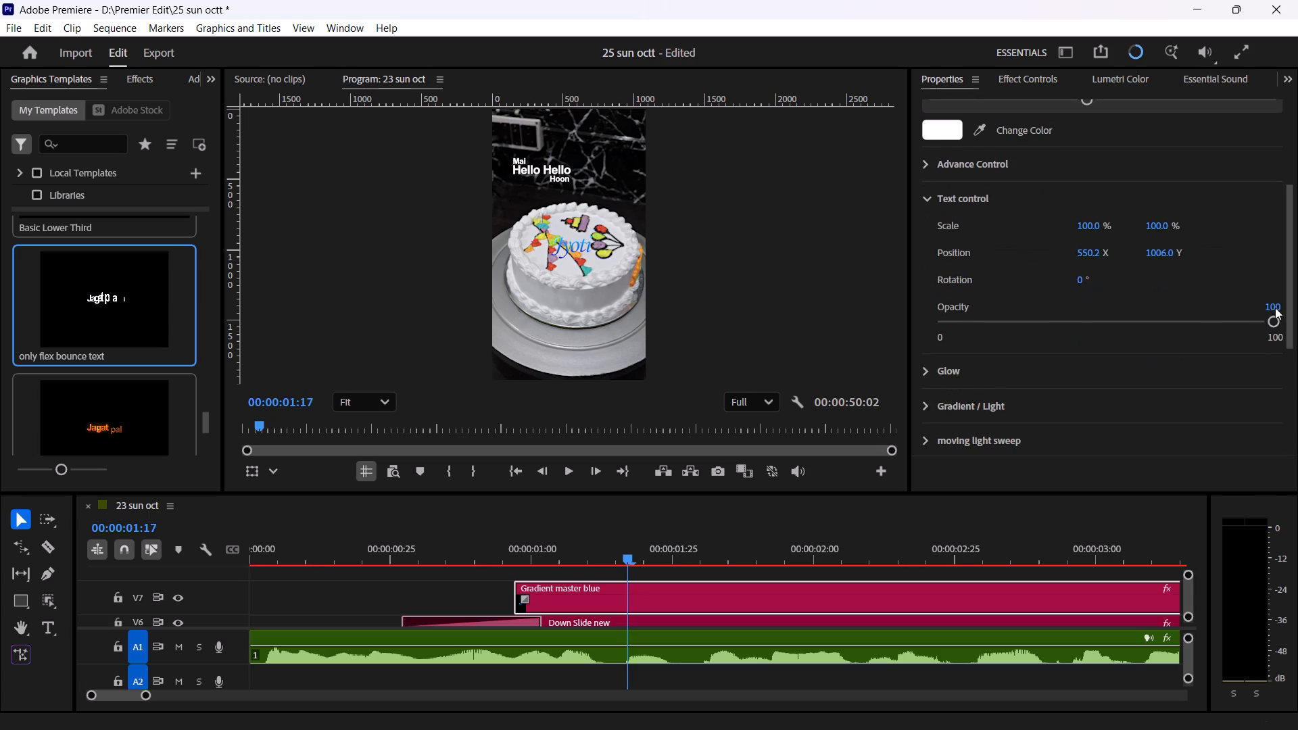
pyautogui.scroll(-3, 1277, 308)
pyautogui.scroll(12, 1295, 226)
pyautogui.scroll(-3, 1255, 246)
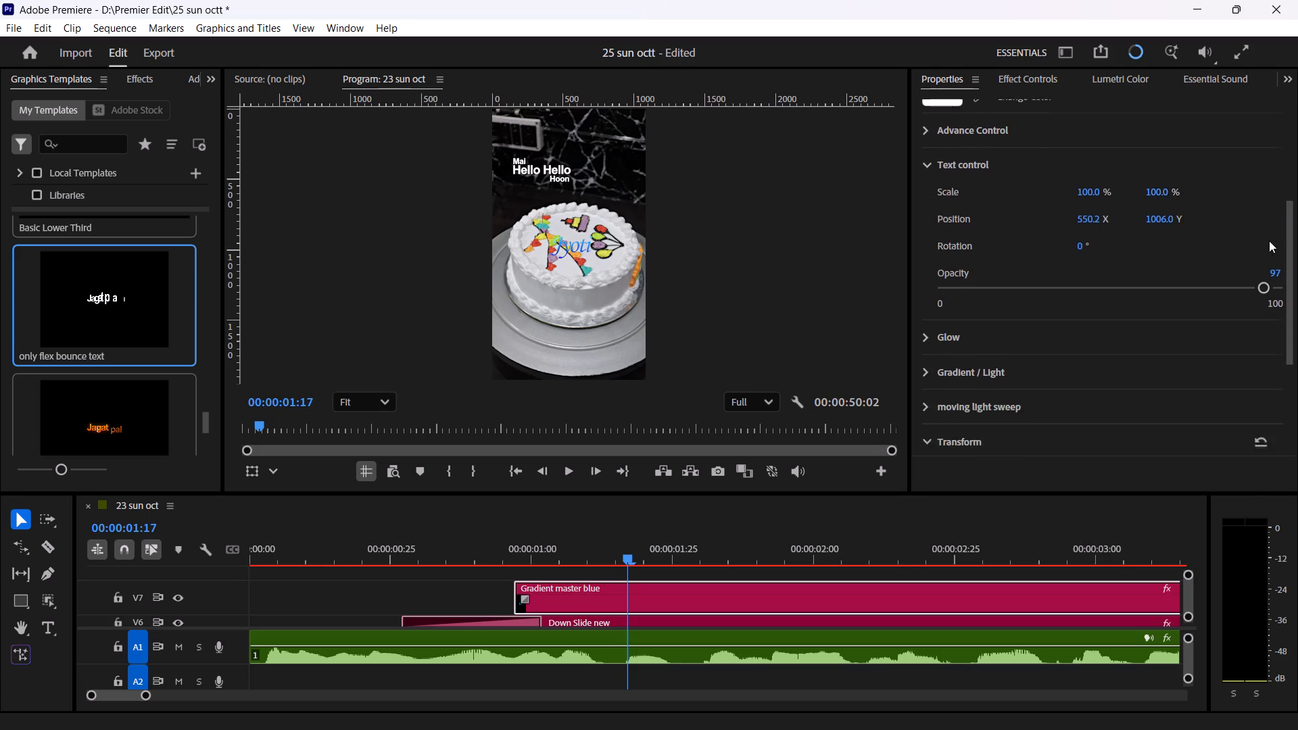
pyautogui.scroll(-10, 1269, 241)
pyautogui.moveTo(1155, 327); pyautogui.dragTo(1089, 607)
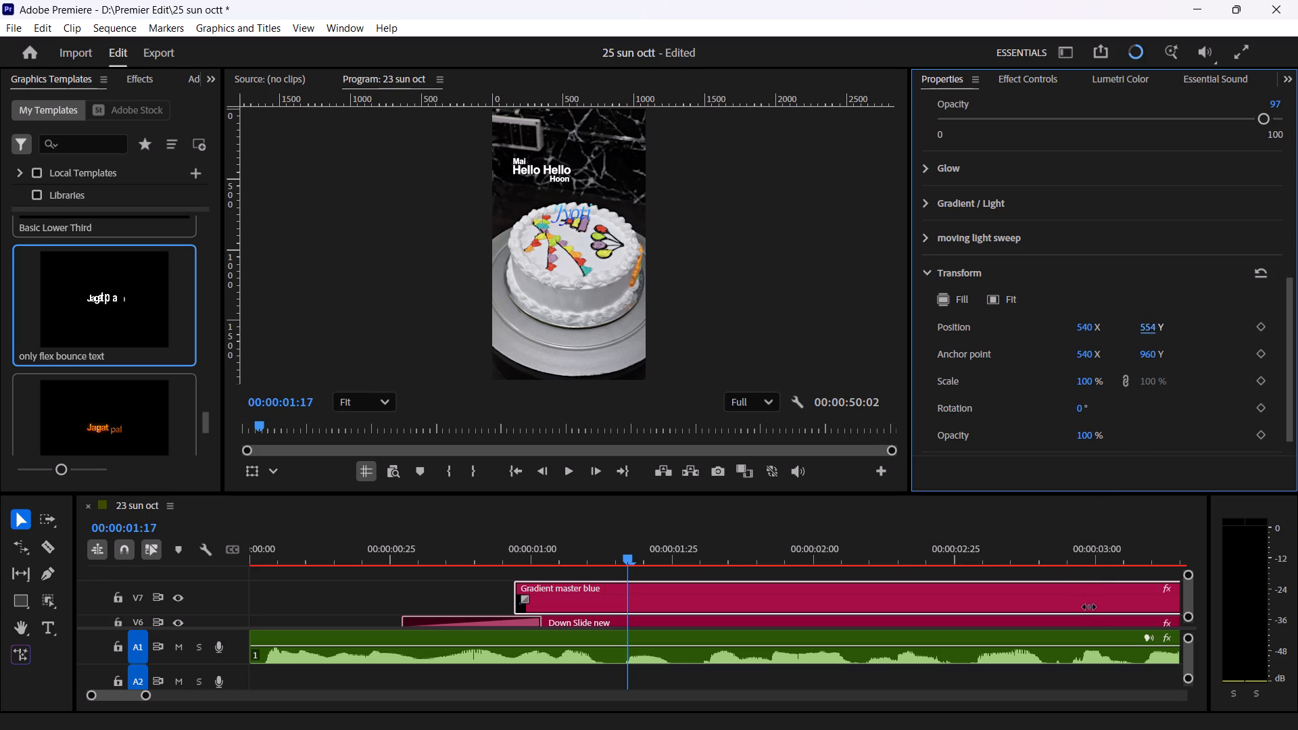
pyautogui.moveTo(1089, 607); pyautogui.dragTo(1102, 624)
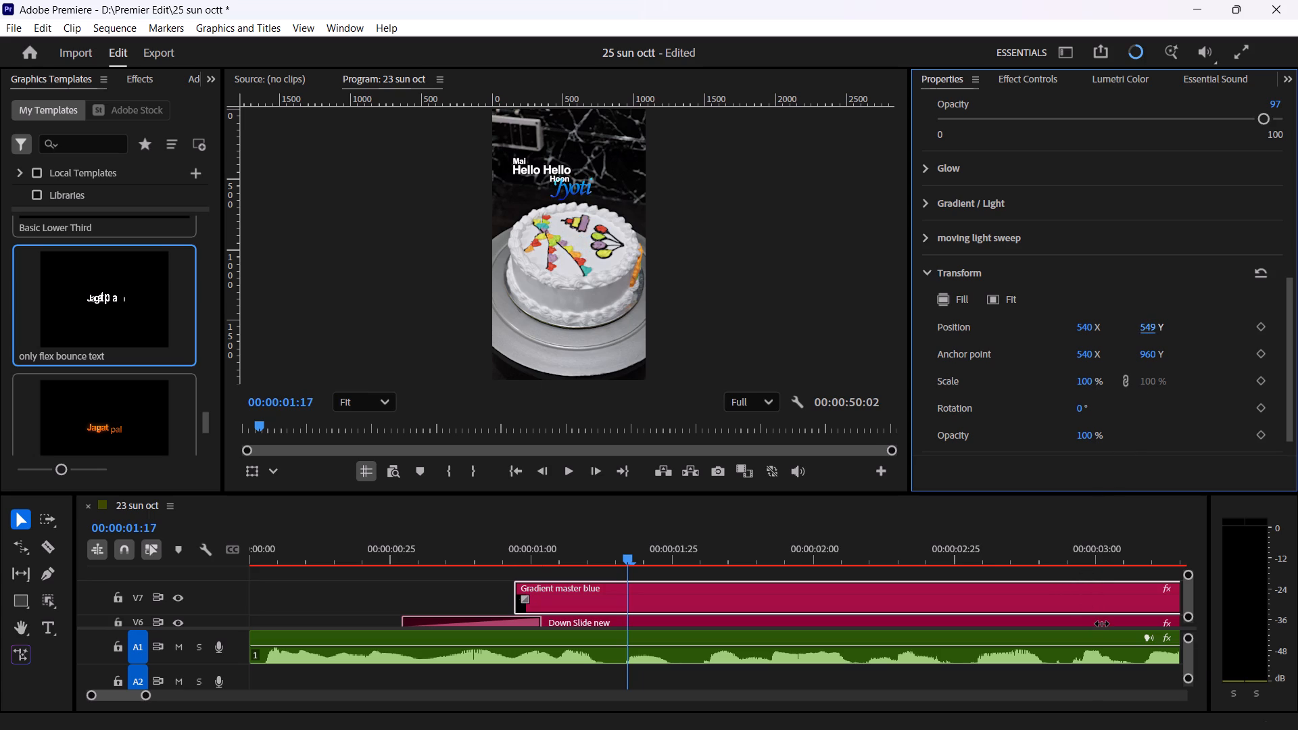
pyautogui.moveTo(1102, 624); pyautogui.dragTo(1103, 624)
# Add one video track after Video 7 and one audio track after Audio 4.
pyautogui.click(1190, 618)
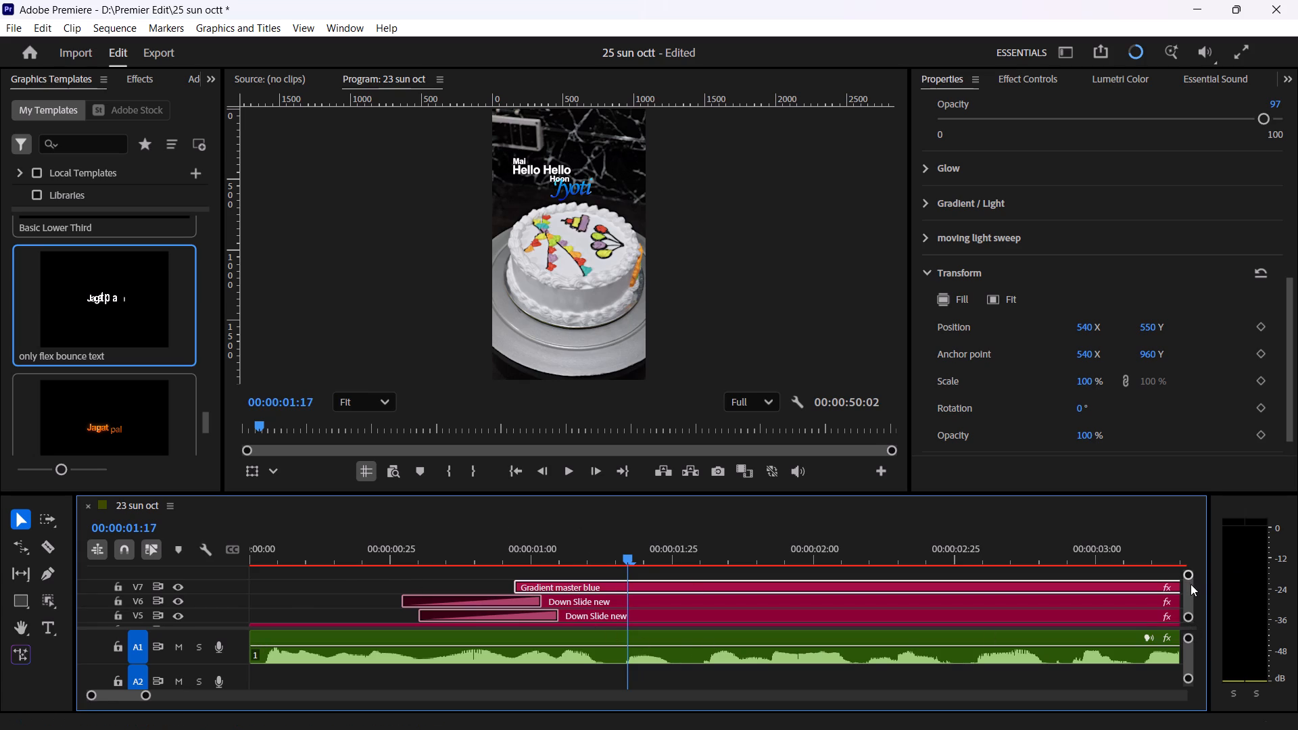
pyautogui.moveTo(1191, 584); pyautogui.dragTo(1186, 577)
pyautogui.rightClick(202, 578)
pyautogui.click(260, 391)
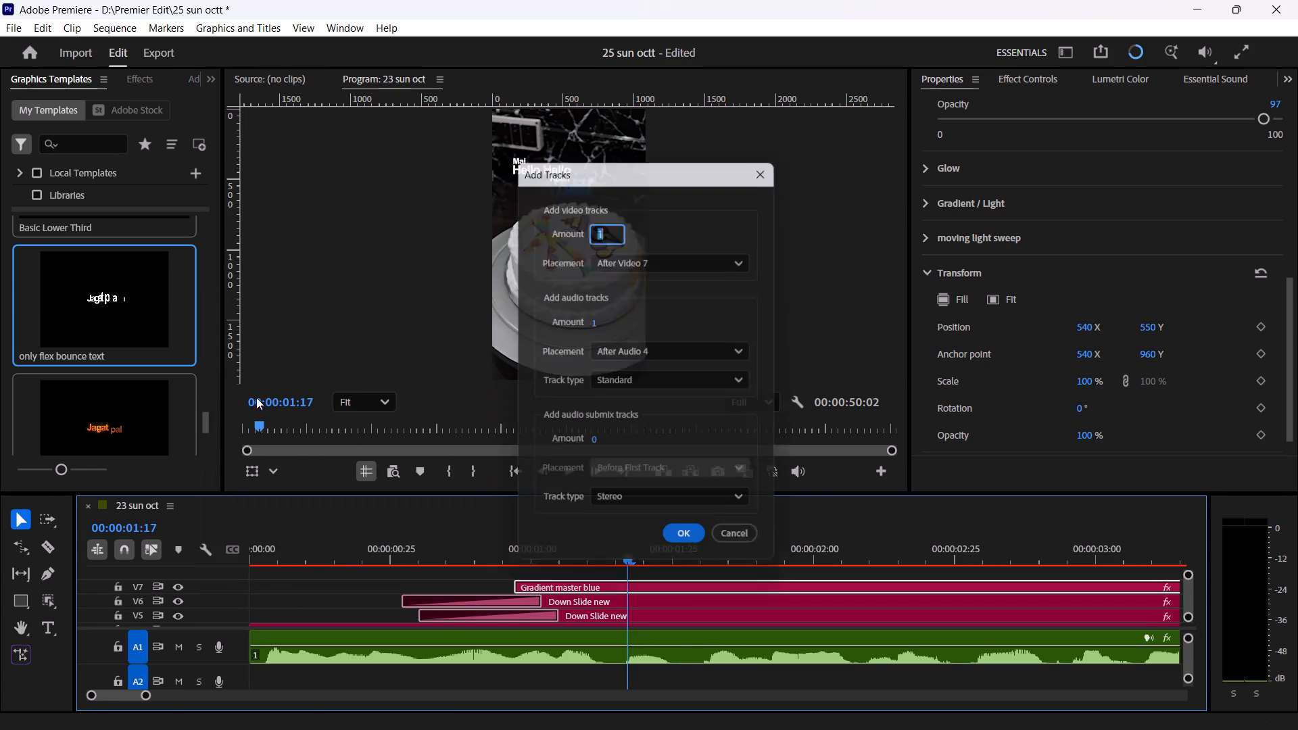
pyautogui.click(681, 543)
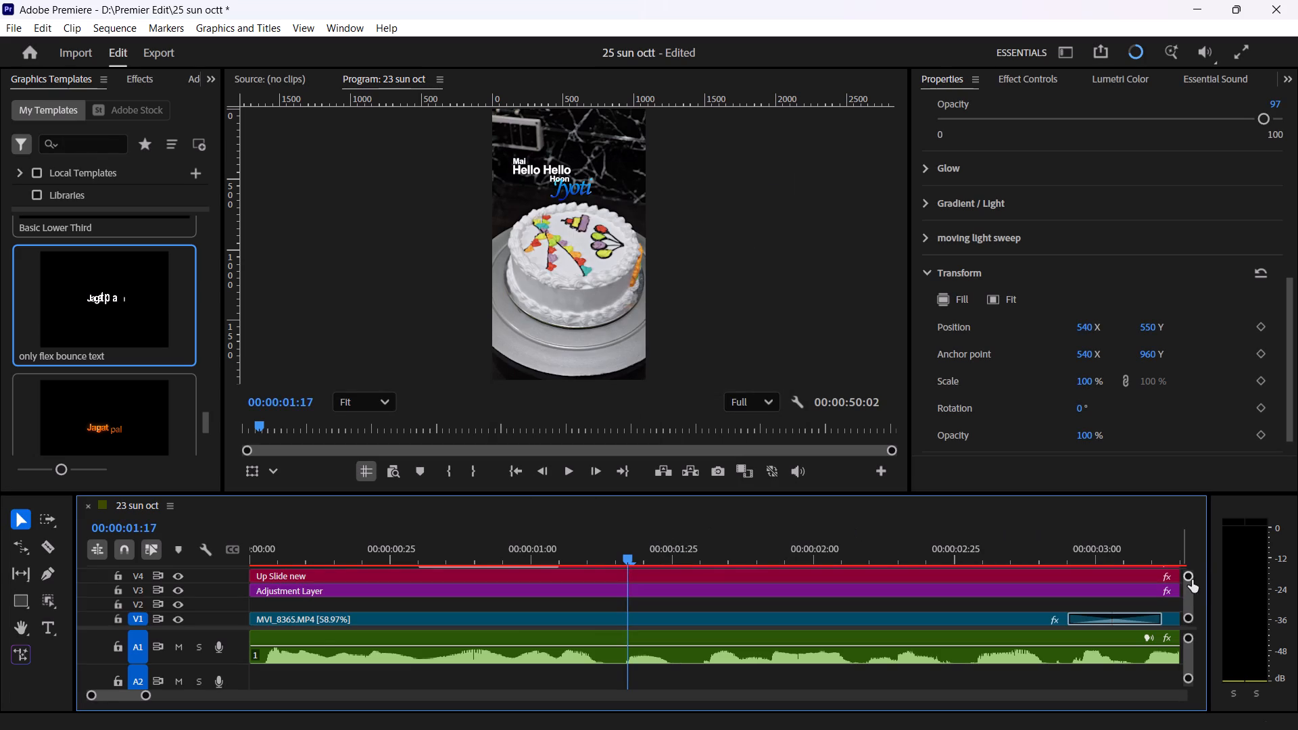
# Move the "Mai" title clip from V6 up to V8, keeping its start time, and return the playhead to 00:00:00:24.
pyautogui.moveTo(1192, 573); pyautogui.dragTo(1188, 551)
pyautogui.moveTo(1188, 620); pyautogui.dragTo(1186, 631)
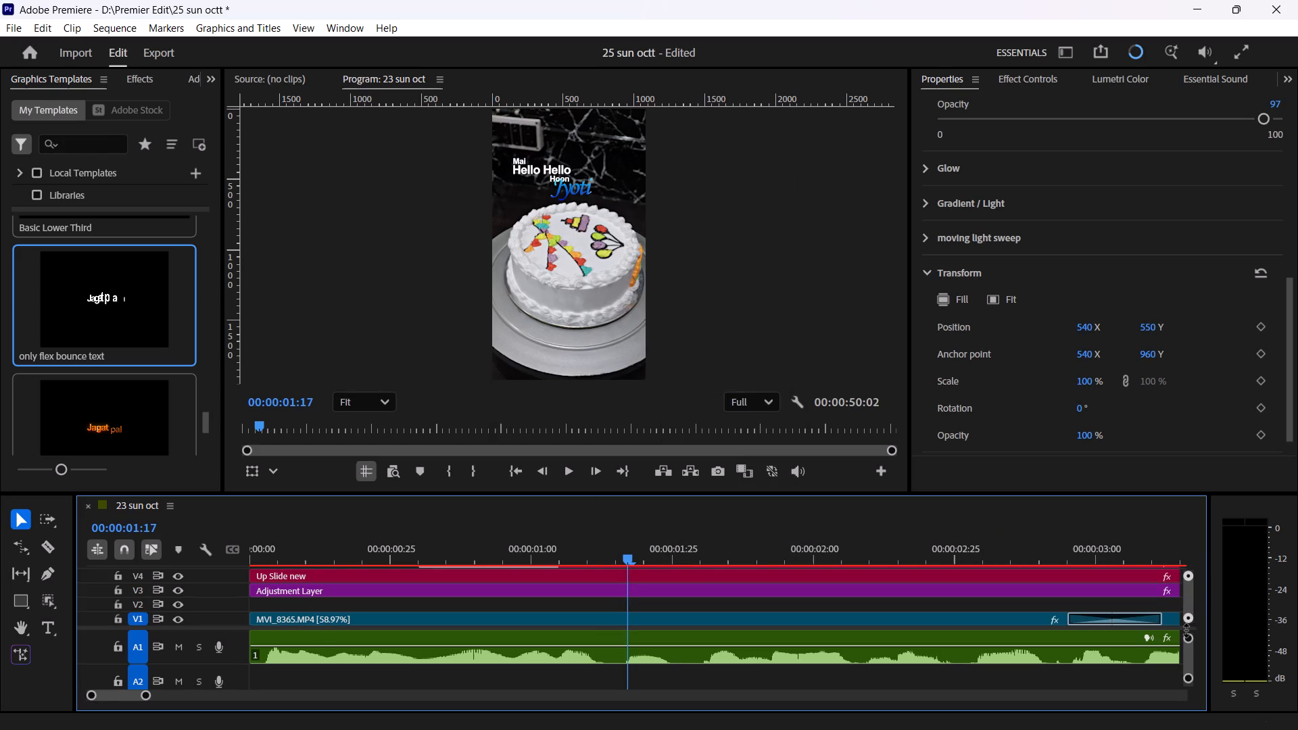
pyautogui.moveTo(1186, 631); pyautogui.dragTo(1186, 636)
pyautogui.moveTo(1186, 598); pyautogui.dragTo(1186, 589)
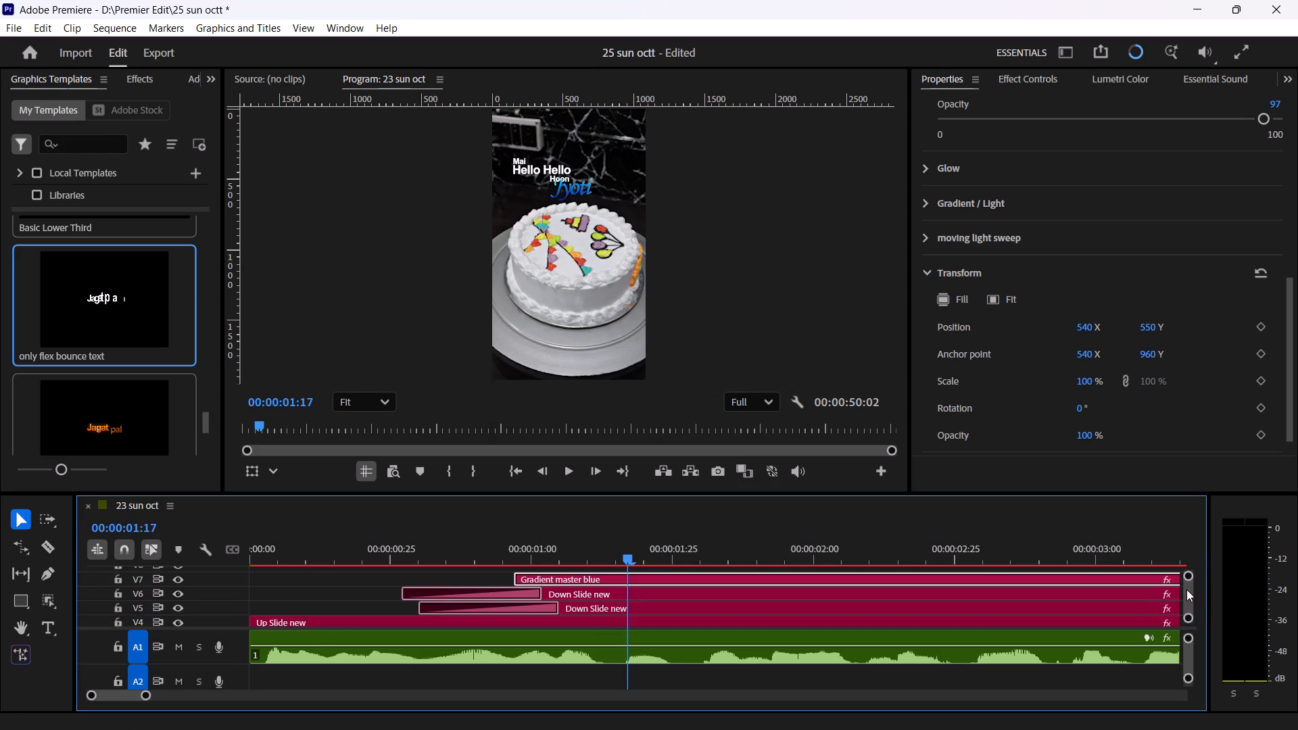
pyautogui.moveTo(1186, 589); pyautogui.dragTo(1187, 590)
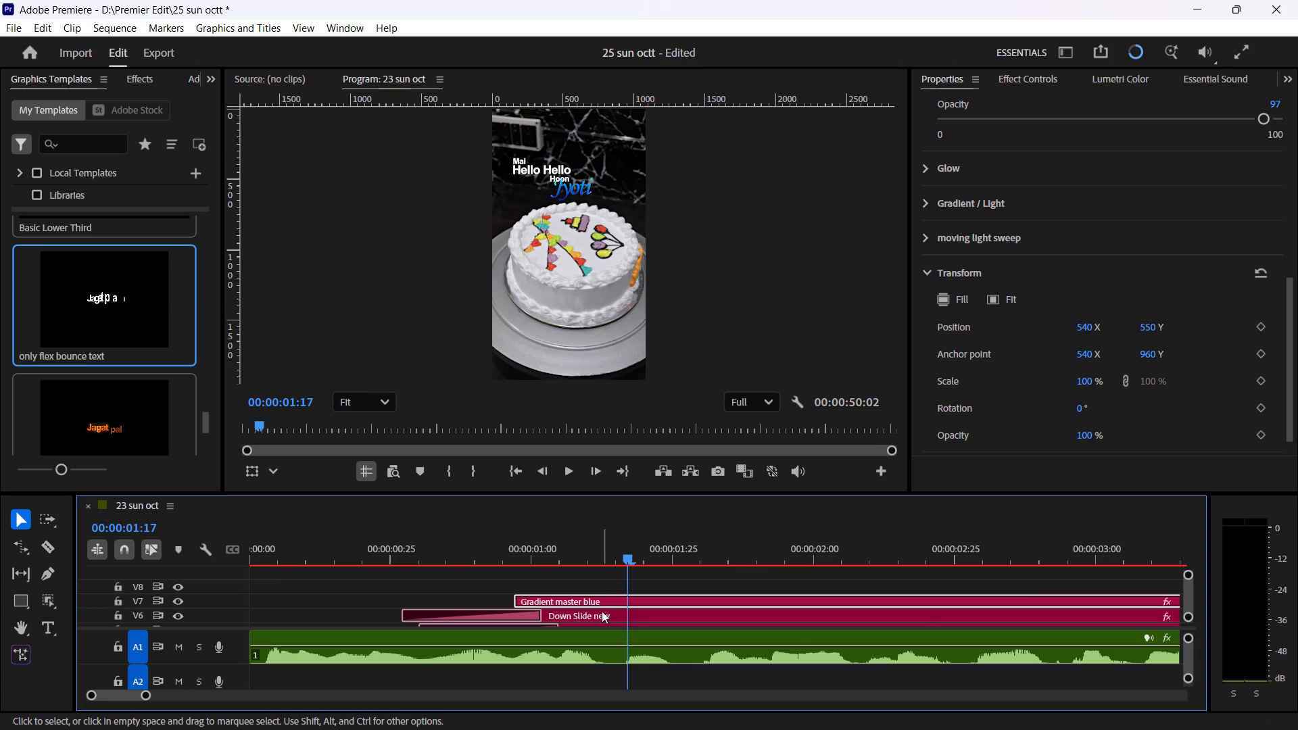
pyautogui.moveTo(602, 615); pyautogui.dragTo(598, 593)
pyautogui.moveTo(416, 550); pyautogui.dragTo(388, 558)
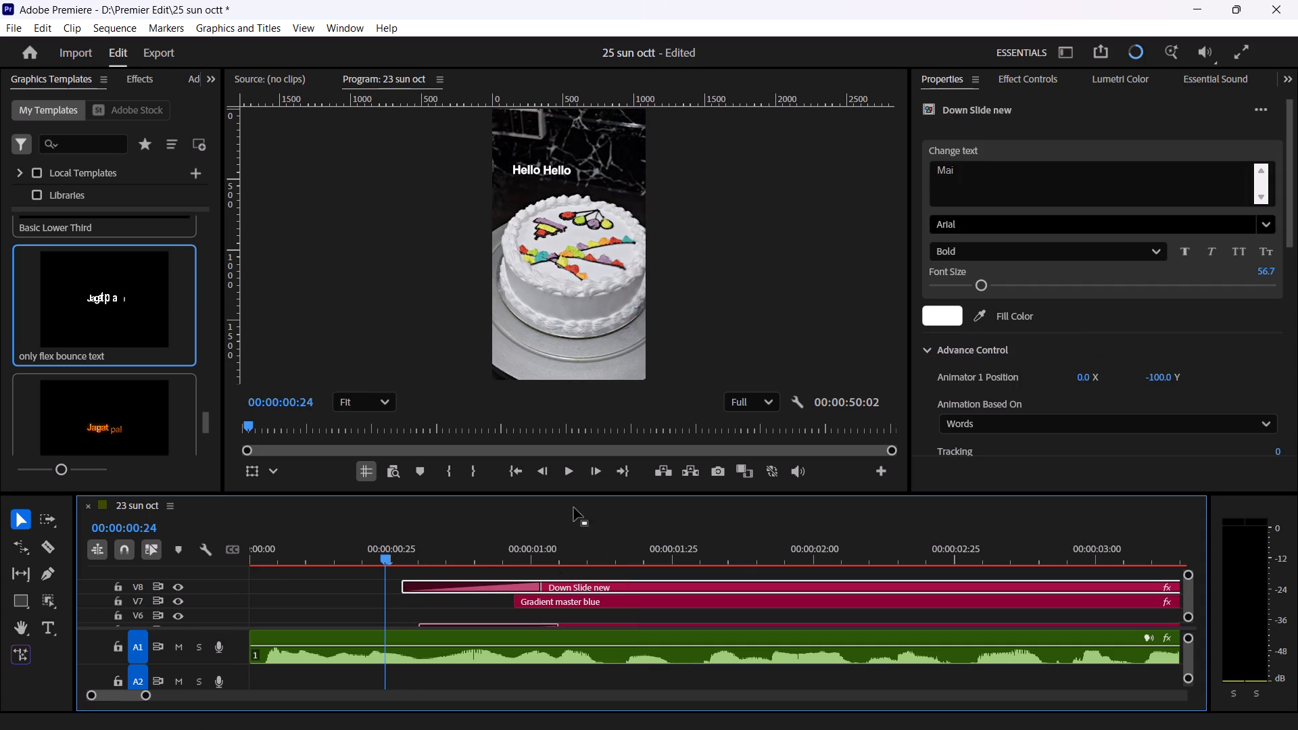
# Play back the opening titles from 00:00:00:24 and check which title clips lie on V4 and V5.
pyautogui.click(565, 479)
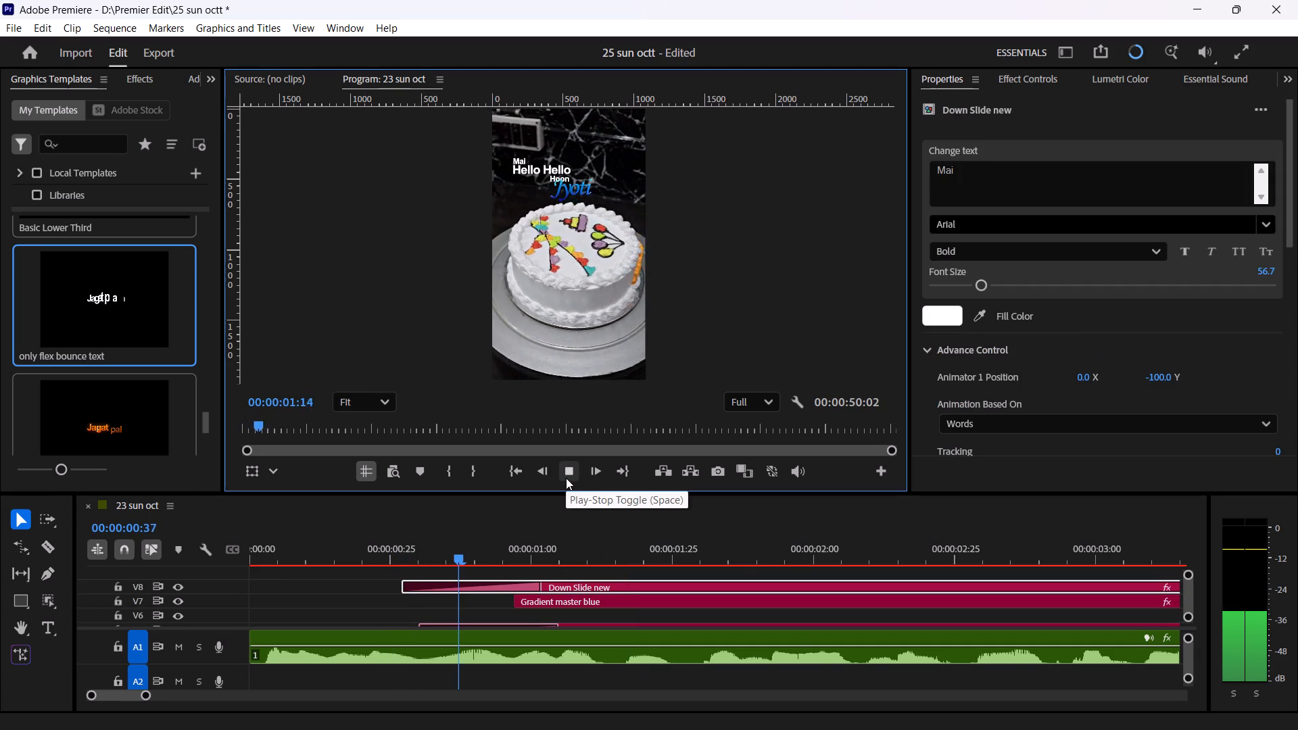
pyautogui.click(566, 478)
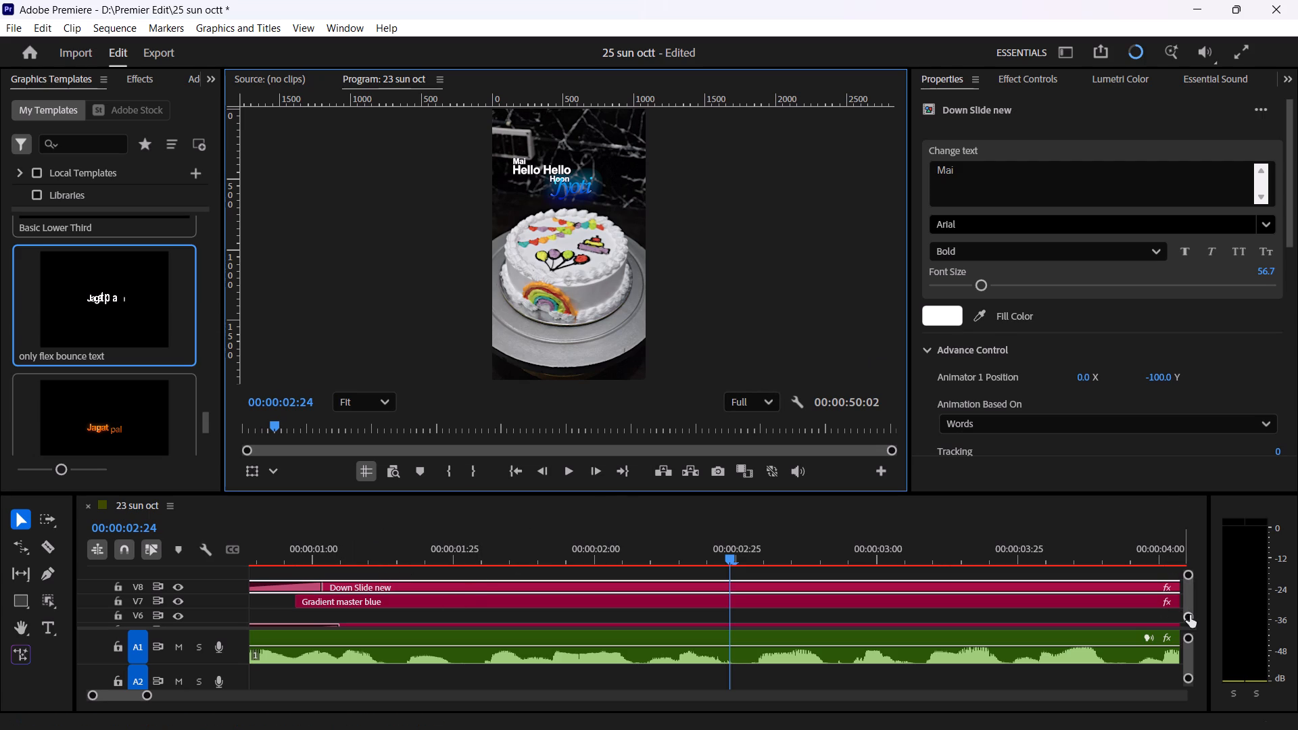
pyautogui.moveTo(1190, 616); pyautogui.dragTo(1188, 623)
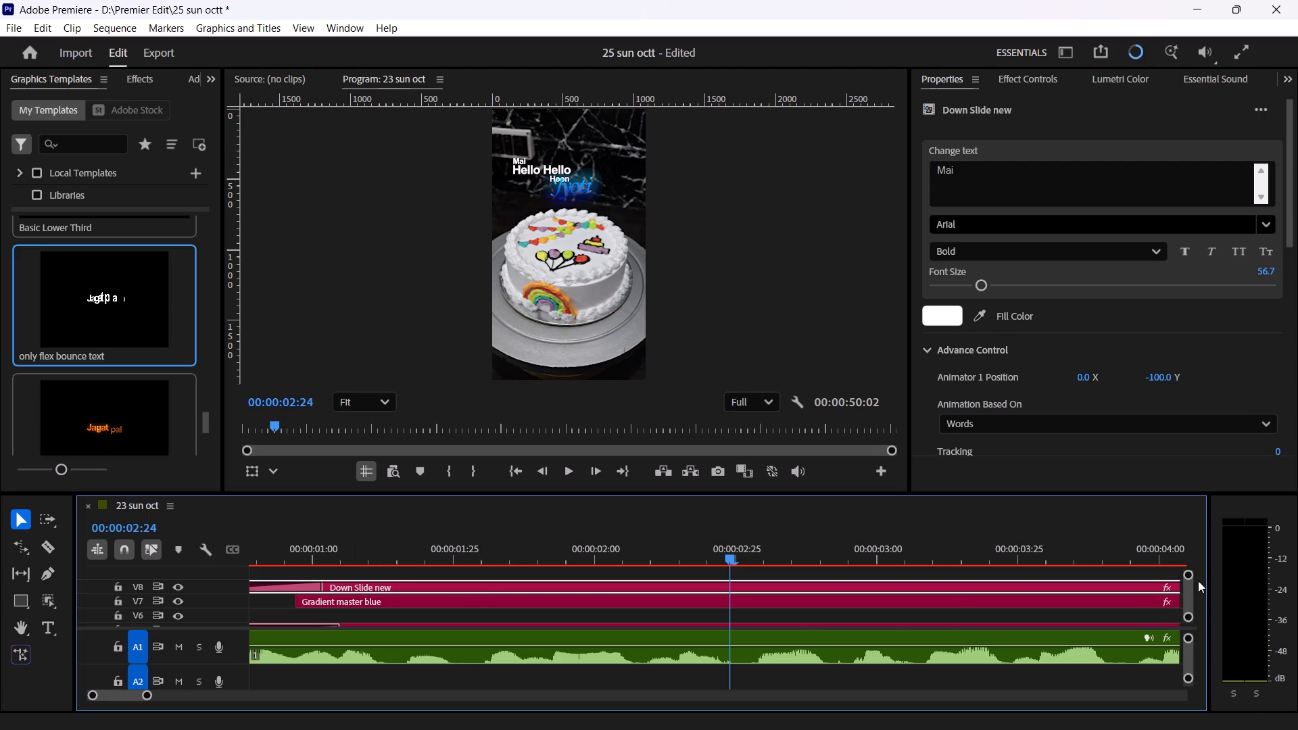
pyautogui.click(1186, 595)
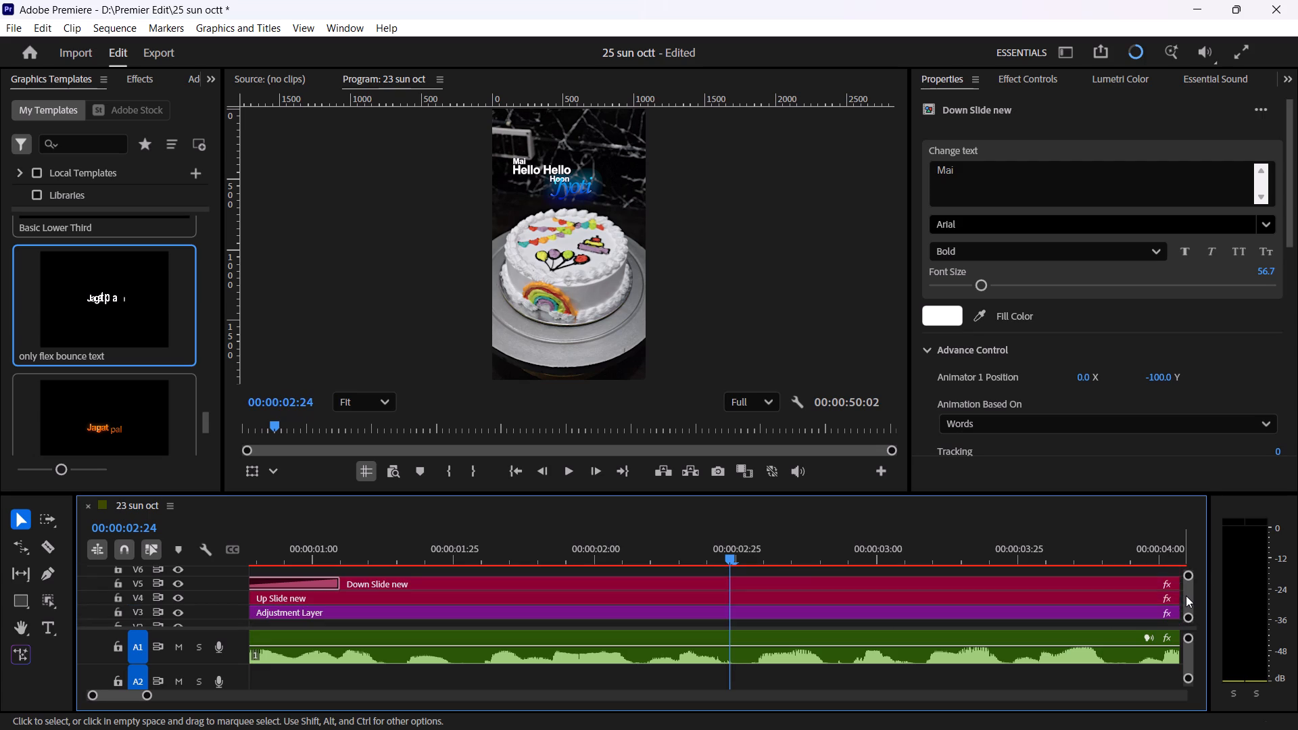
pyautogui.click(434, 594)
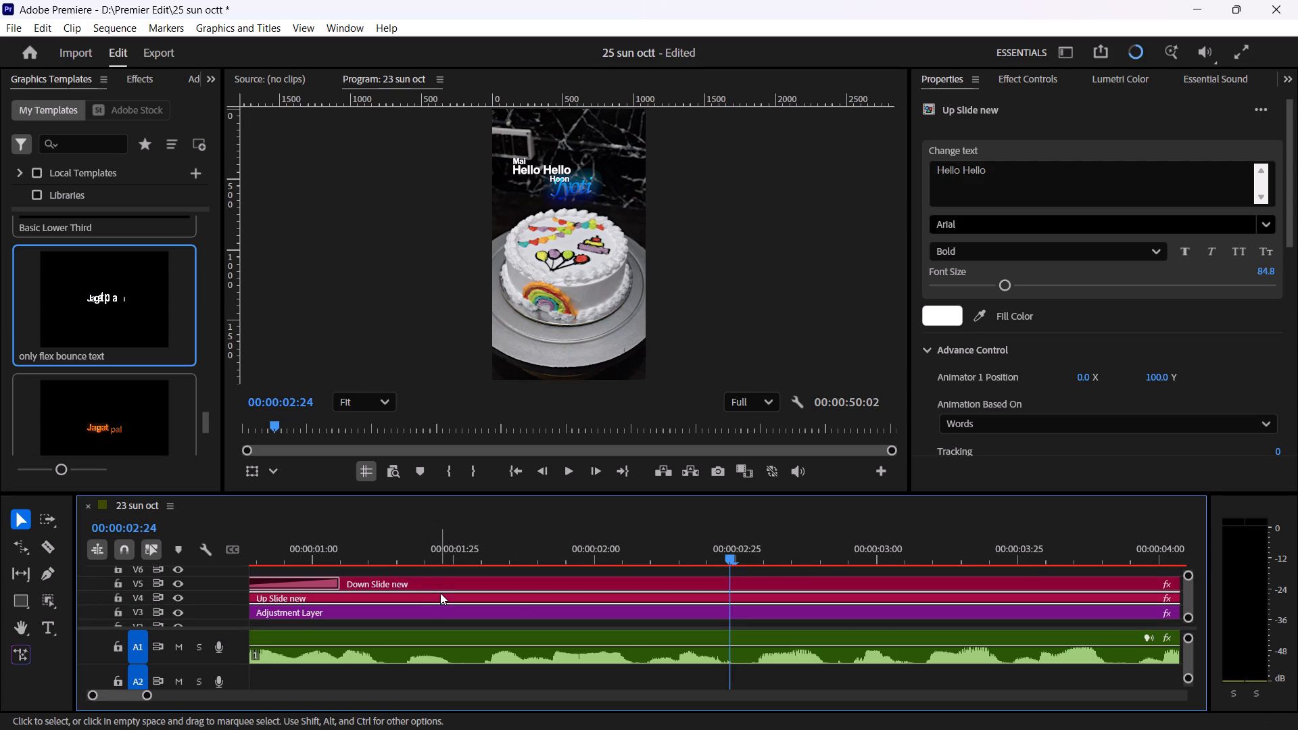
pyautogui.click(441, 584)
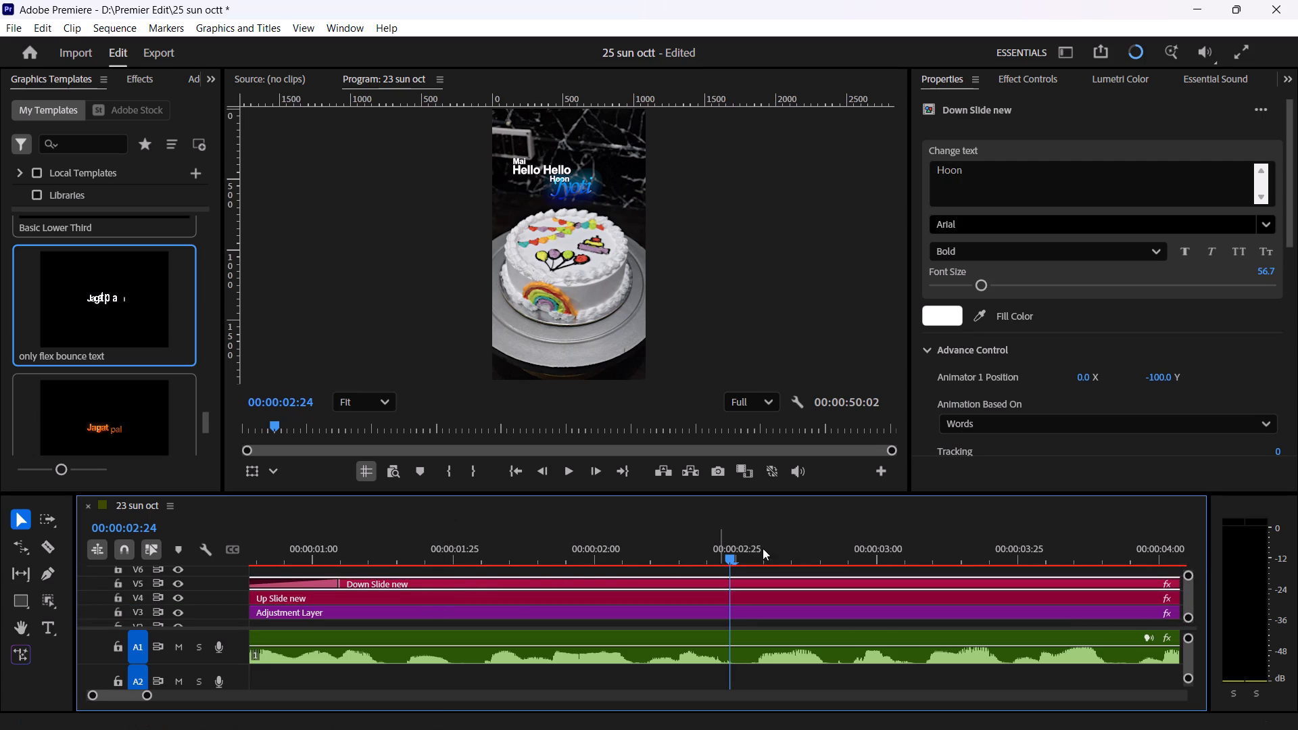
pyautogui.click(1189, 593)
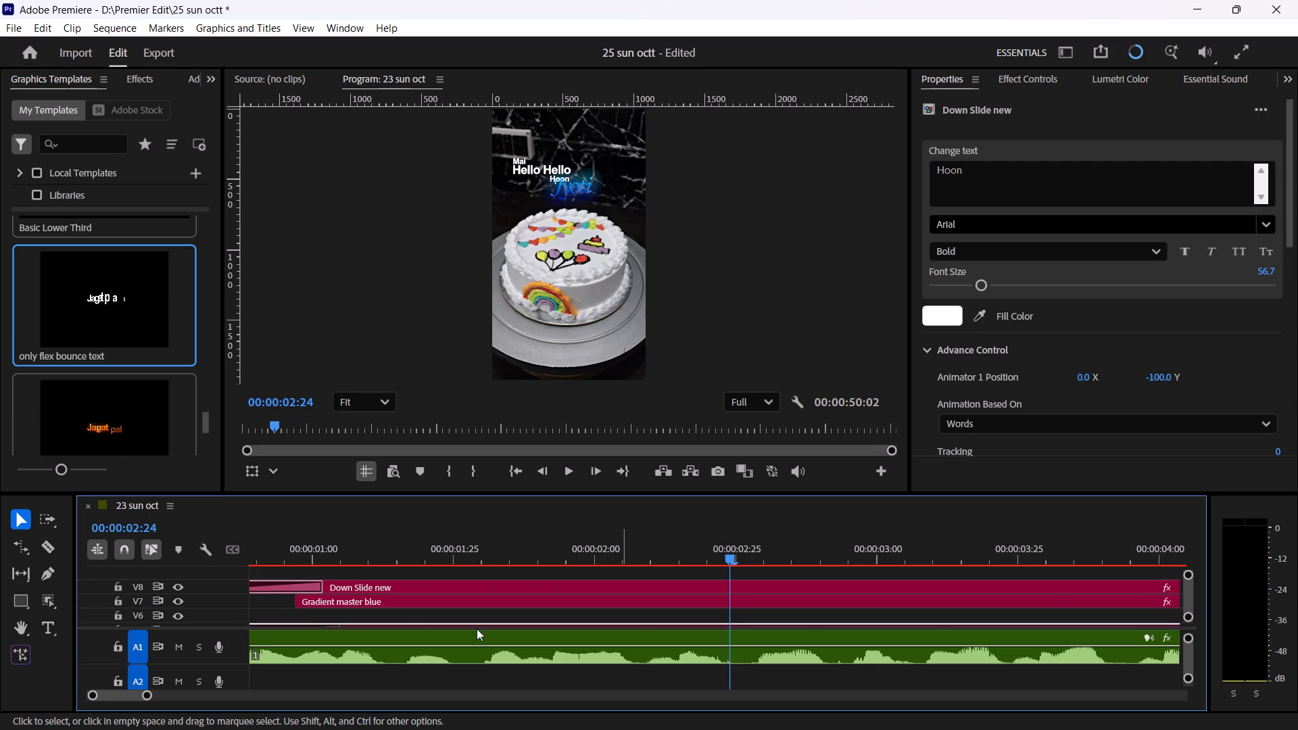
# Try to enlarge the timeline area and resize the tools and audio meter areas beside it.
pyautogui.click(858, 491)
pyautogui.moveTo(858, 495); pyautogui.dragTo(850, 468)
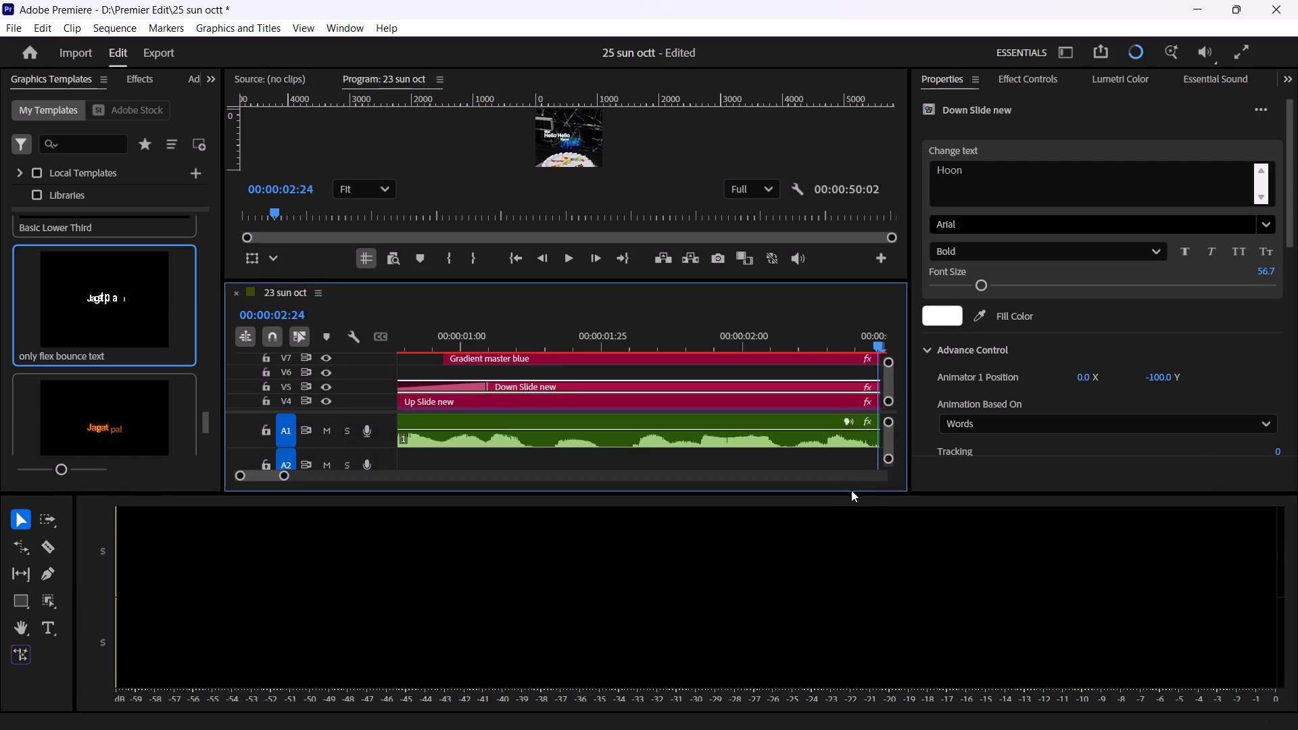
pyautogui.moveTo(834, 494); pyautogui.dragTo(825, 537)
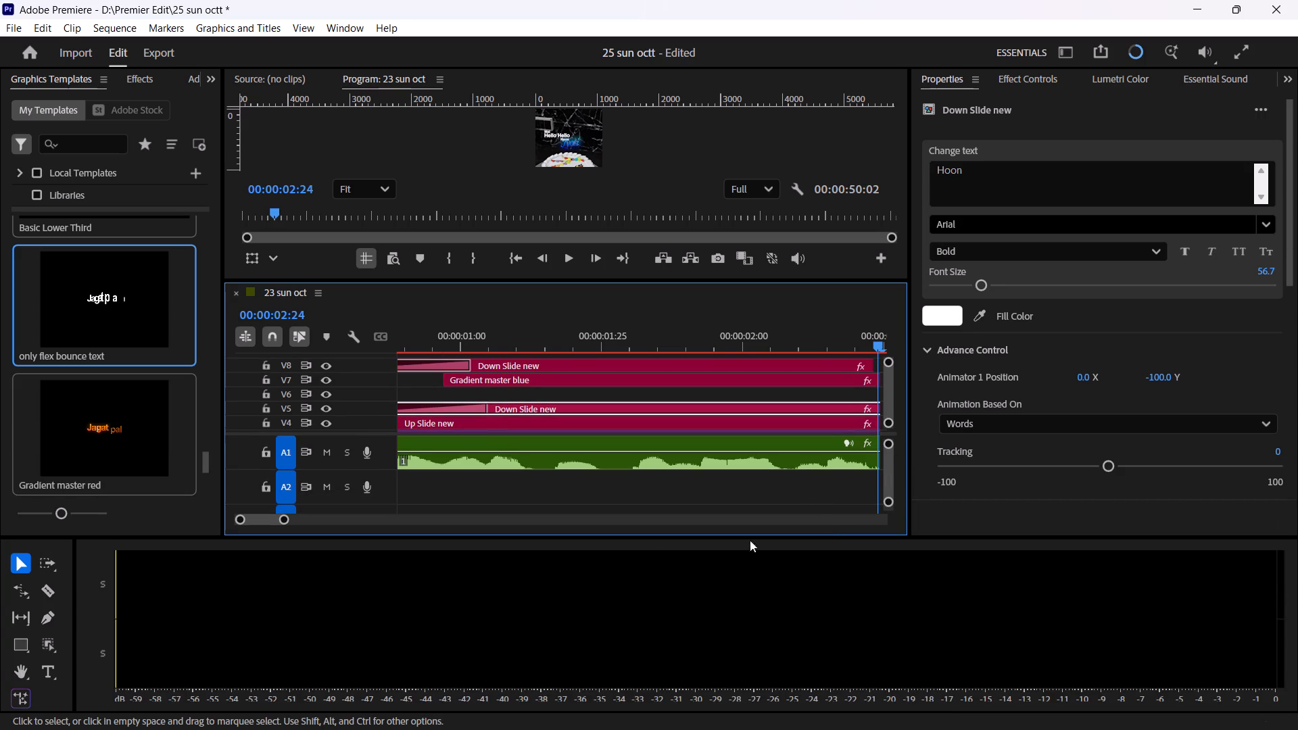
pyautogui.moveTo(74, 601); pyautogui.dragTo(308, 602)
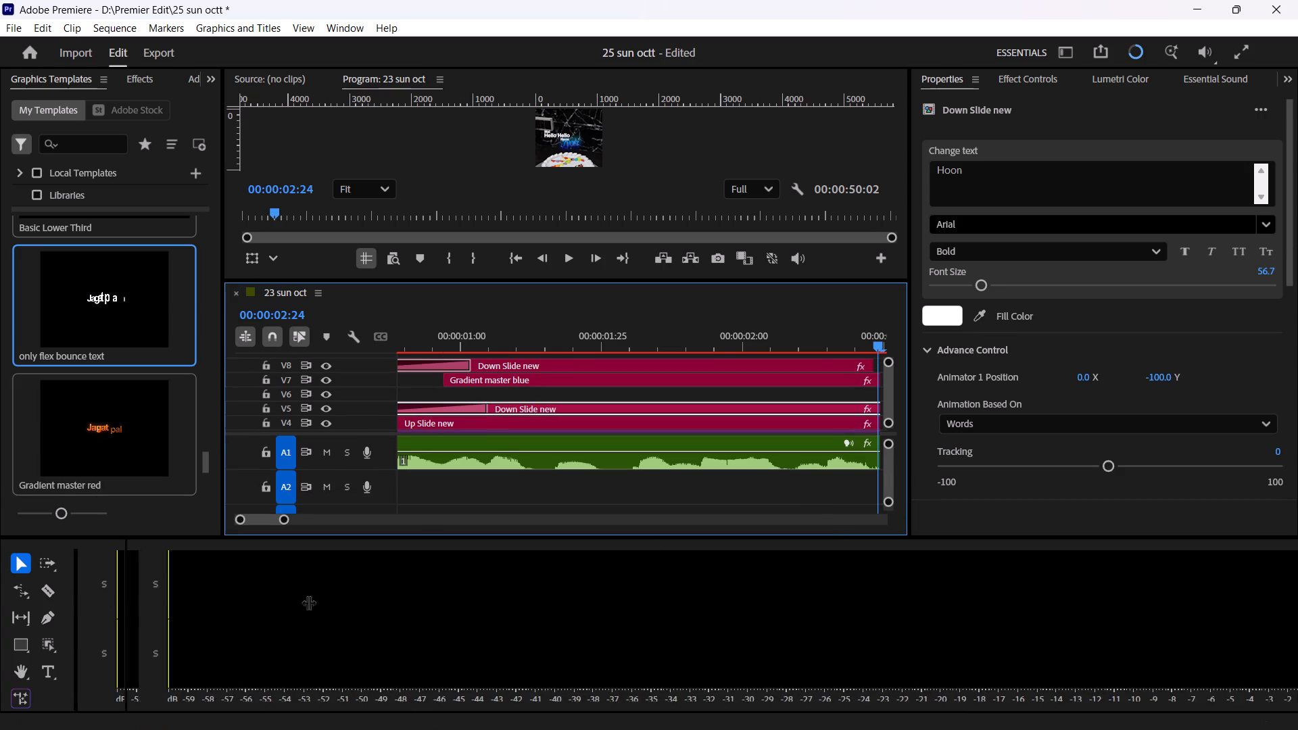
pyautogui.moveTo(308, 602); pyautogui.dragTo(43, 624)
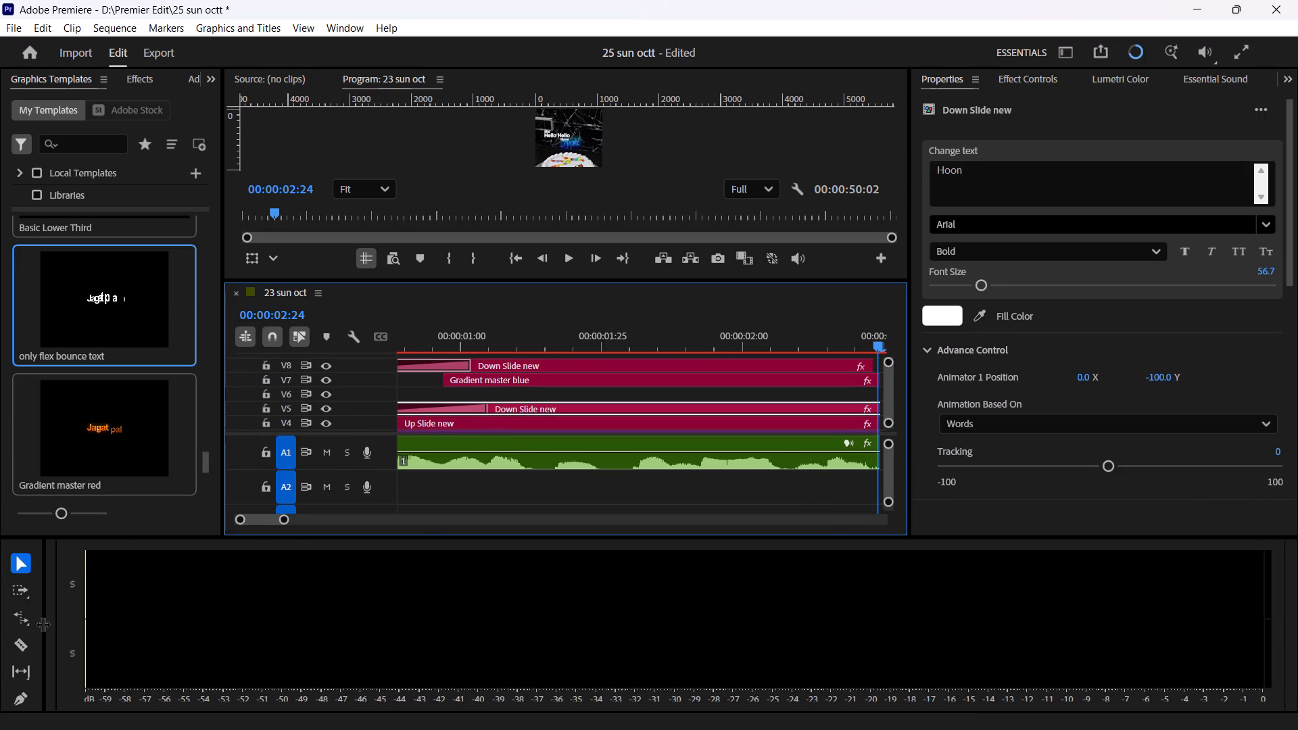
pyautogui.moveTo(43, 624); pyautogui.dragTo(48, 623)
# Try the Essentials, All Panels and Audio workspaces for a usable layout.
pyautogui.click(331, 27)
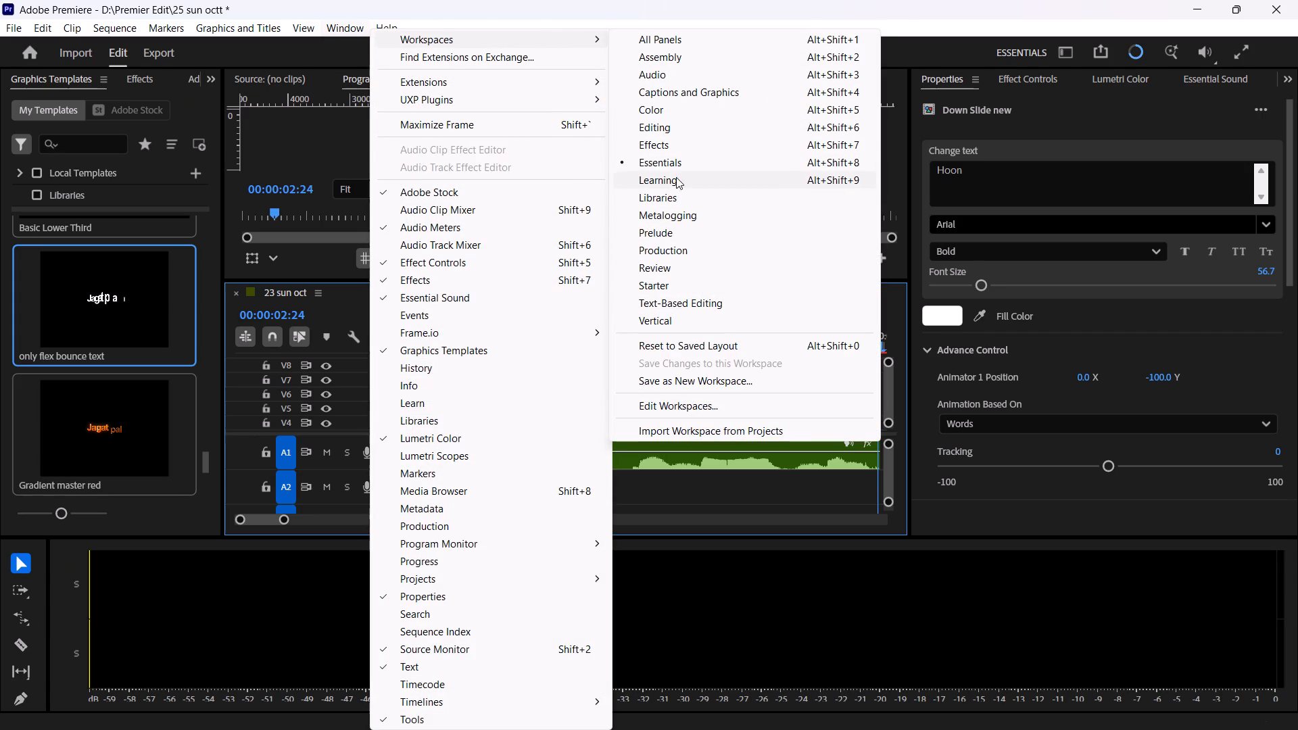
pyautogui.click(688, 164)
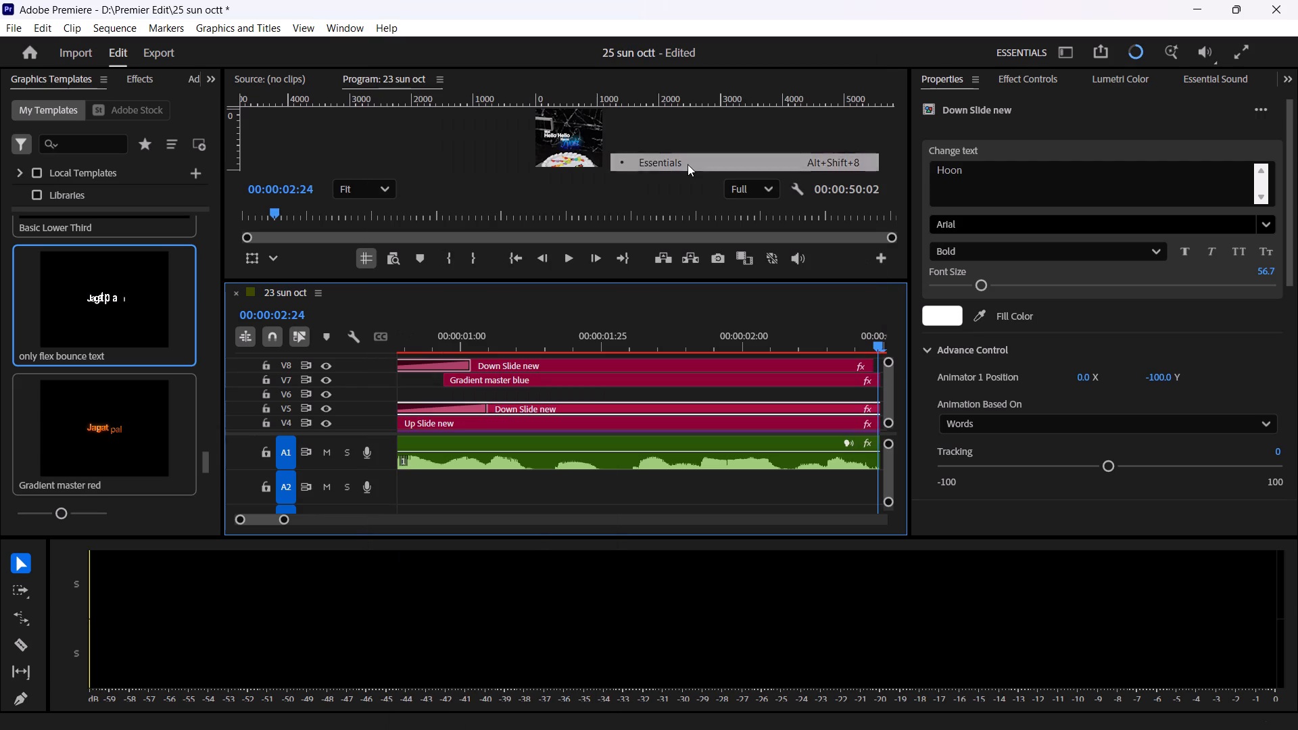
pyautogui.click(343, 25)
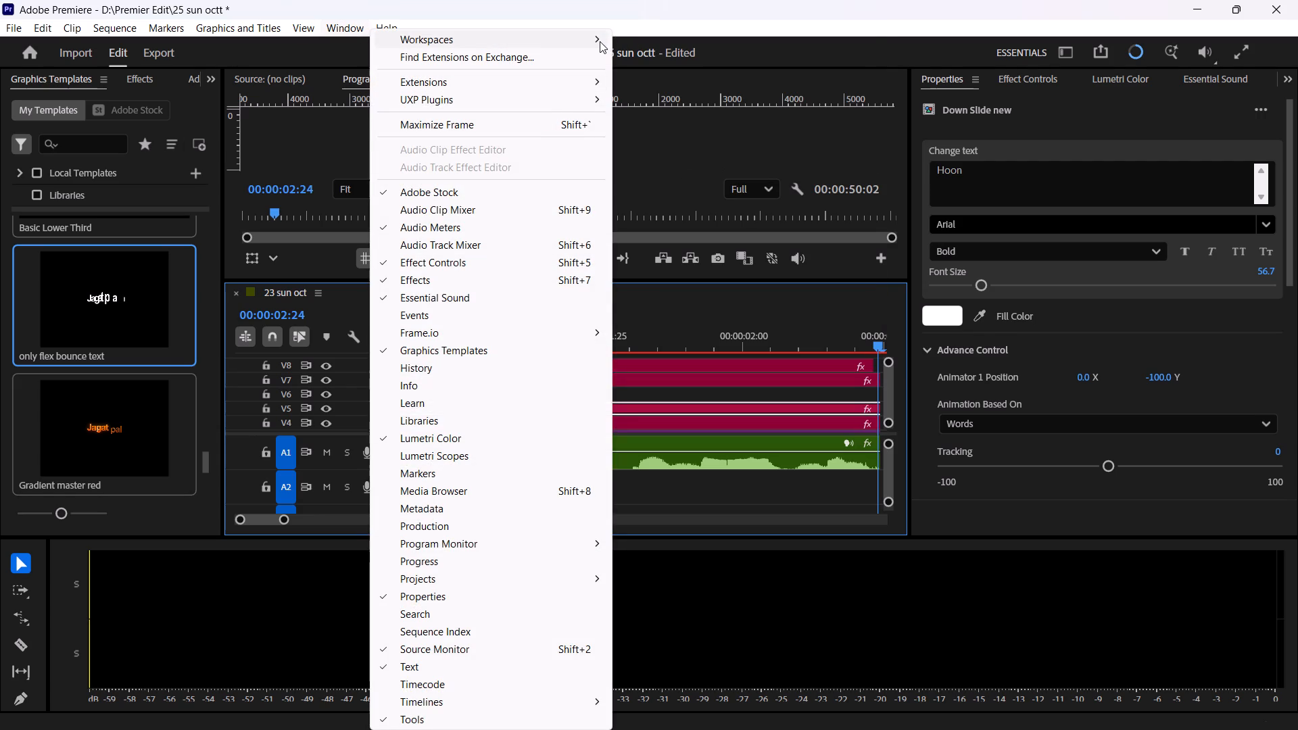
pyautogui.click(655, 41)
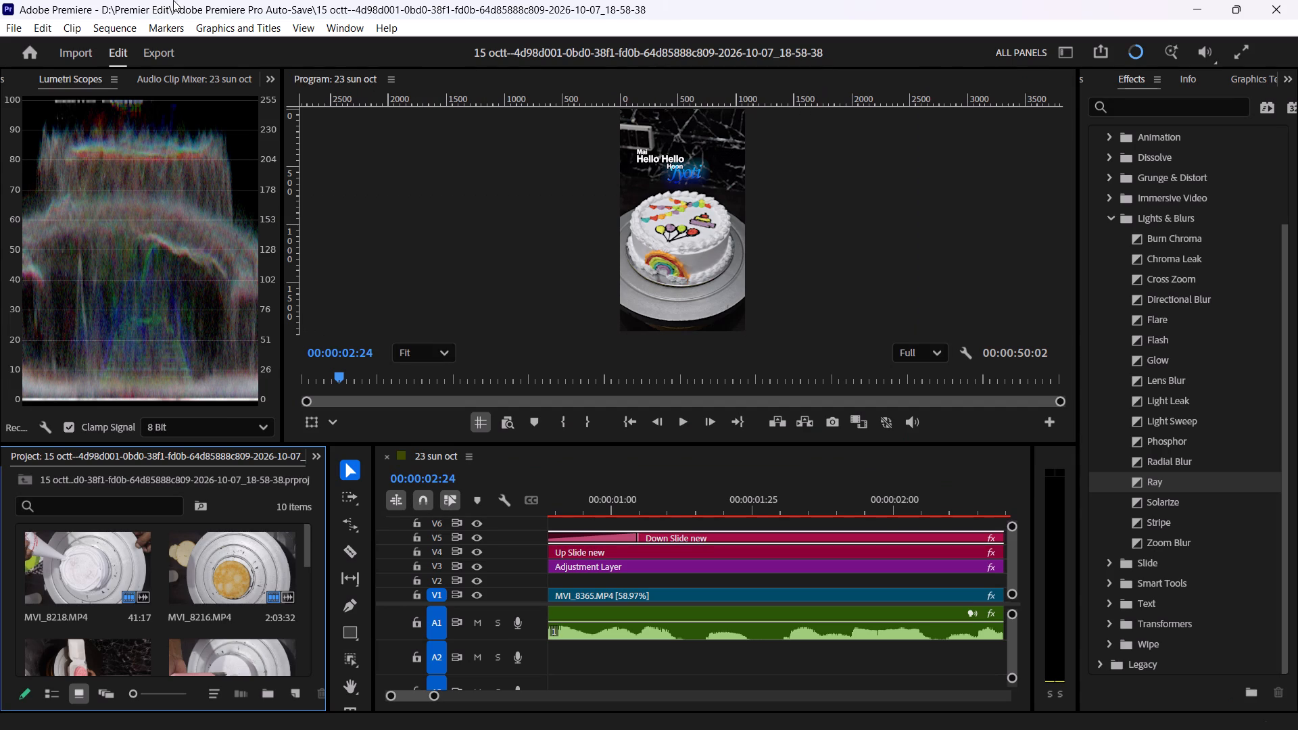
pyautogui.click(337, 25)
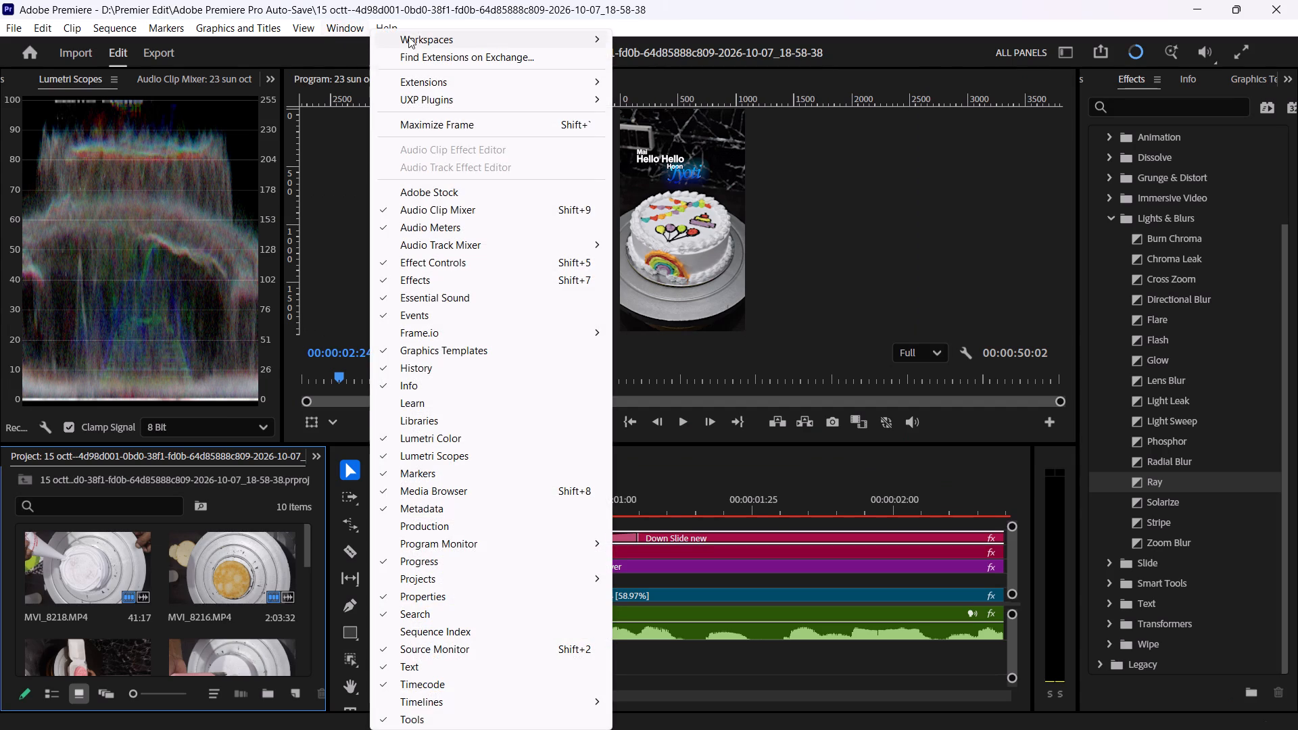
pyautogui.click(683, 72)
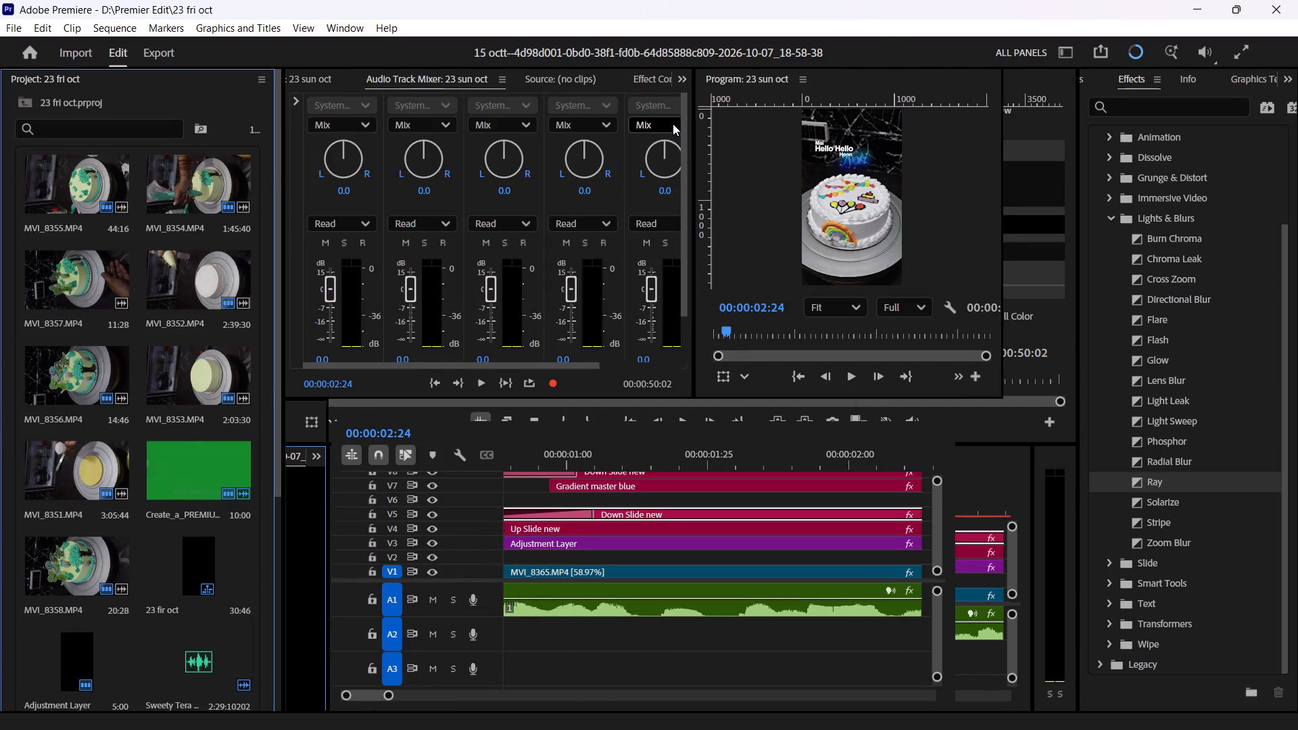
# Switch to the Effects workspace and enlarge the timeline area so more video tracks fit.
pyautogui.click(345, 24)
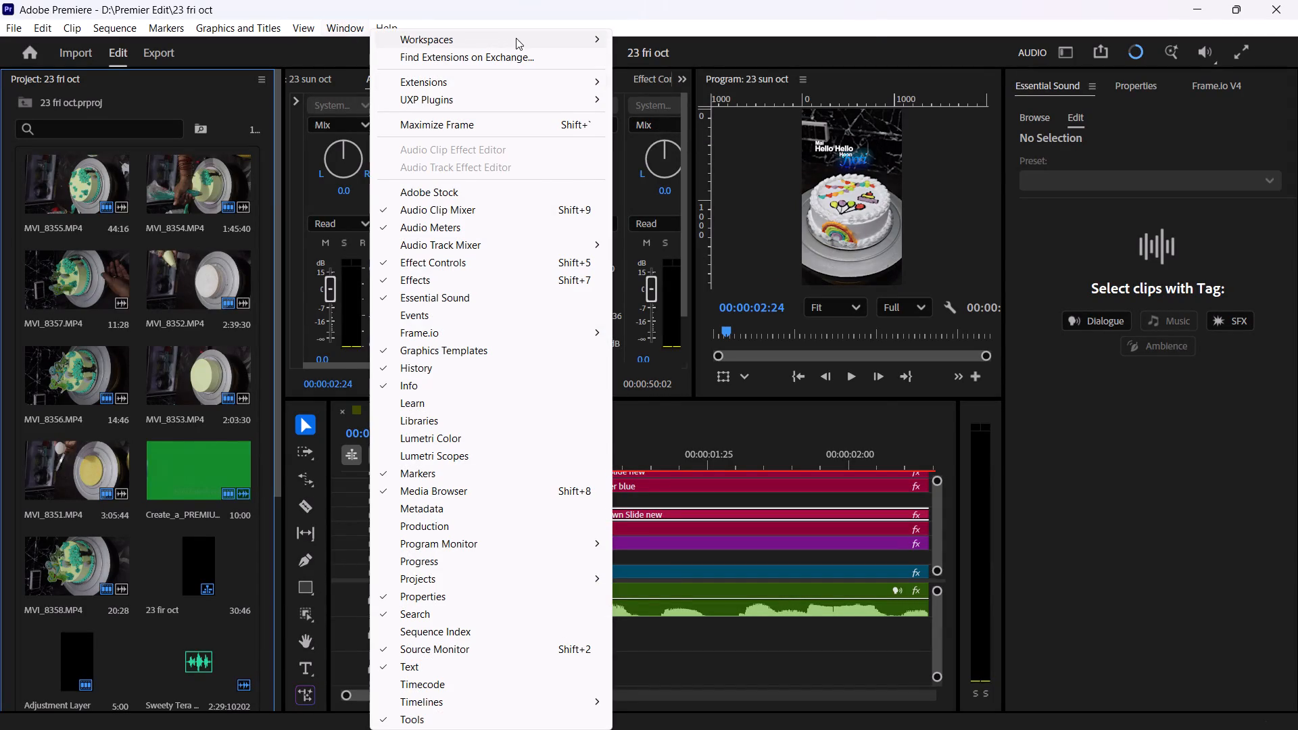
pyautogui.click(665, 144)
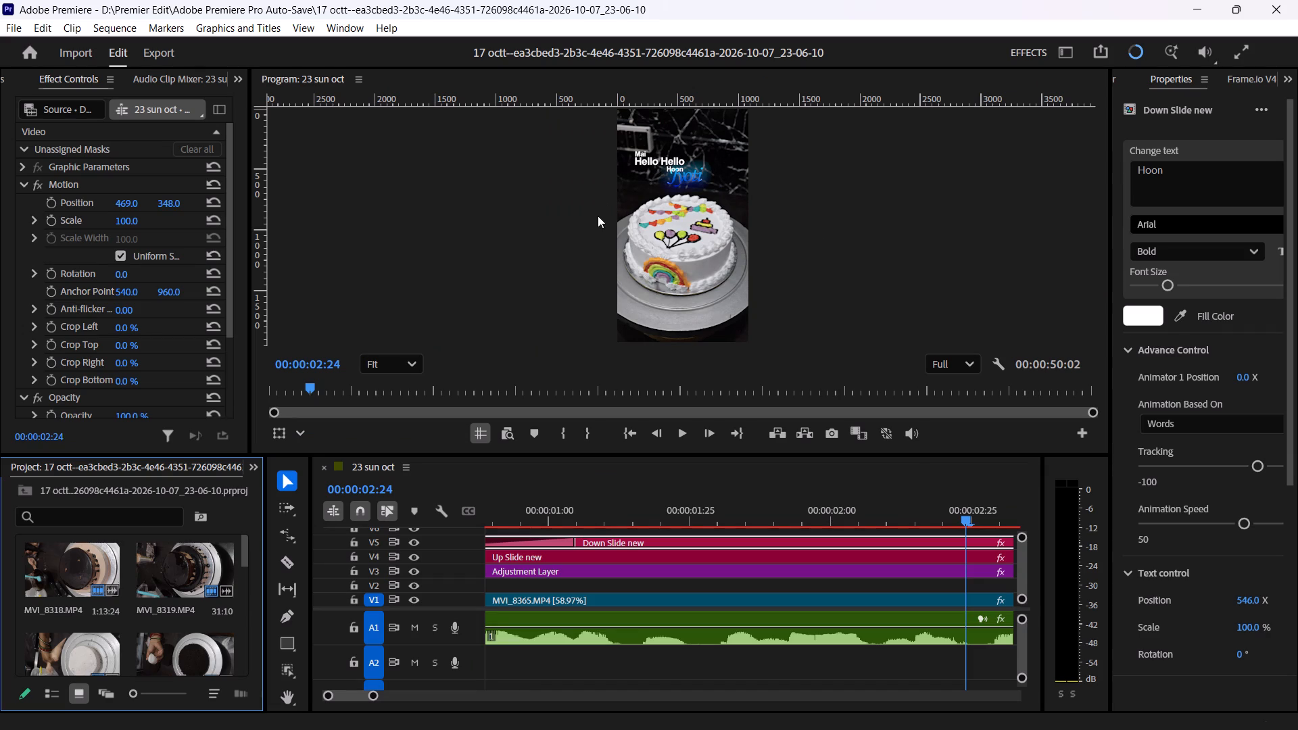
pyautogui.moveTo(734, 455); pyautogui.dragTo(725, 422)
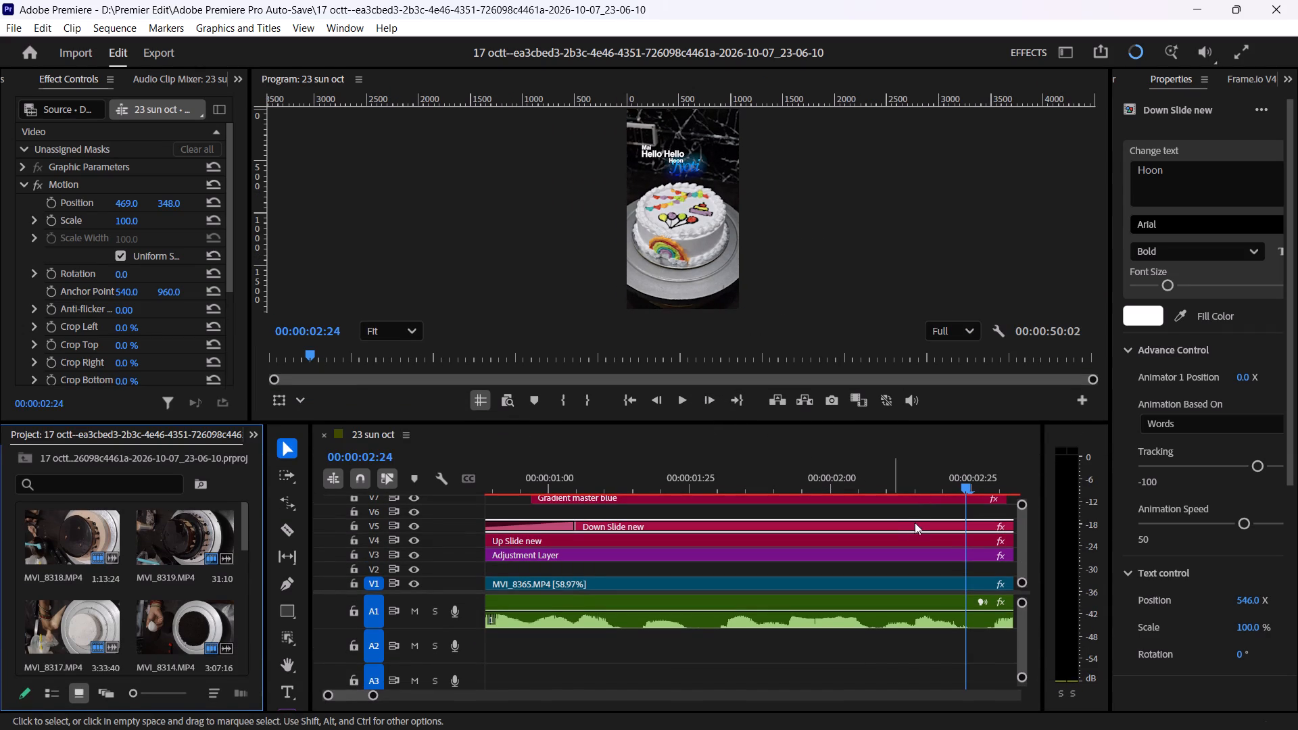
# Move the "Hello Hello" title clip from V4 up to V6, keeping its start time.
pyautogui.moveTo(609, 537); pyautogui.dragTo(607, 537)
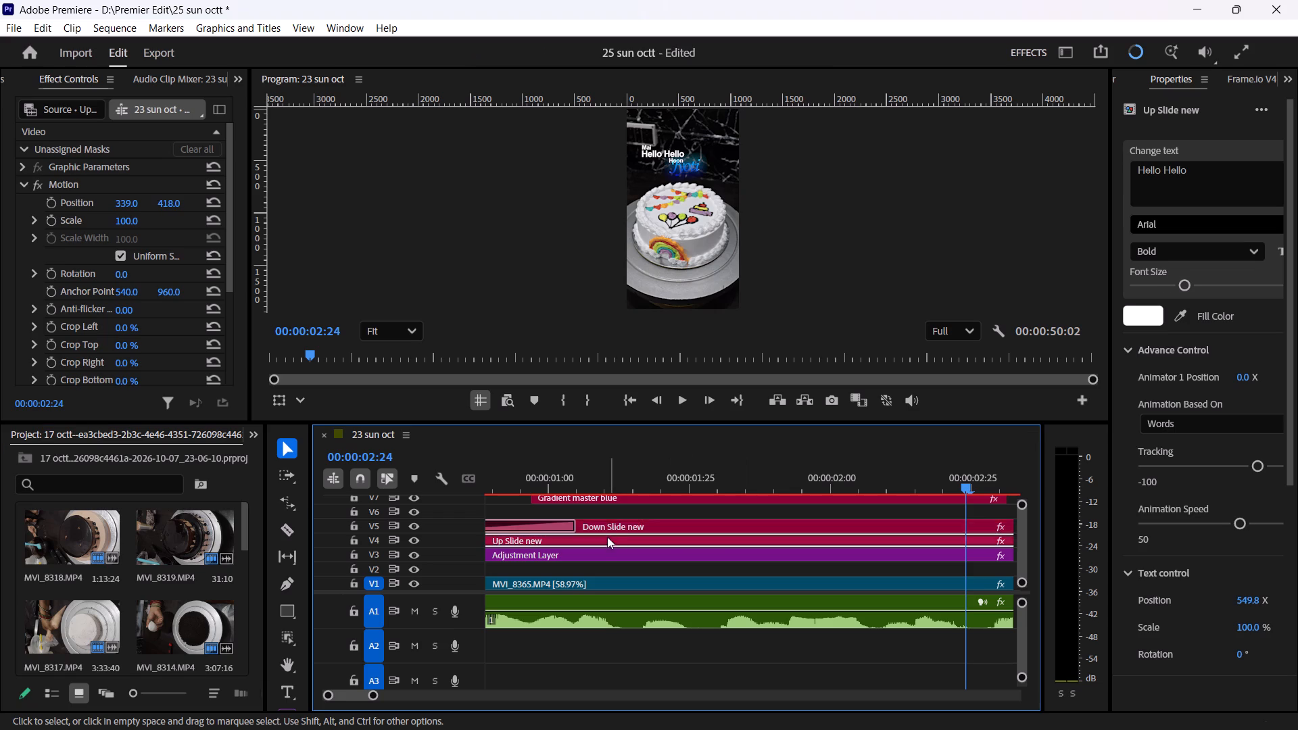
pyautogui.moveTo(607, 537); pyautogui.dragTo(607, 514)
# Play back the opening titles from 00:00:00:00 to check the layering of "Hello Hello".
pyautogui.moveTo(564, 480); pyautogui.dragTo(264, 506)
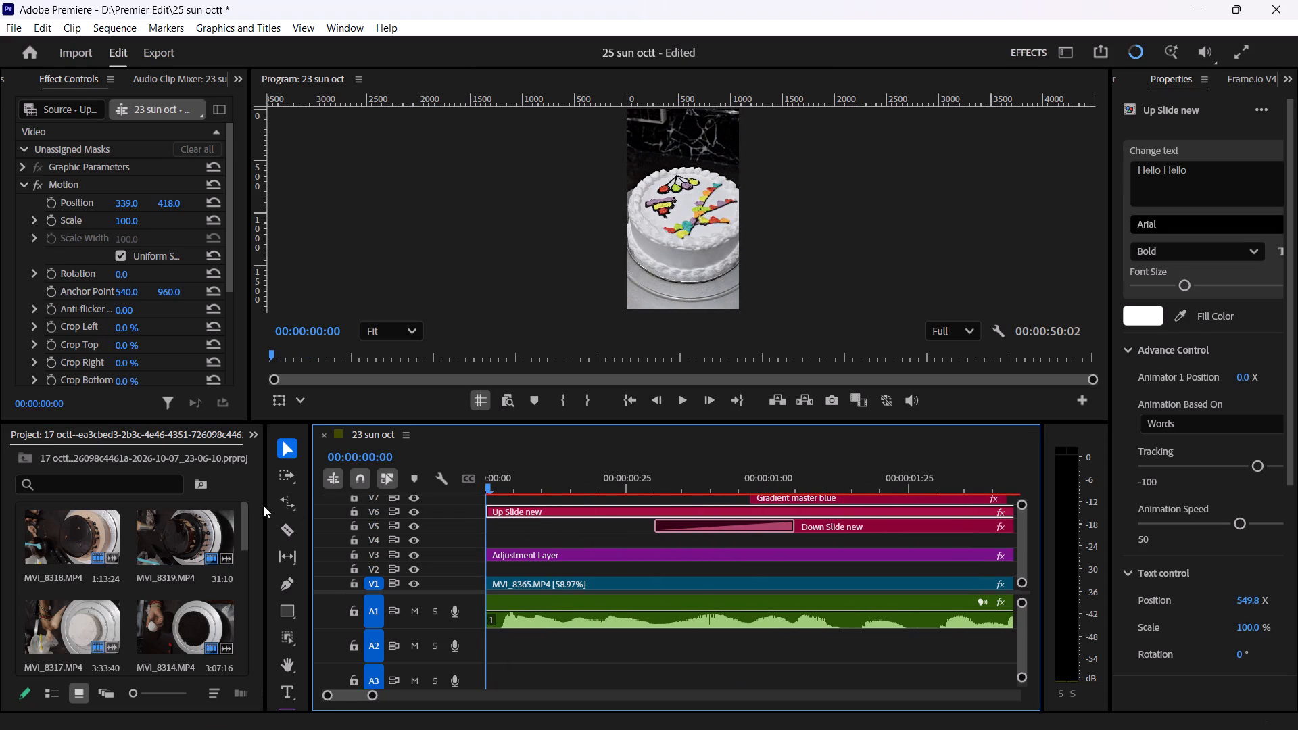
pyautogui.moveTo(264, 506); pyautogui.dragTo(263, 500)
pyautogui.click(681, 393)
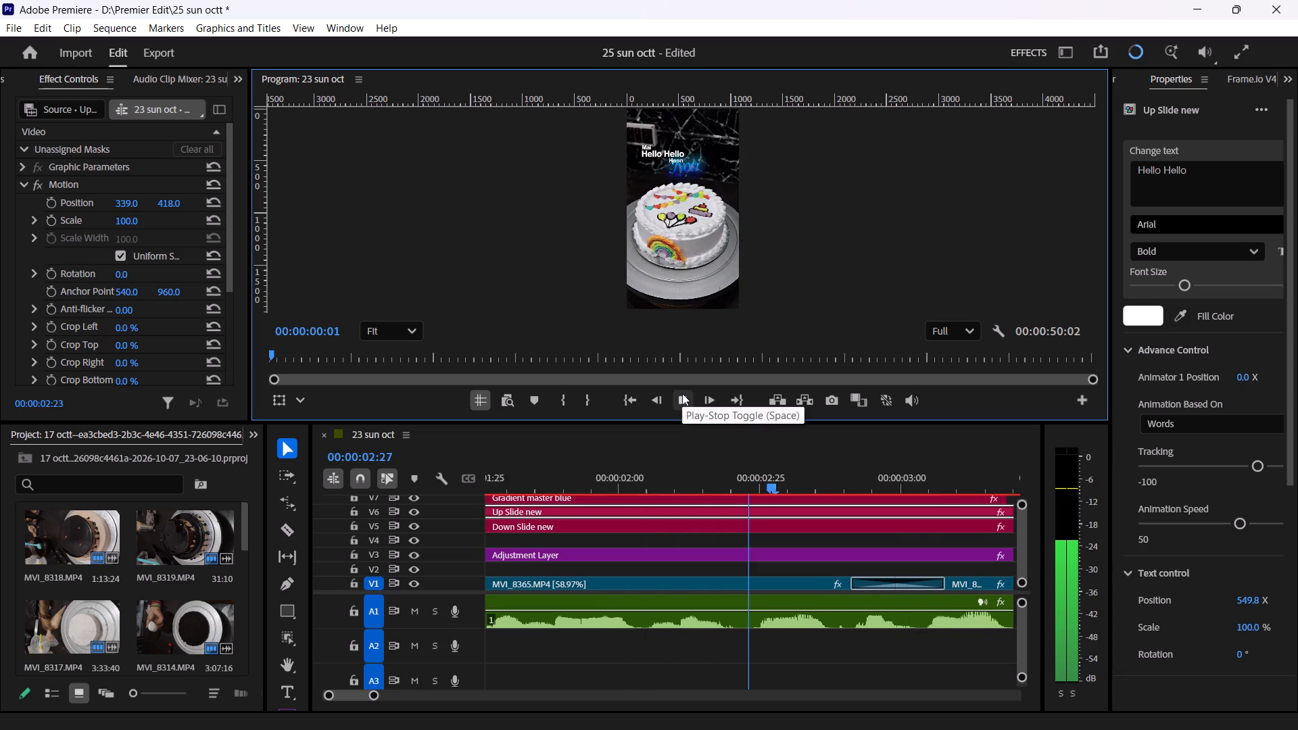
pyautogui.press('space')
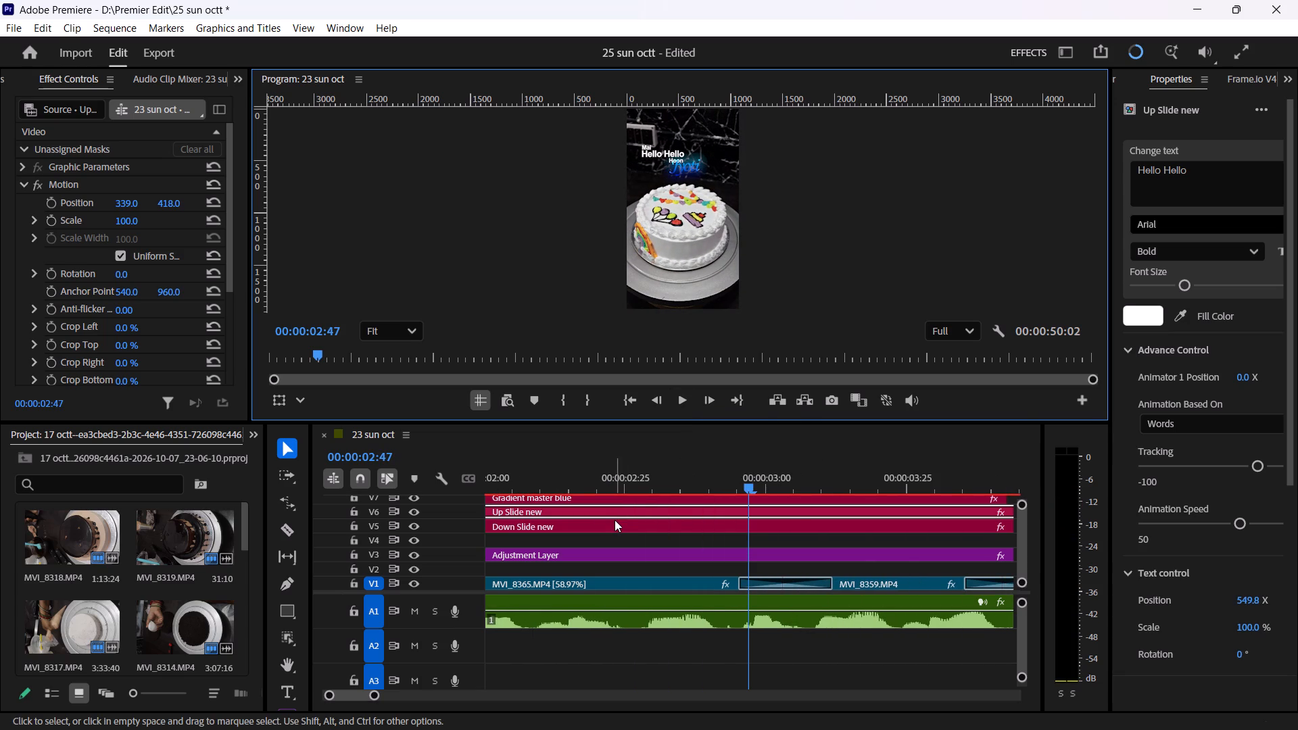
# Move the "Jyoti" title clip from V7 down to V4, keeping its start time at 00:00:00:47.
pyautogui.click(711, 529)
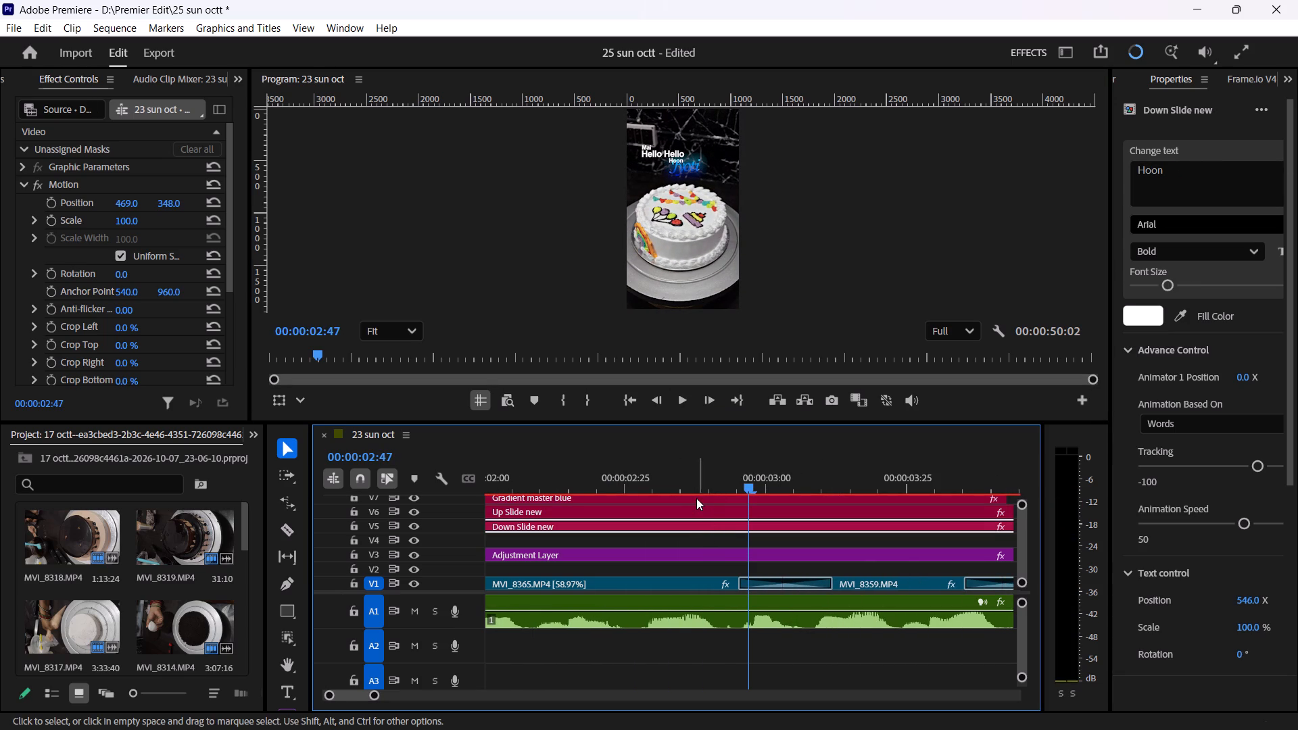
pyautogui.click(696, 497)
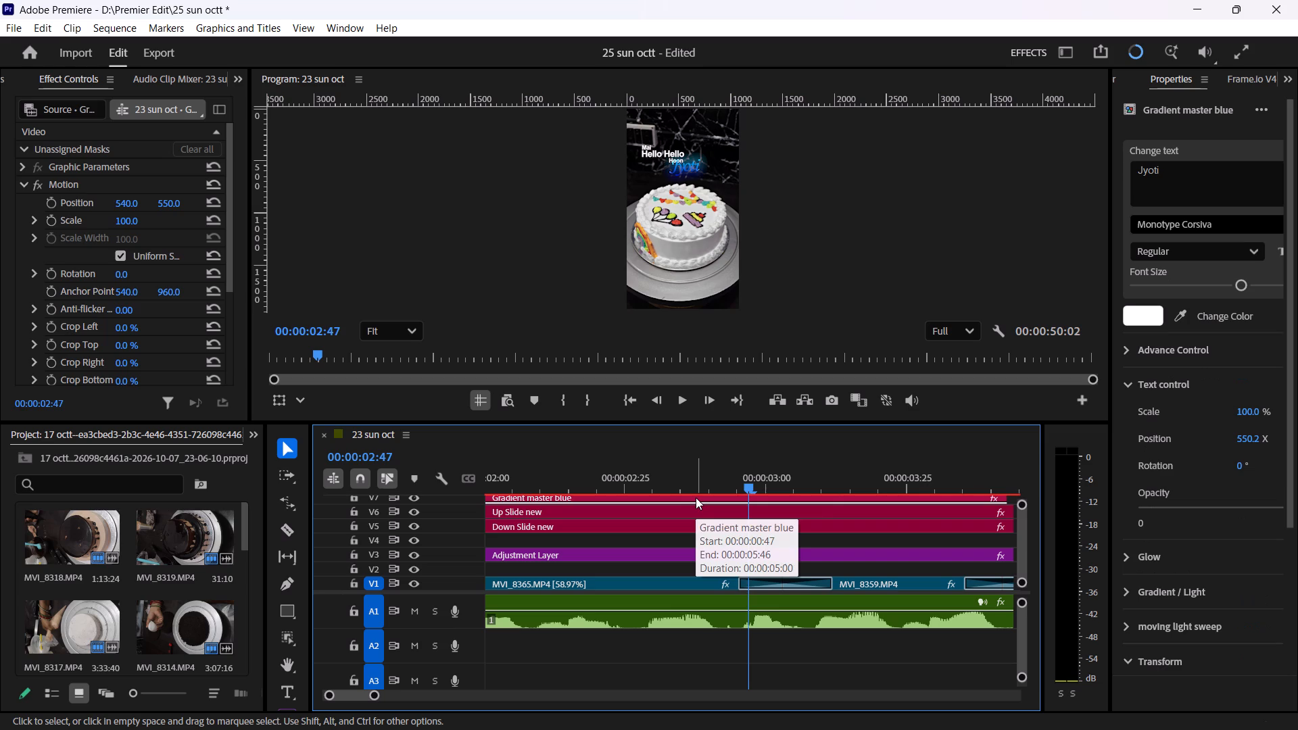
pyautogui.moveTo(696, 497); pyautogui.dragTo(698, 535)
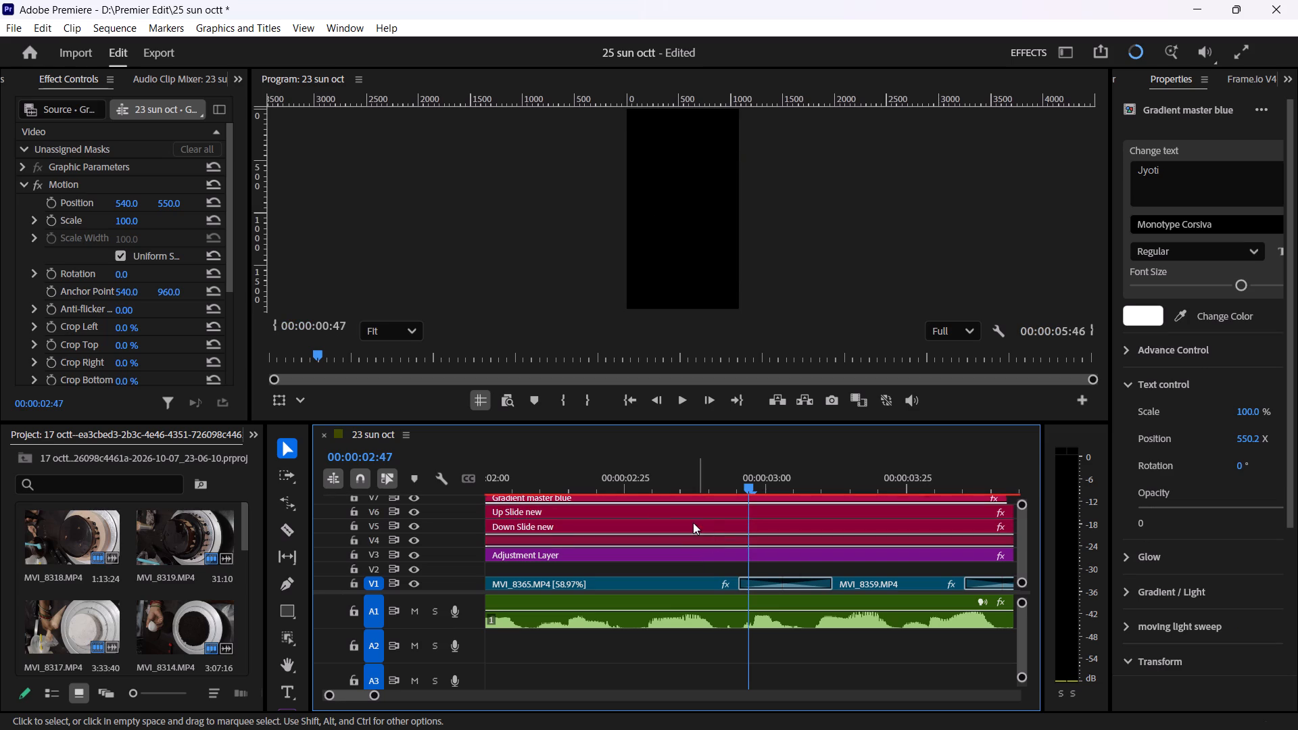
# Replay the opening titles from before "Mai" appears to check the layering of "Jyoti".
pyautogui.moveTo(576, 478); pyautogui.dragTo(494, 491)
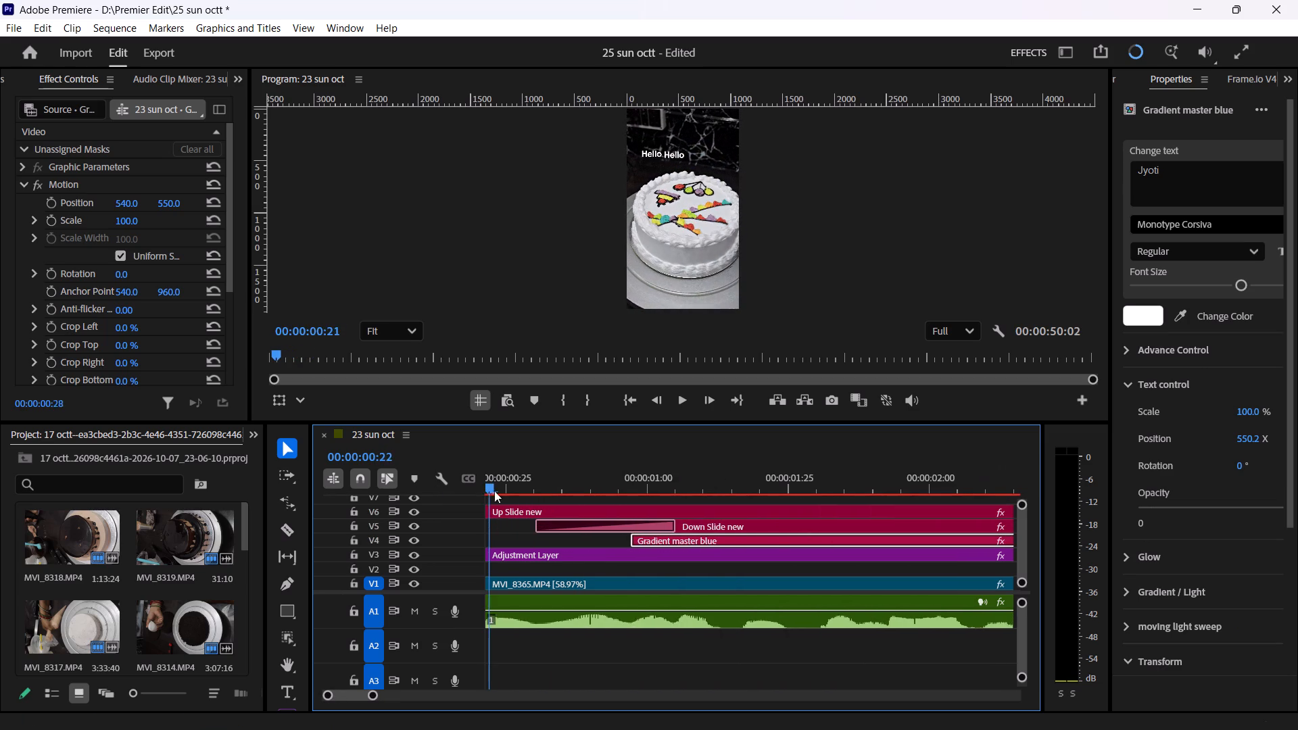
pyautogui.moveTo(494, 491); pyautogui.dragTo(485, 491)
pyautogui.press('space')
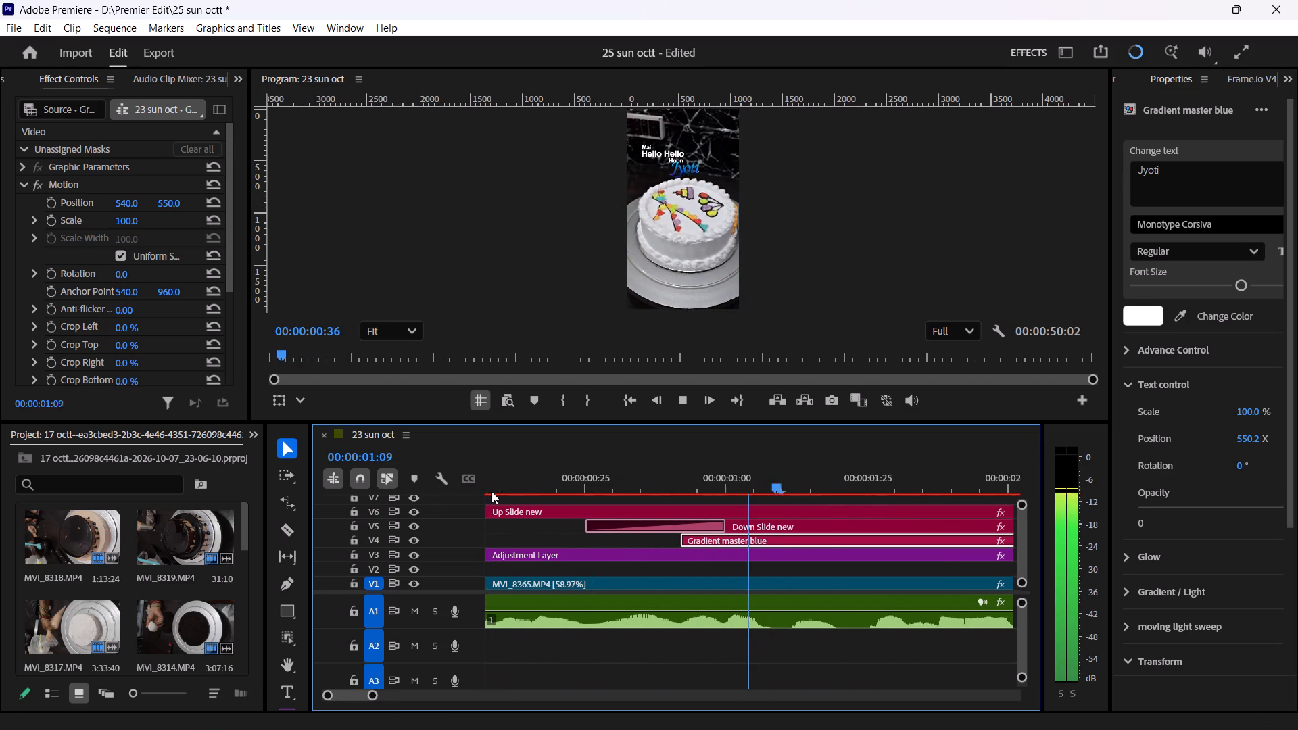
pyautogui.press('space')
pyautogui.press('space')
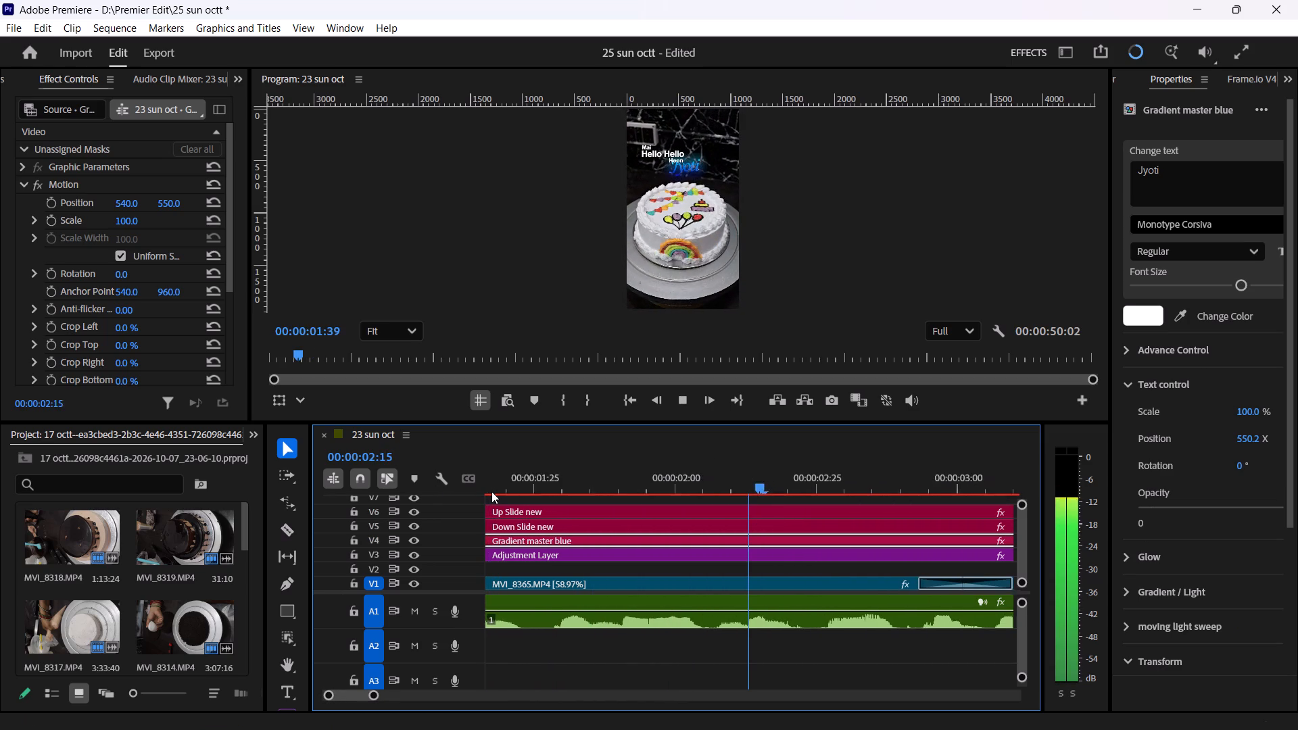
pyautogui.press('space')
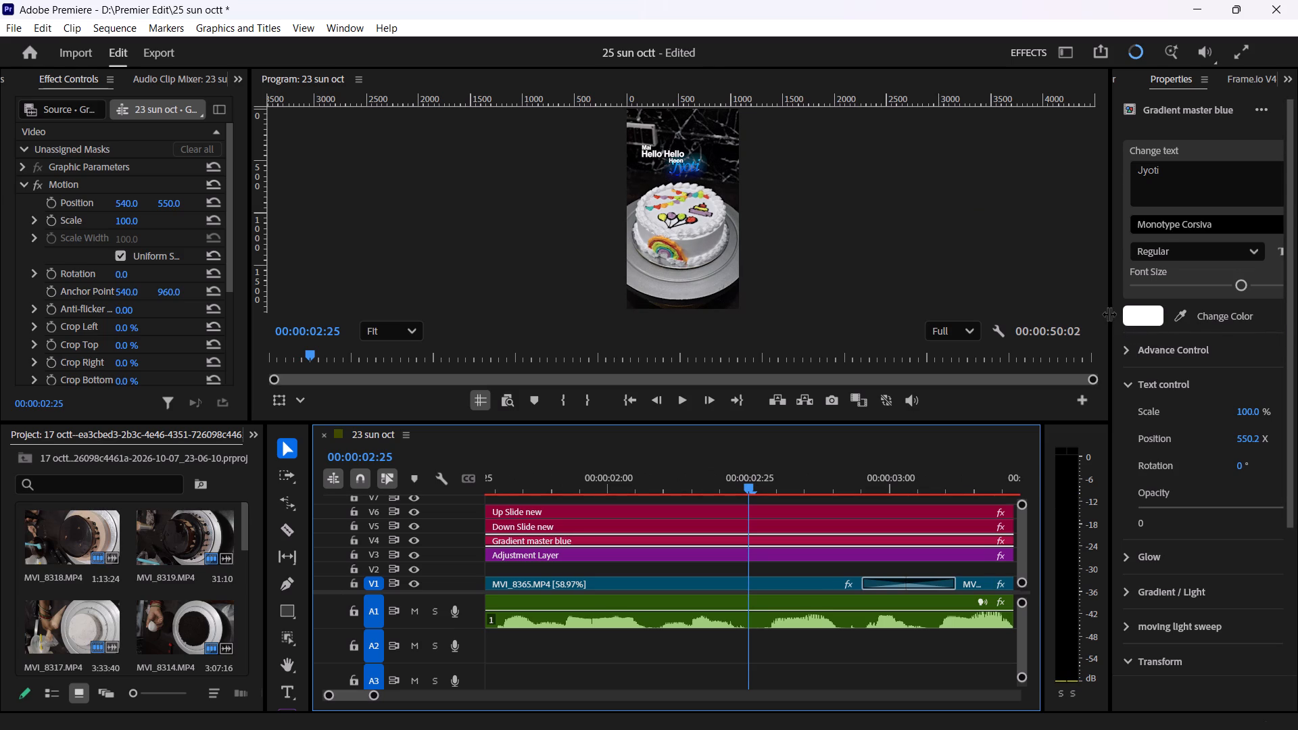
# Reduce the Glow Intensity and Glow Radius of the blue gradient "Jyoti" title so the lettering blurs less.
pyautogui.moveTo(1109, 314); pyautogui.dragTo(1061, 318)
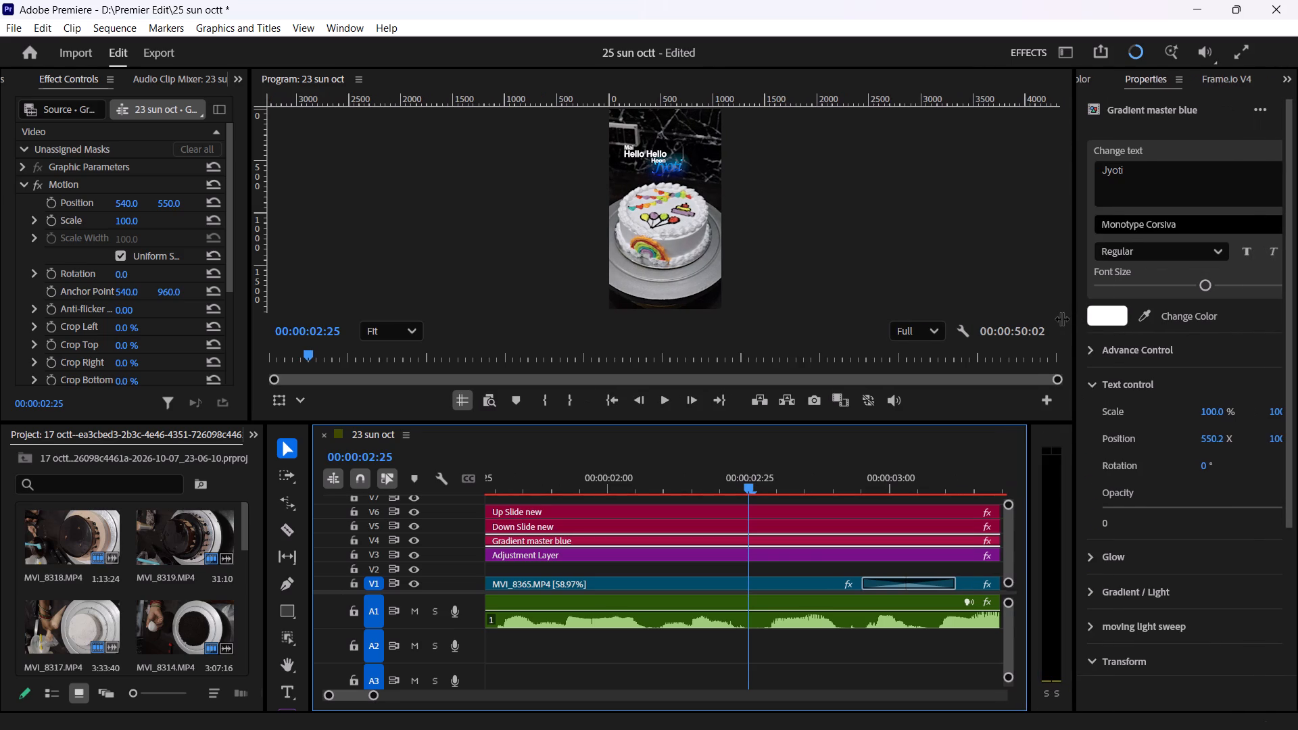
pyautogui.moveTo(1061, 318); pyautogui.dragTo(1057, 320)
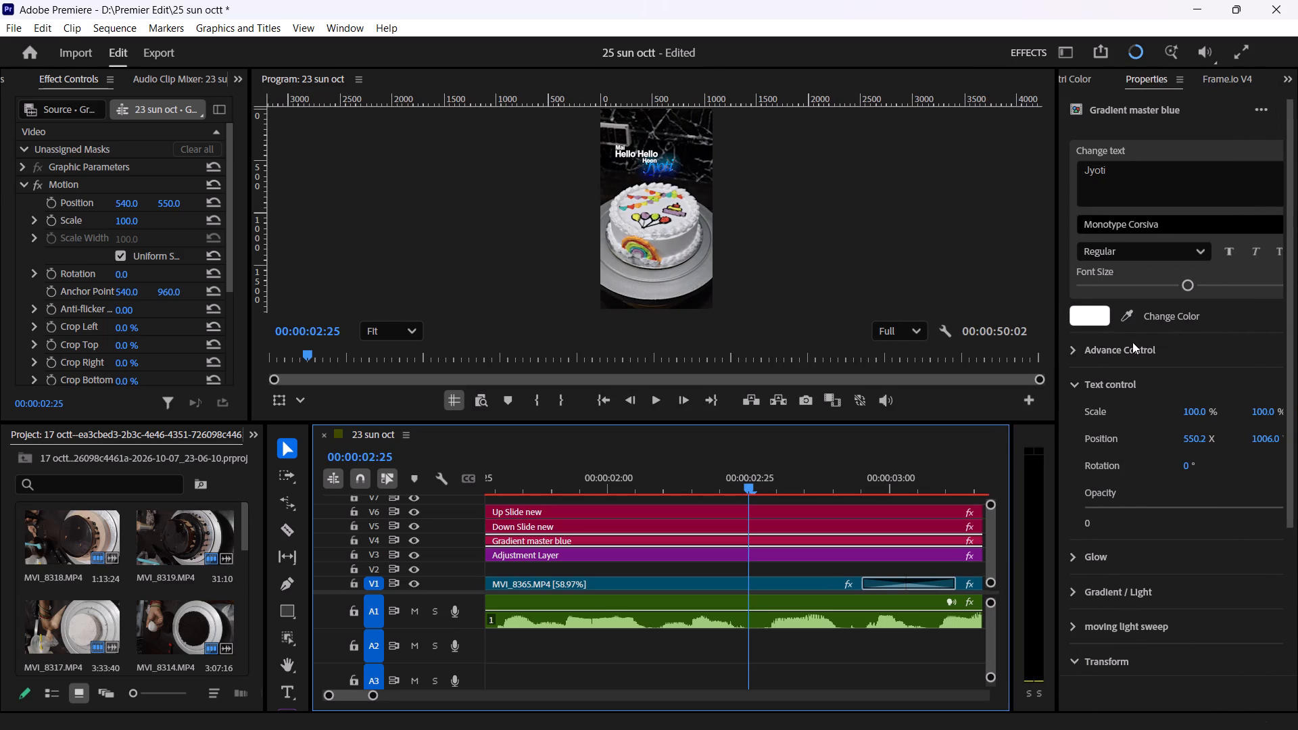
pyautogui.click(1071, 588)
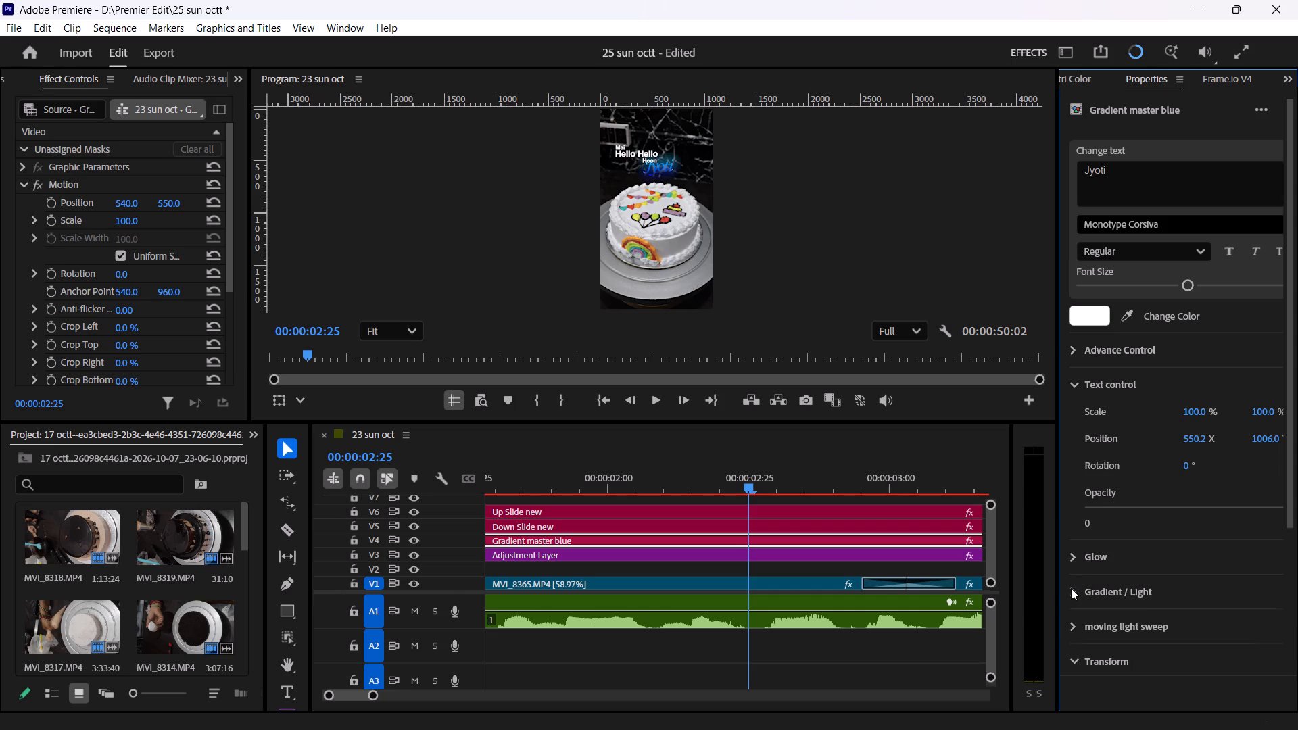
pyautogui.scroll(-5, 1071, 589)
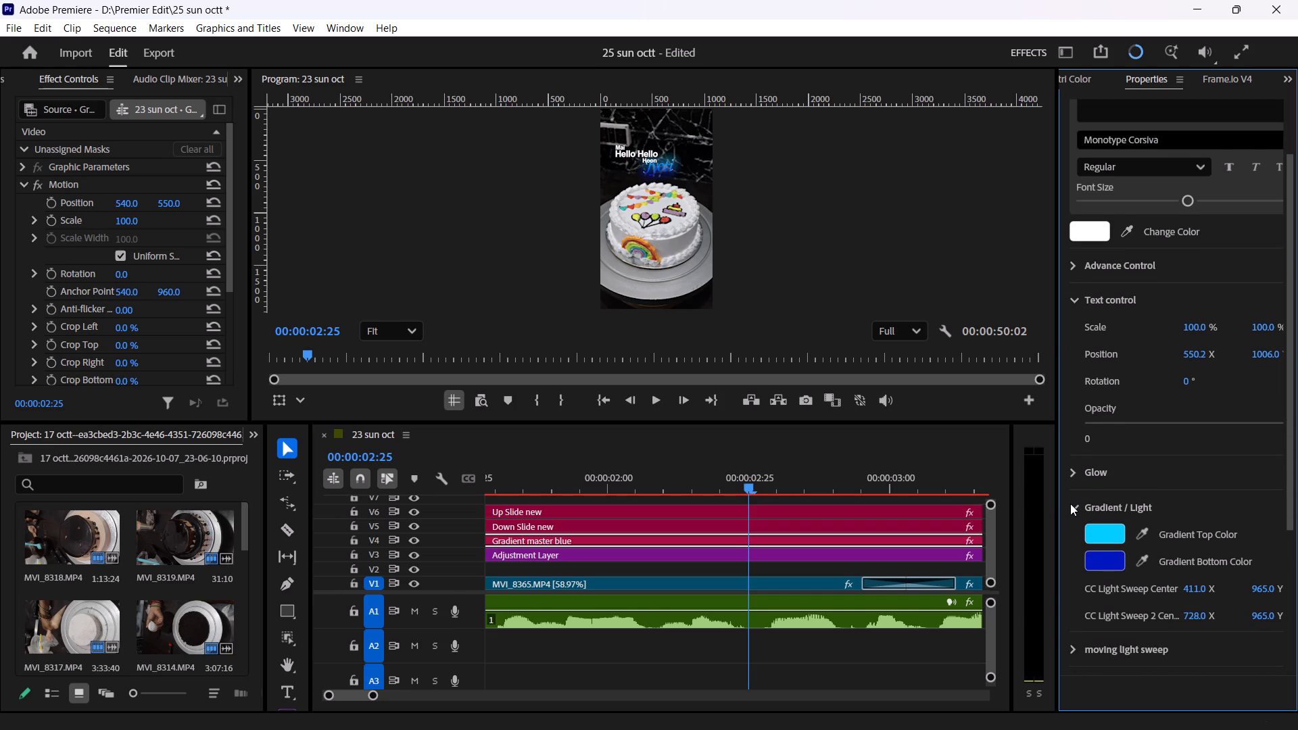
pyautogui.click(1074, 496)
pyautogui.click(1069, 470)
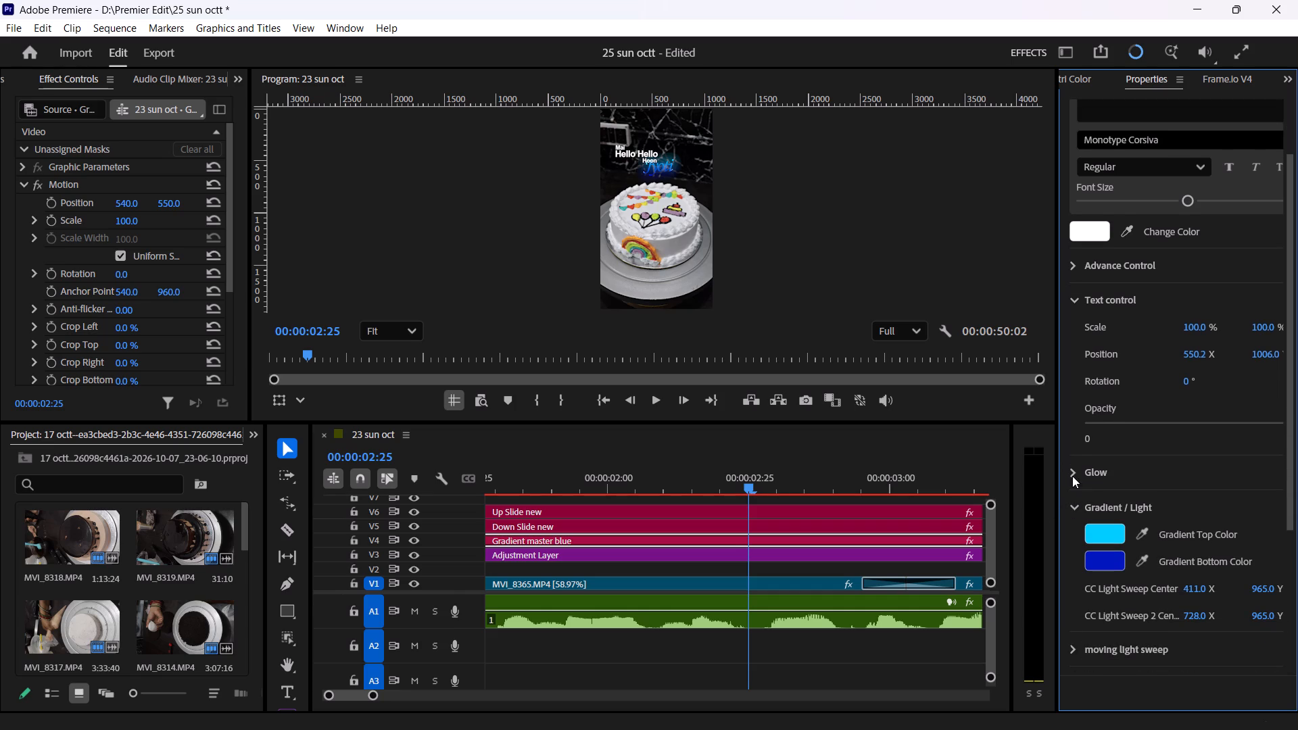
pyautogui.click(1075, 507)
pyautogui.click(1073, 475)
pyautogui.scroll(-3, 1084, 531)
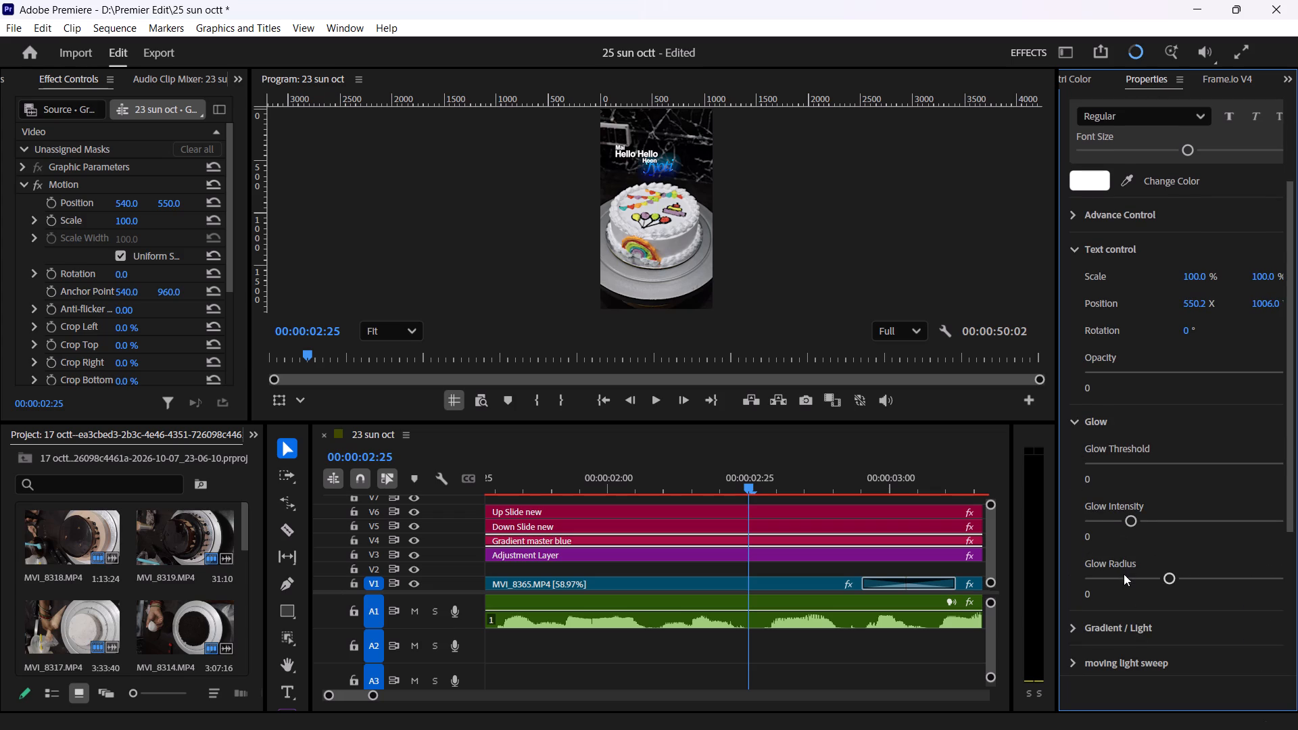
pyautogui.click(1124, 574)
pyautogui.click(1098, 508)
pyautogui.click(1106, 514)
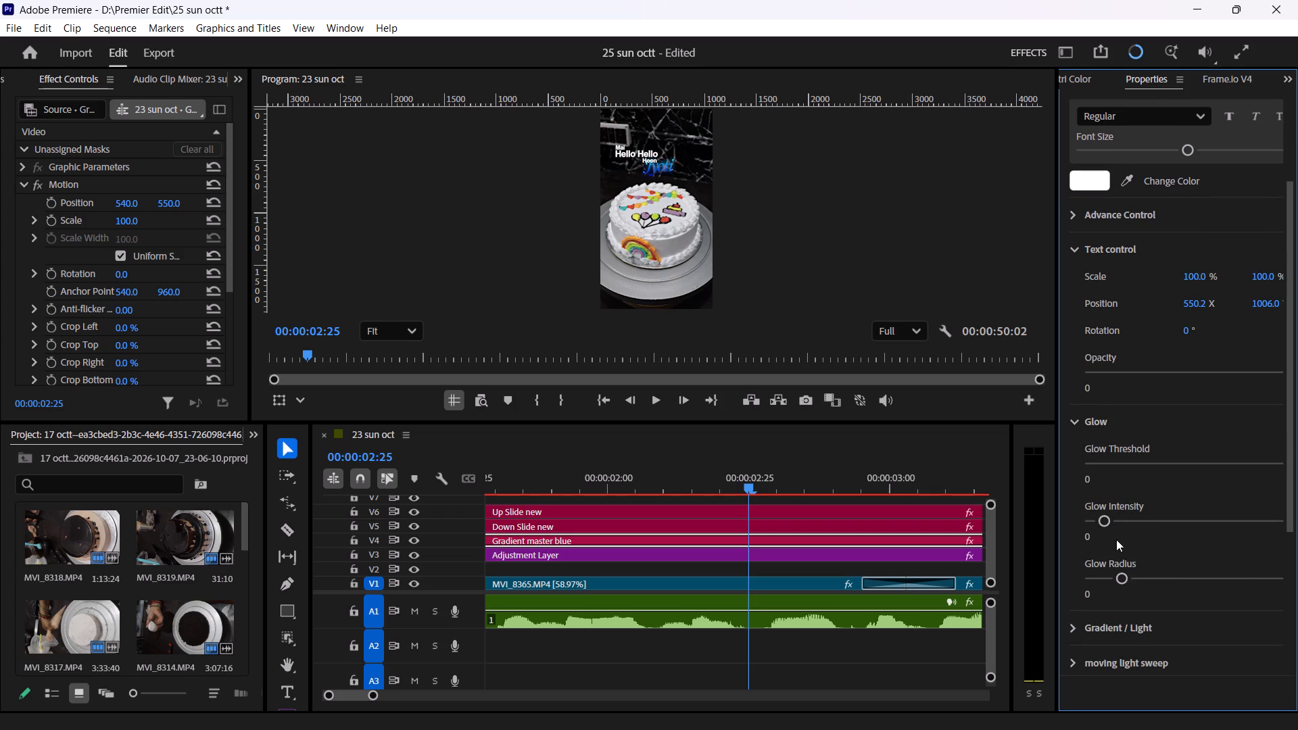
pyautogui.click(1114, 575)
pyautogui.click(1111, 577)
# Fine-tune the "Jyoti" glow by testing stronger amounts, settle intensity and radius near minimum, and briefly play back the result.
pyautogui.moveTo(1100, 514); pyautogui.dragTo(1216, 505)
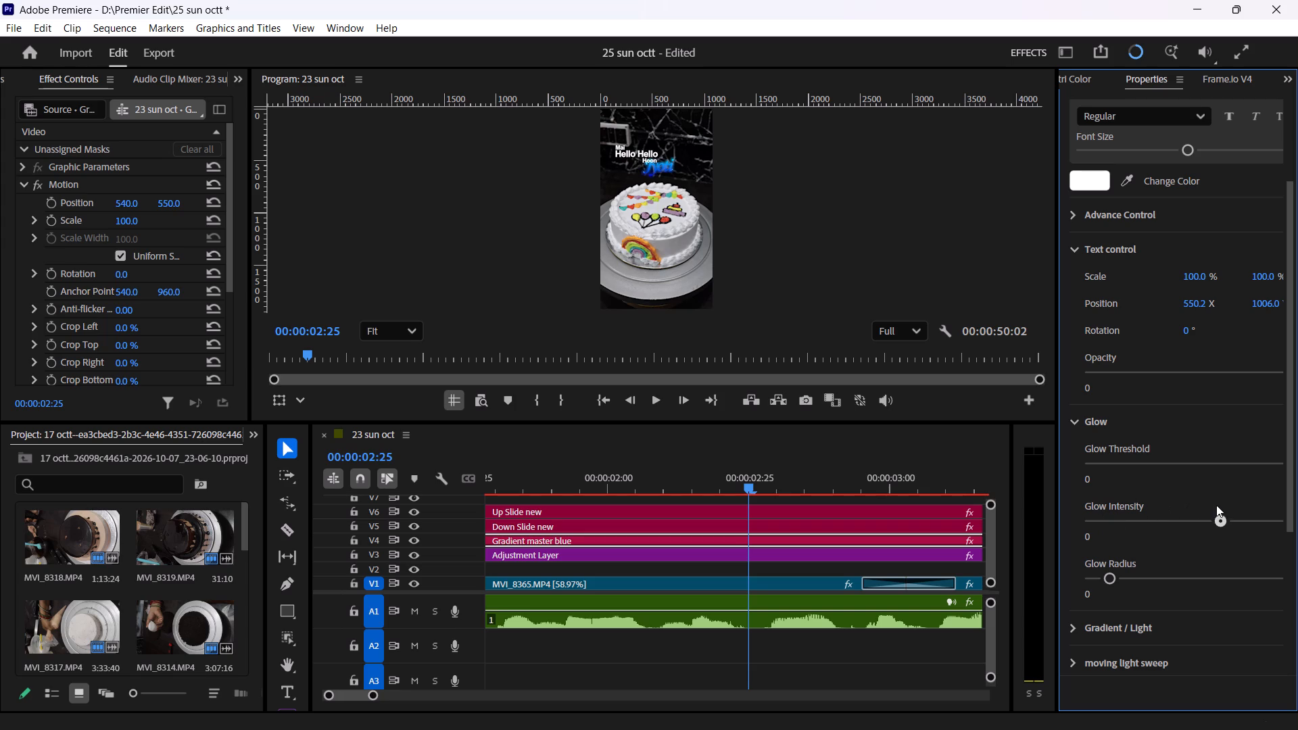
pyautogui.moveTo(1216, 505); pyautogui.dragTo(1088, 527)
pyautogui.moveTo(1108, 576); pyautogui.dragTo(1160, 579)
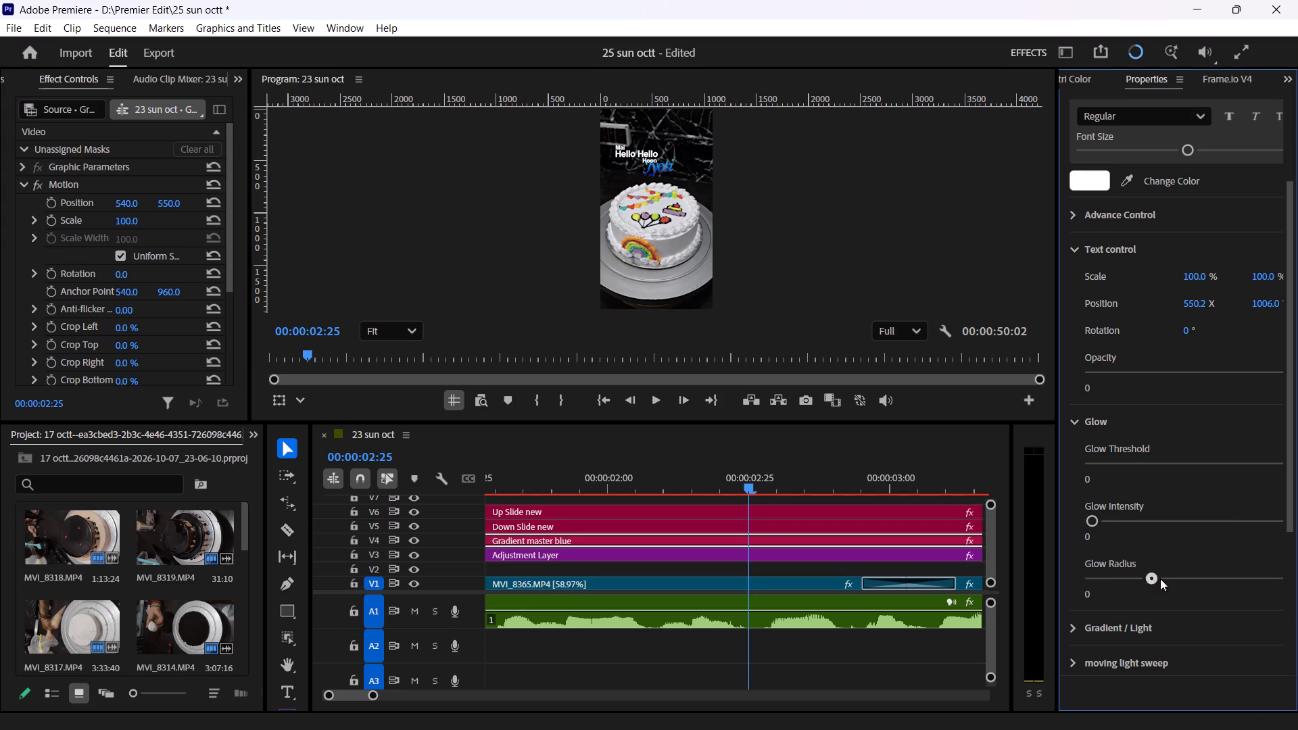
pyautogui.moveTo(1160, 579); pyautogui.dragTo(1073, 564)
pyautogui.moveTo(1073, 564); pyautogui.dragTo(1097, 568)
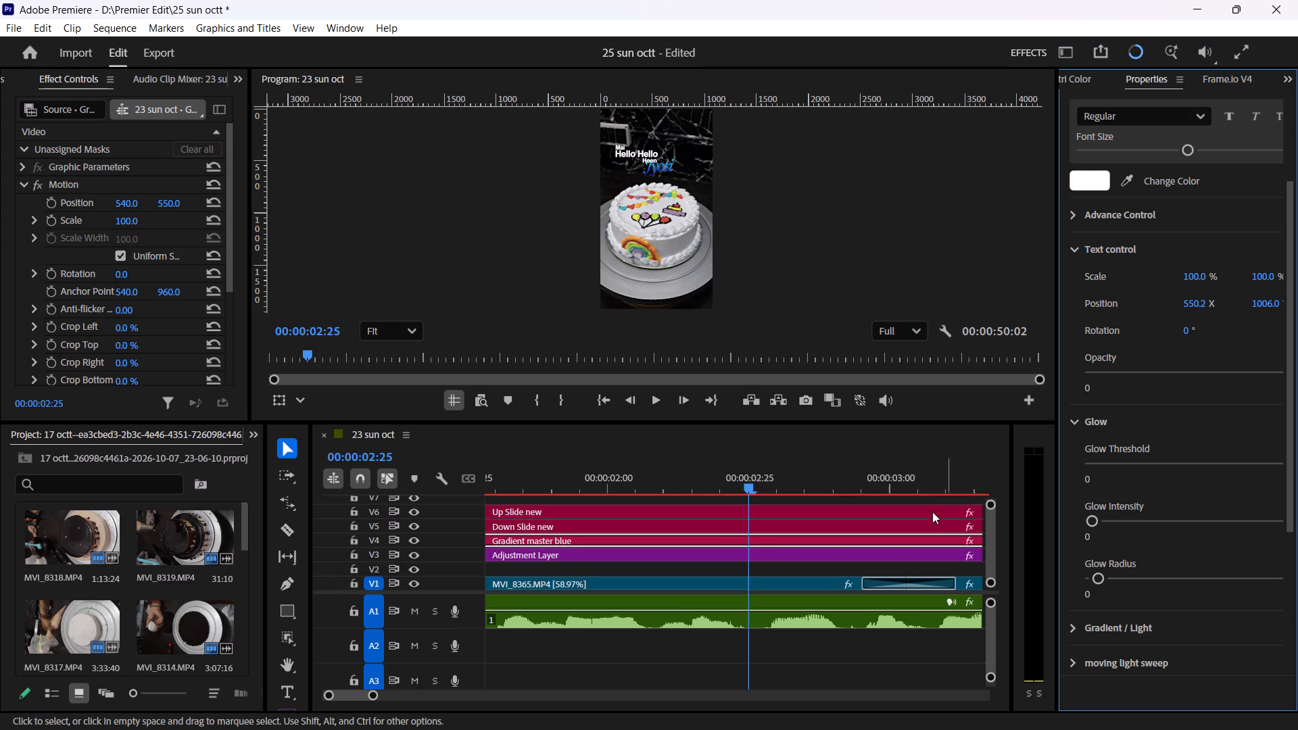
pyautogui.click(1091, 519)
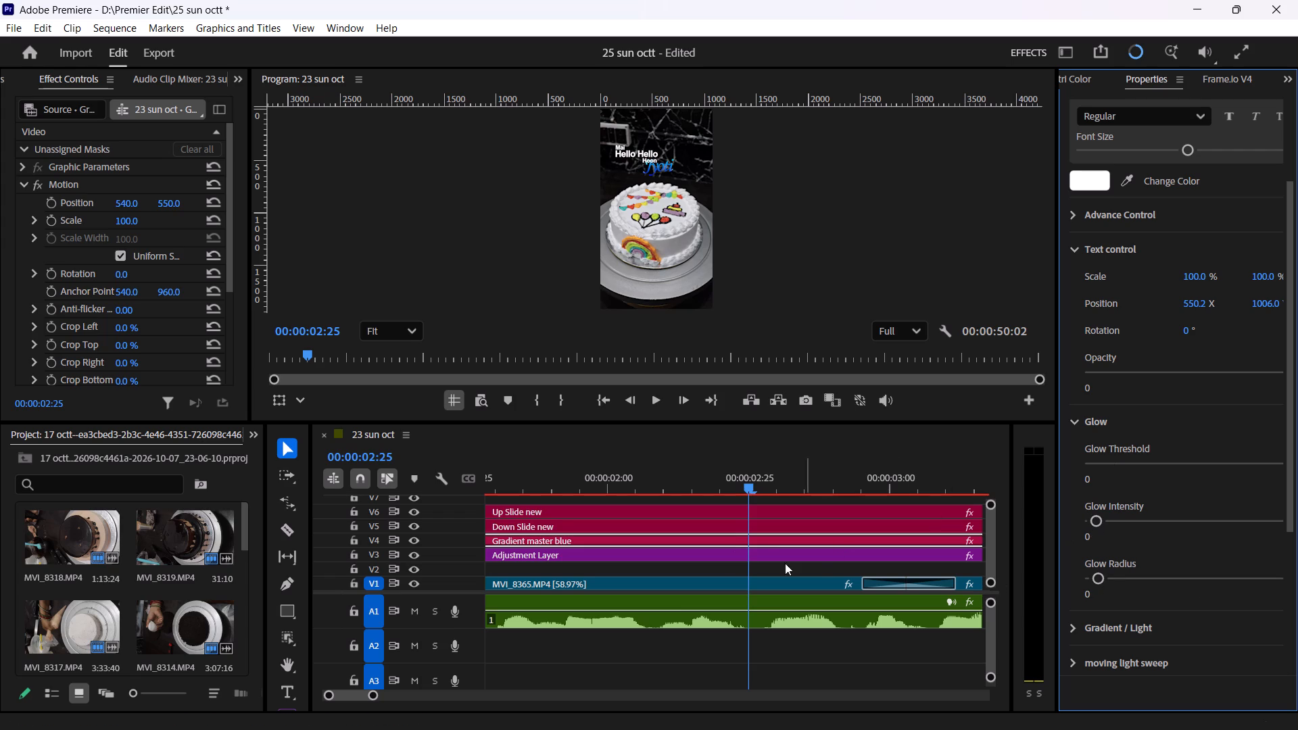
pyautogui.press('space')
pyautogui.press('space')
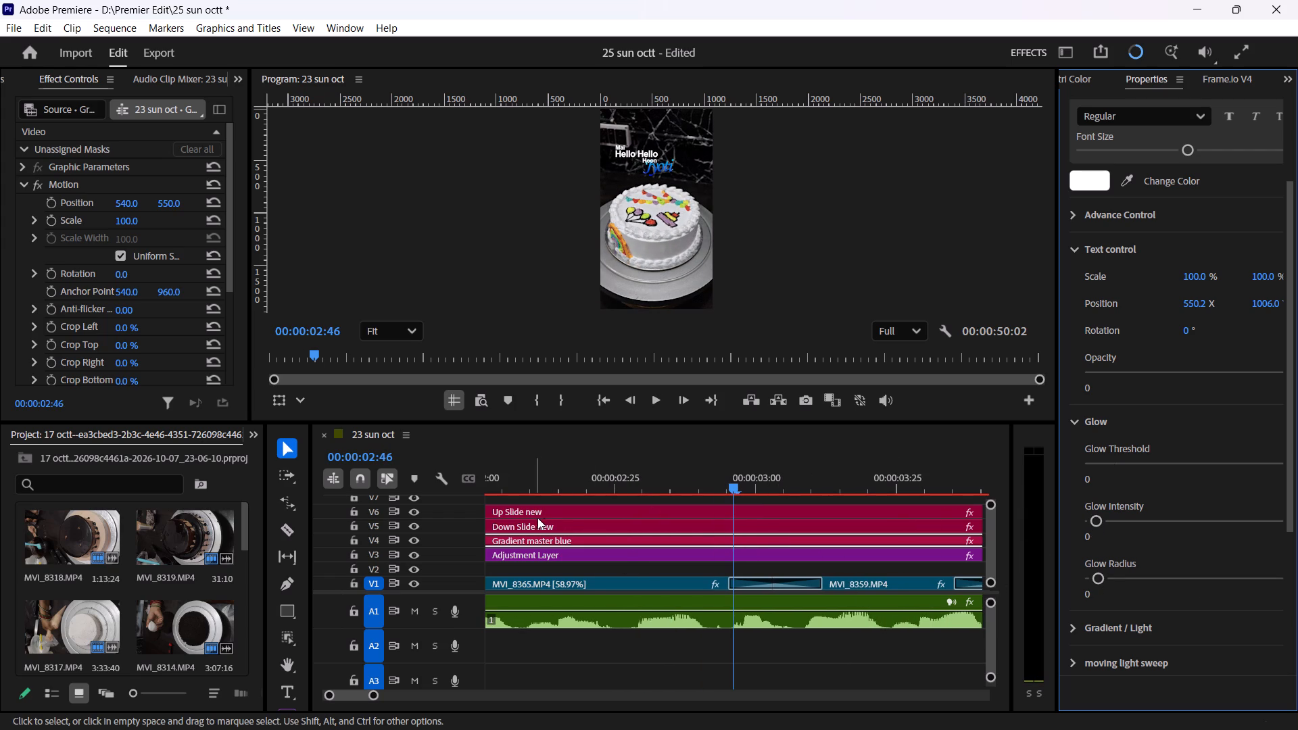
# Search the effects for "drop" and apply Drop Shadow to the "Hoon" title clip on V5.
pyautogui.click(569, 521)
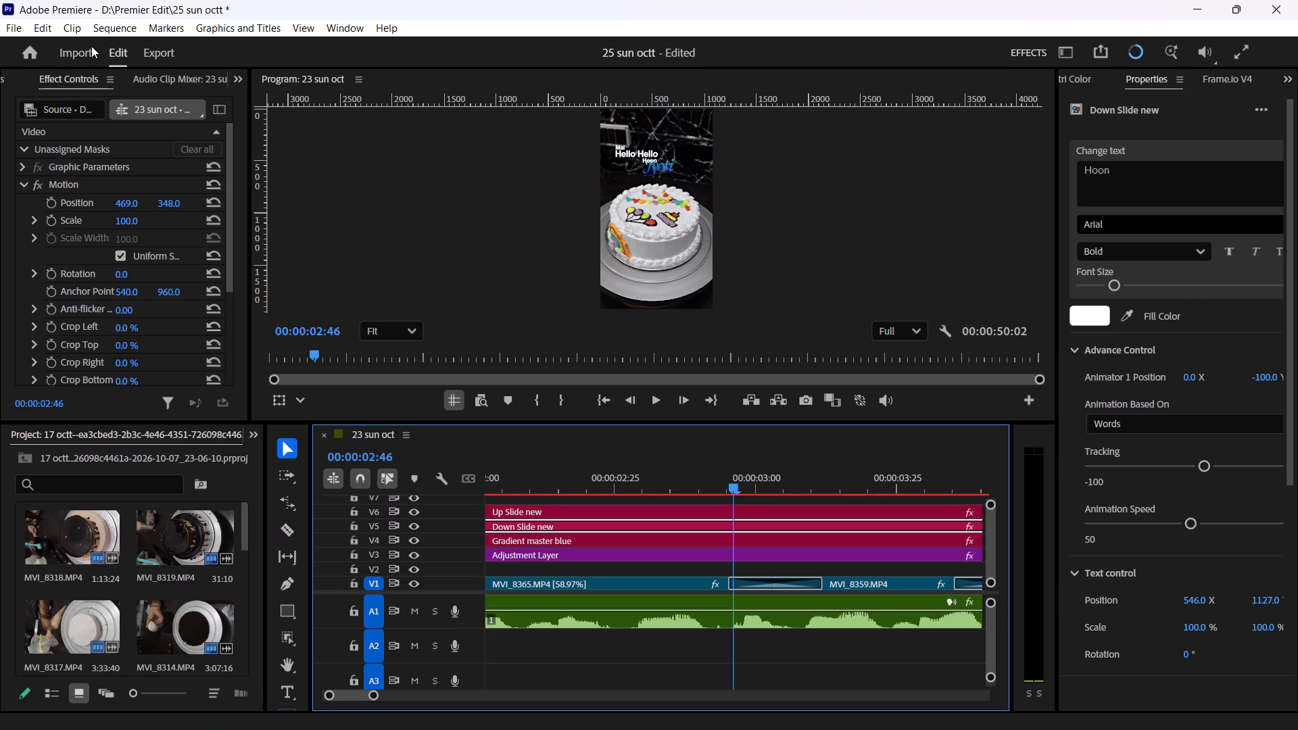
pyautogui.click(1291, 73)
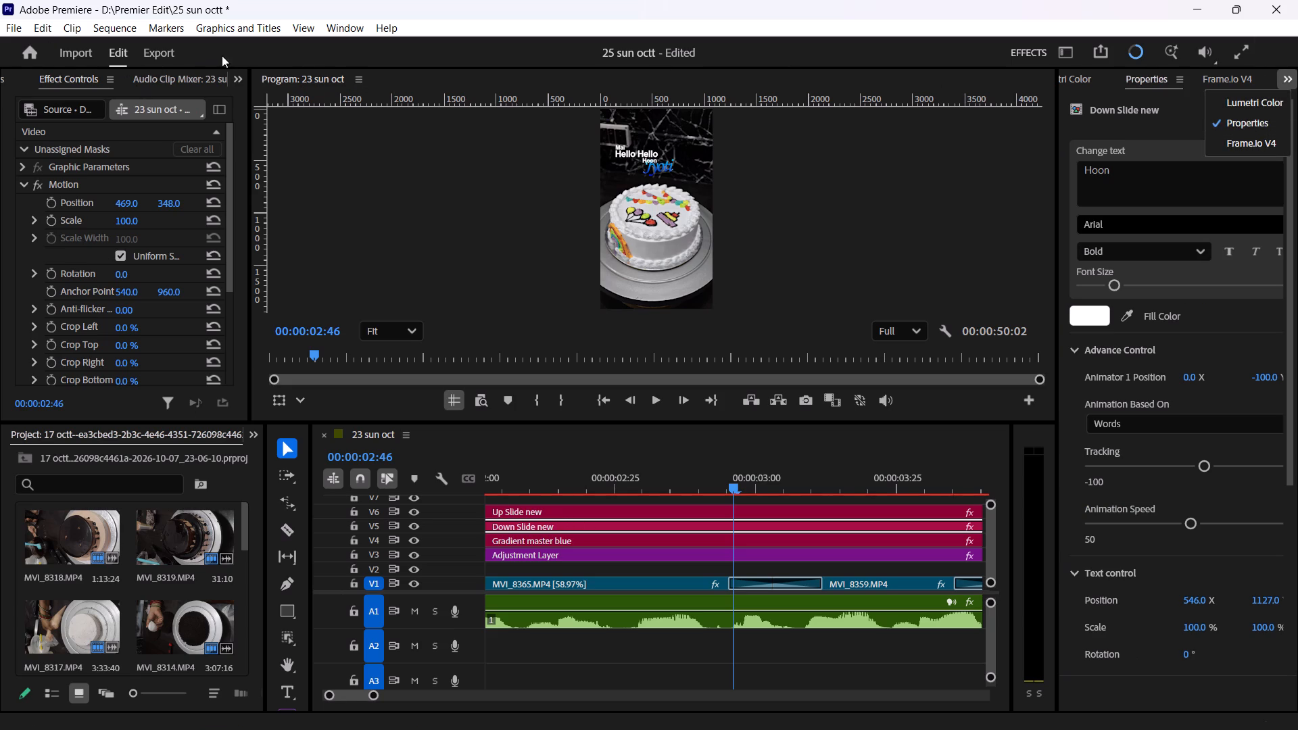
pyautogui.click(237, 82)
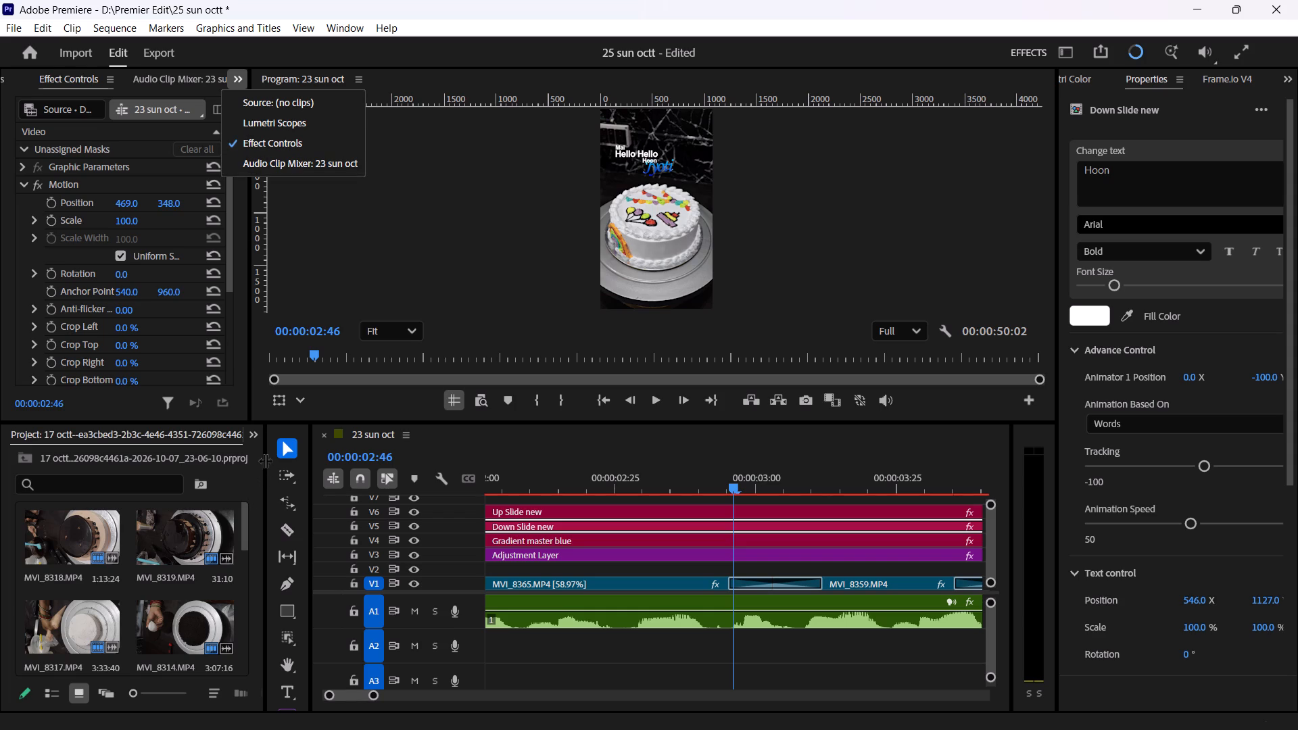
pyautogui.click(257, 437)
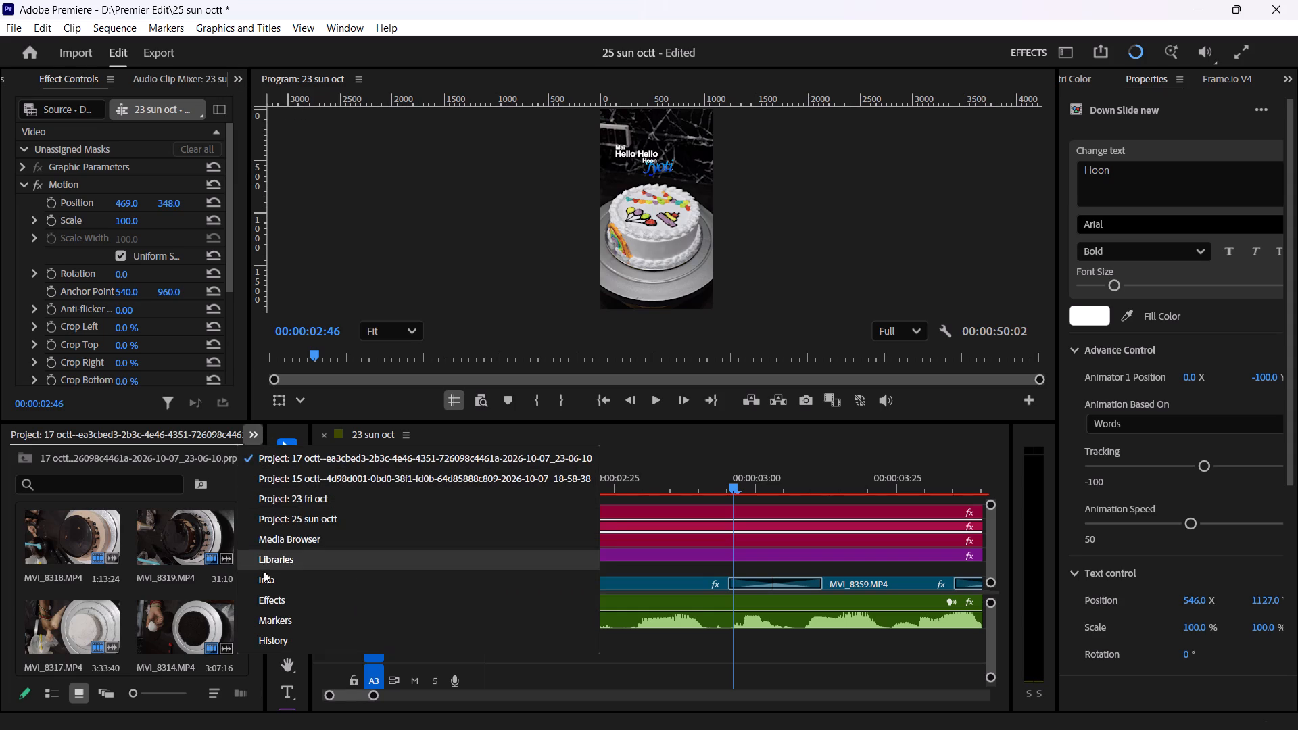
pyautogui.click(266, 594)
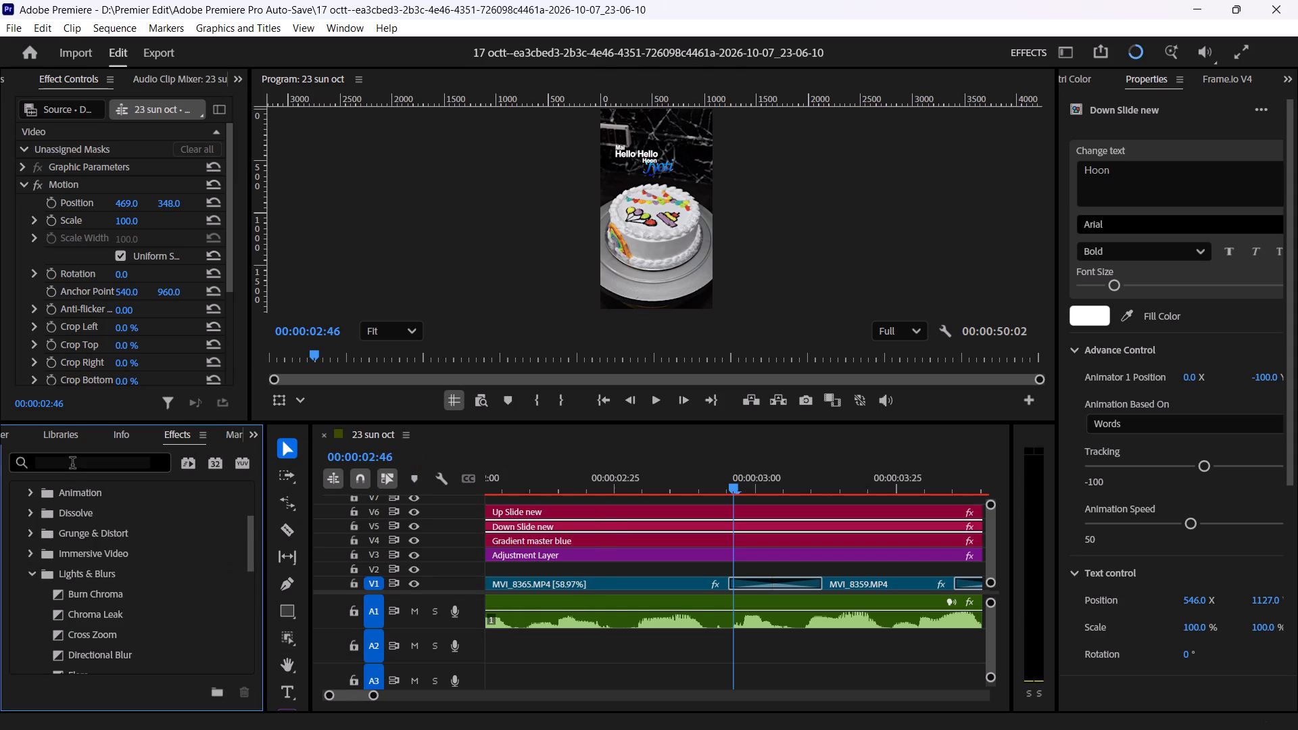
pyautogui.click(72, 464)
pyautogui.write('dr')
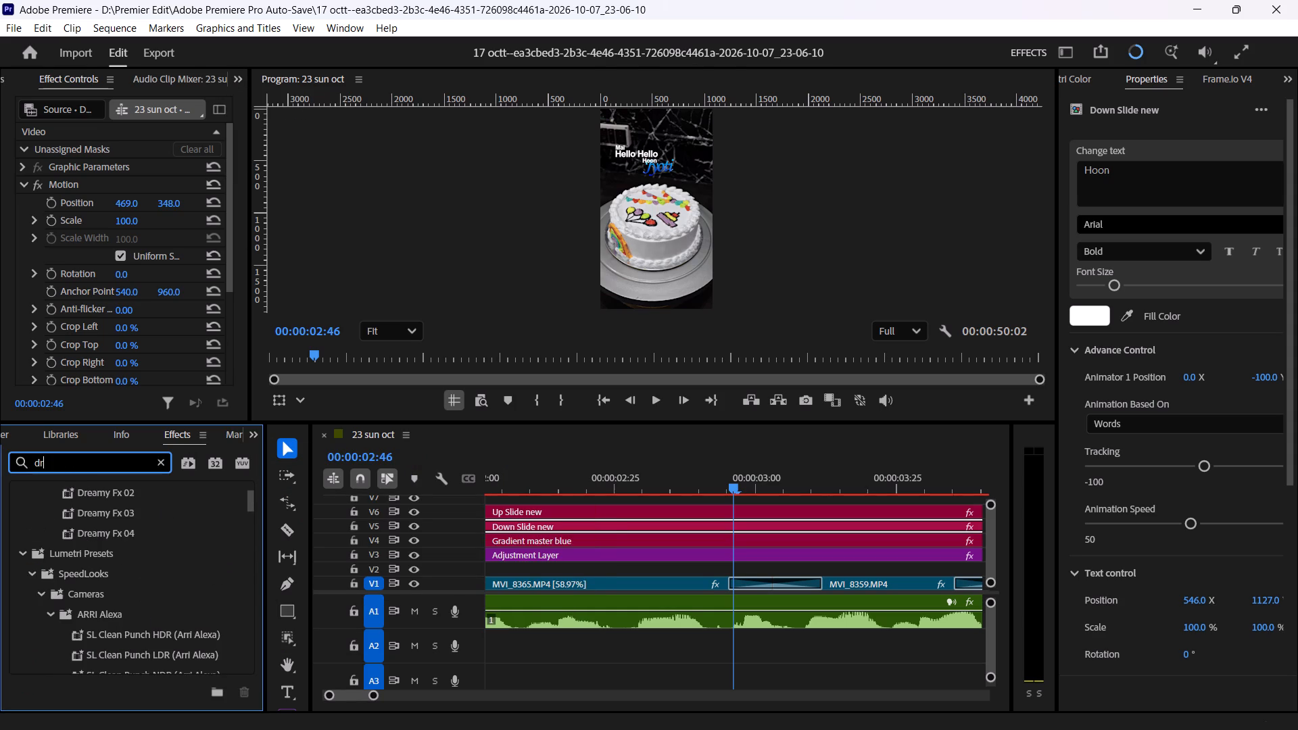
pyautogui.write('op')
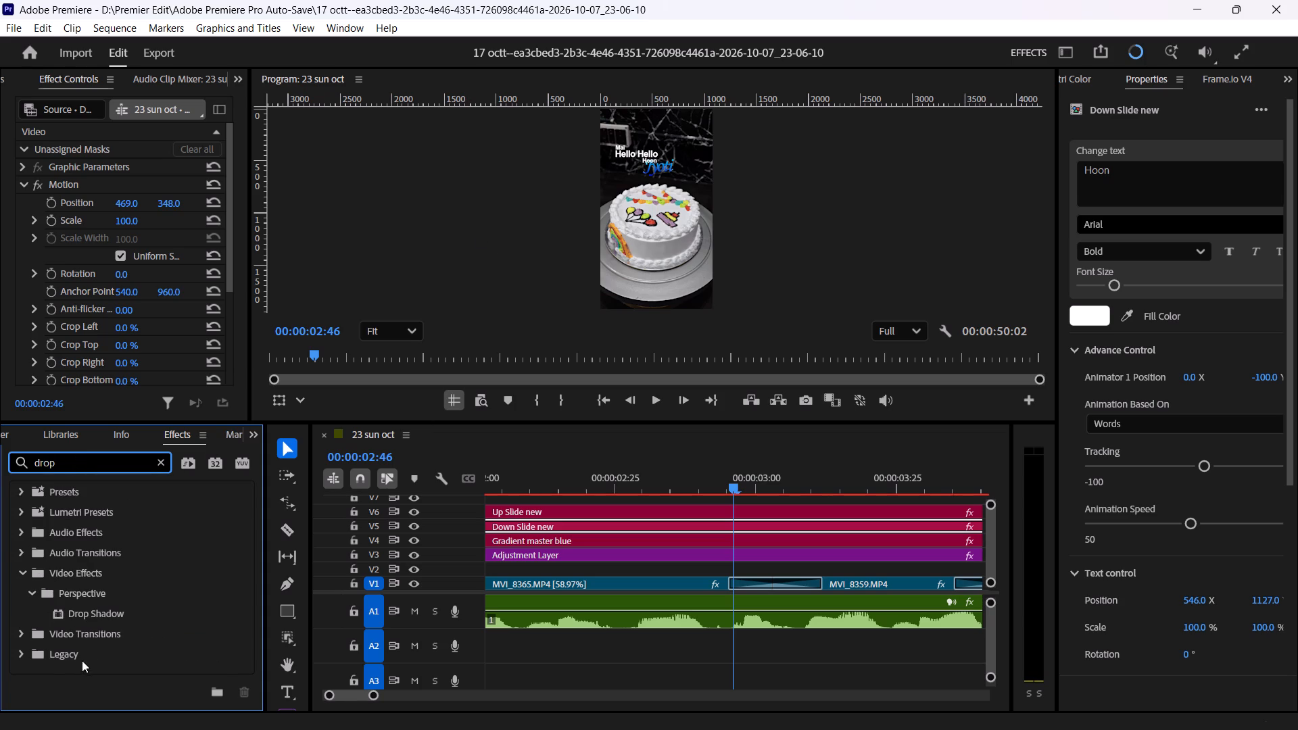
pyautogui.moveTo(88, 610); pyautogui.dragTo(533, 528)
# Set the "Hoon" title's drop shadow to 100% opacity, distance 20 and softness 30.
pyautogui.scroll(-4, 89, 272)
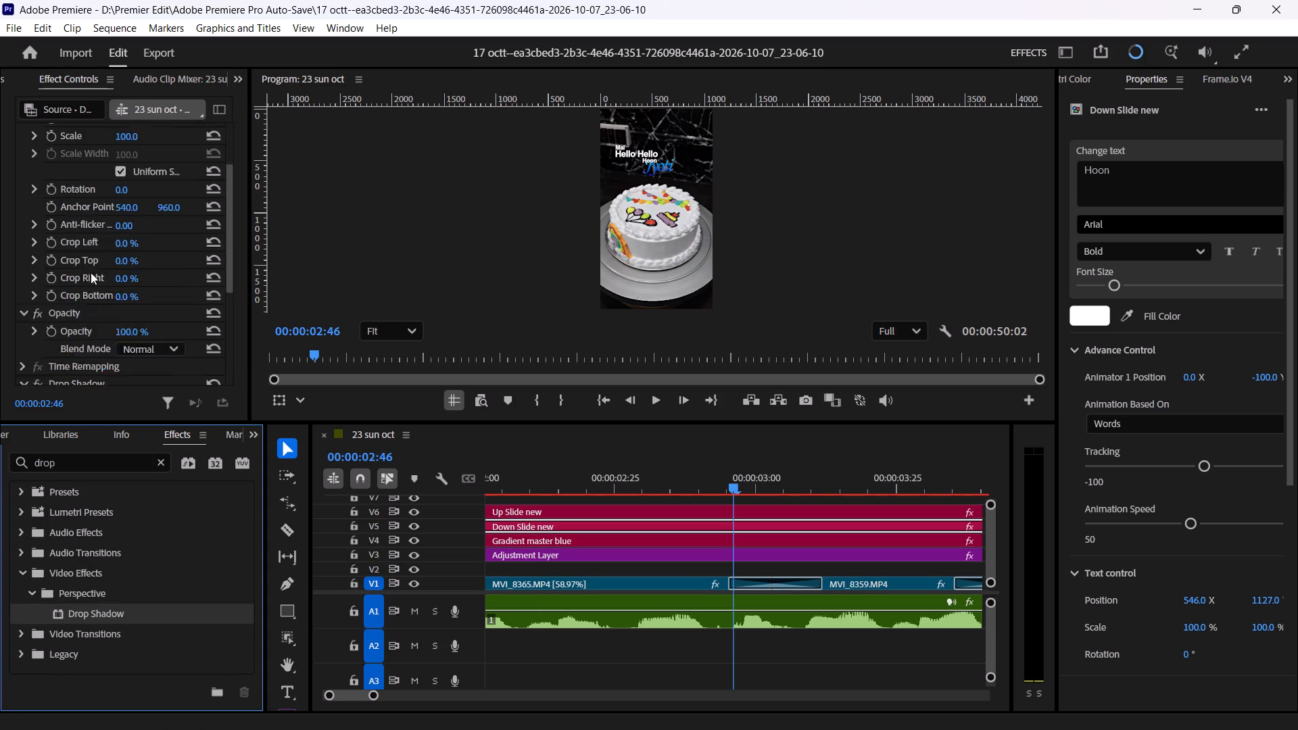
pyautogui.scroll(-9, 91, 272)
pyautogui.click(122, 285)
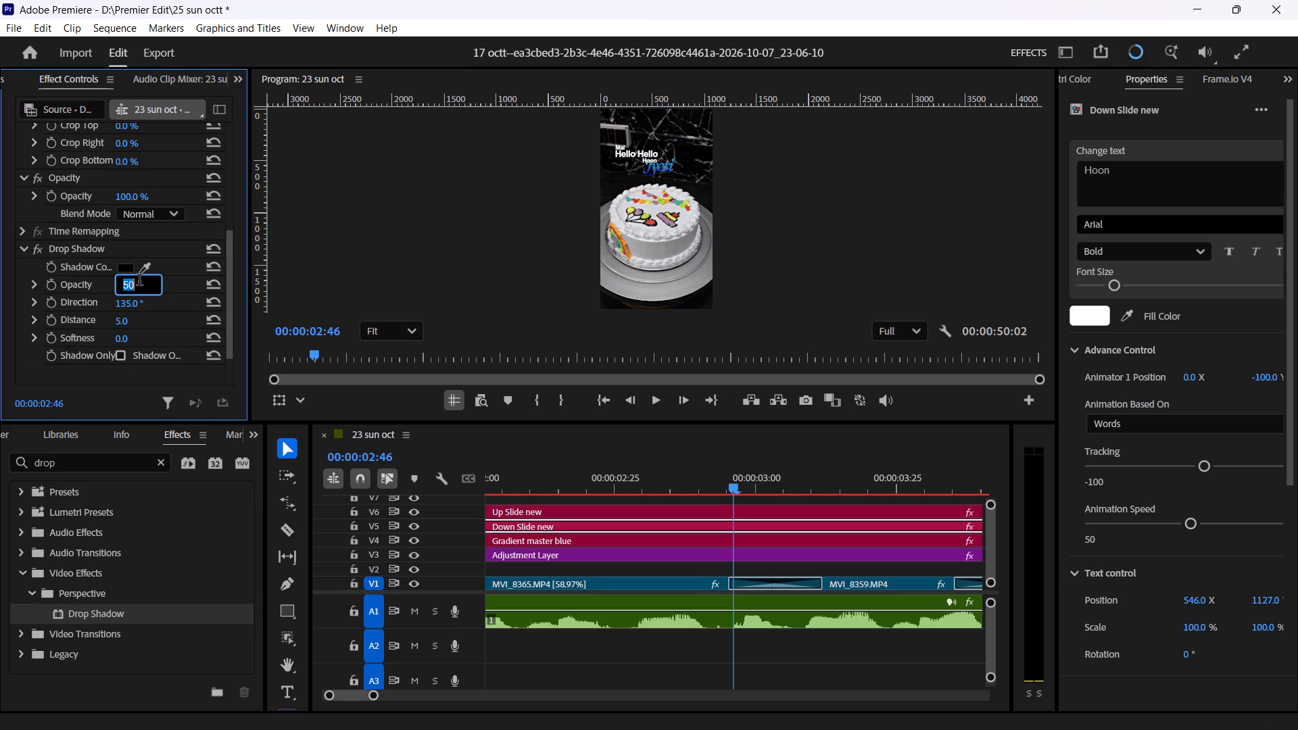
pyautogui.write('10')
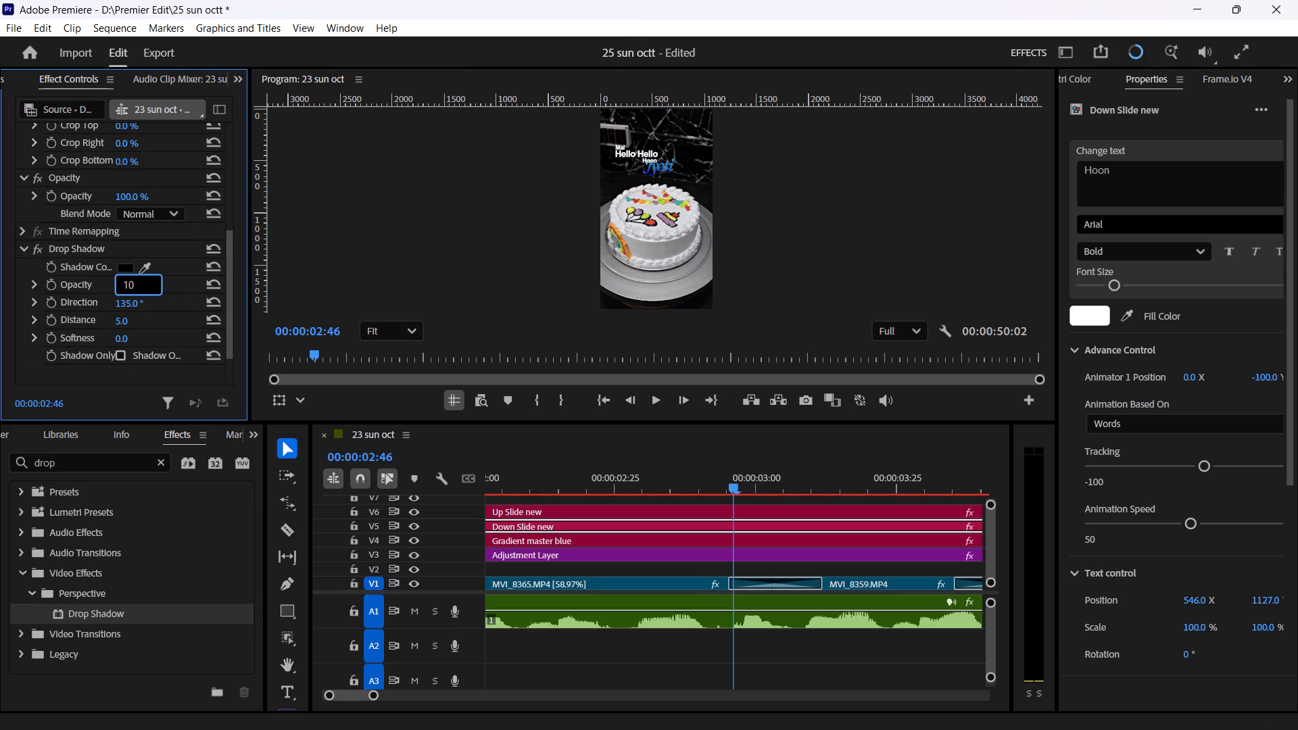
pyautogui.press('0')
pyautogui.press('Return')
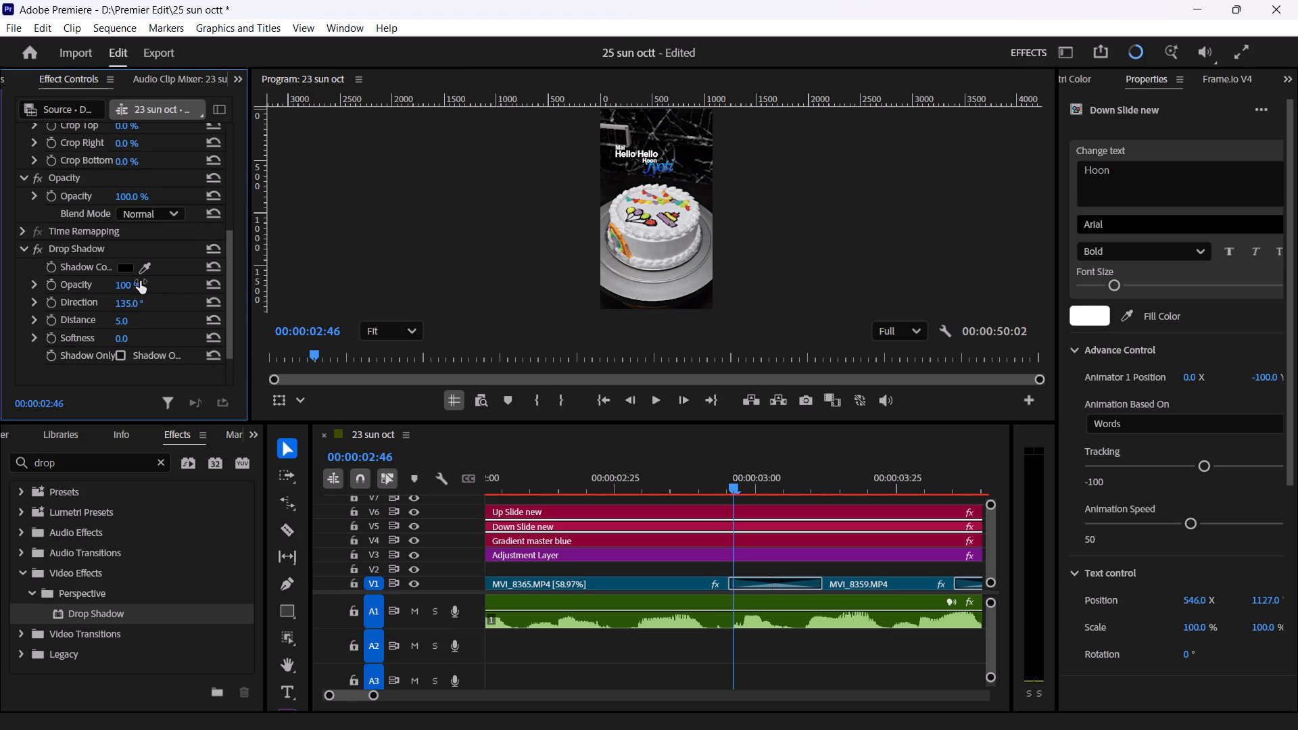
pyautogui.click(122, 321)
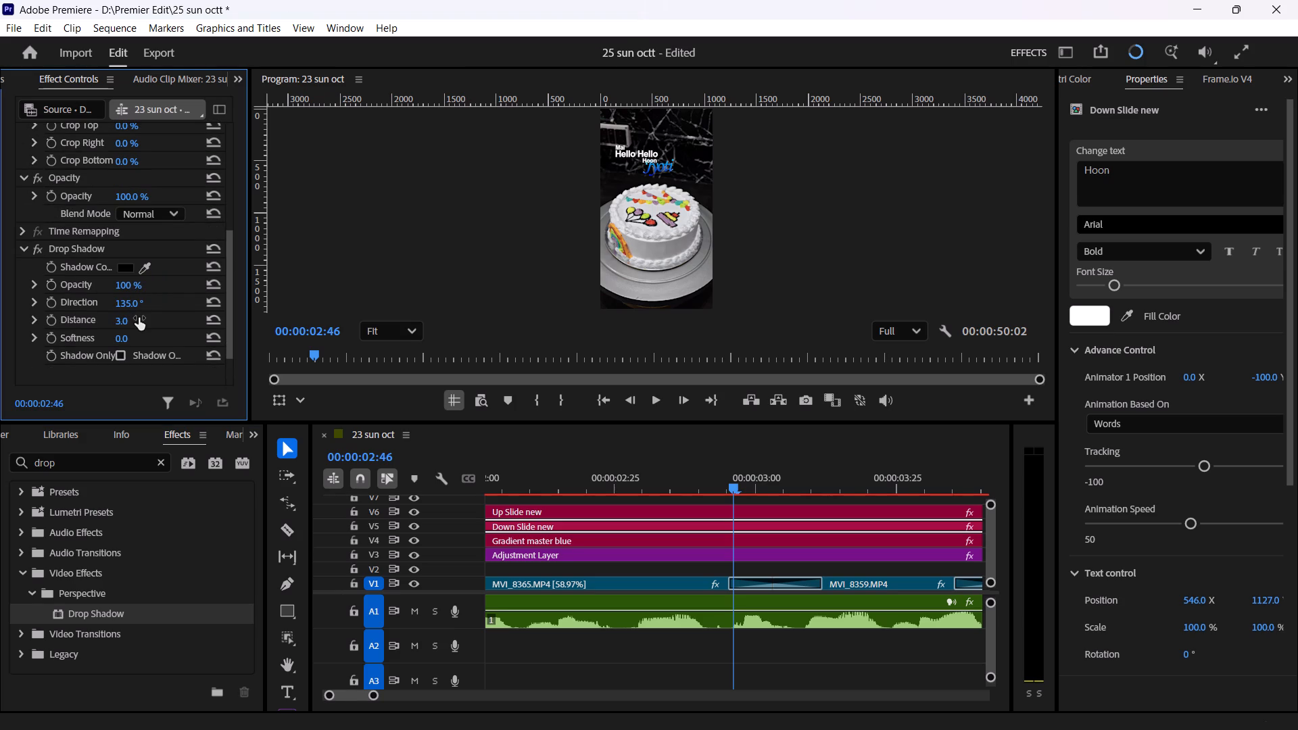
pyautogui.click(128, 318)
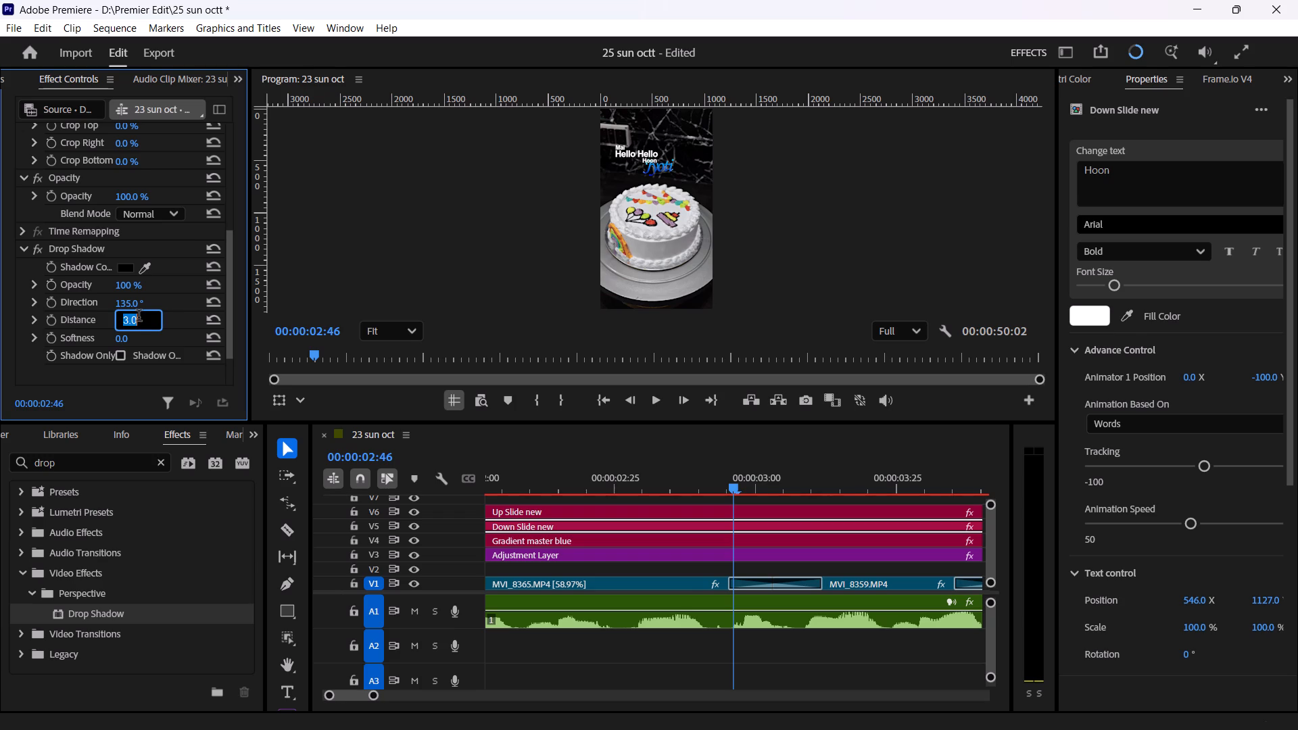
pyautogui.write('20')
pyautogui.press('Return')
pyautogui.click(125, 338)
pyautogui.write('30')
pyautogui.press('Return')
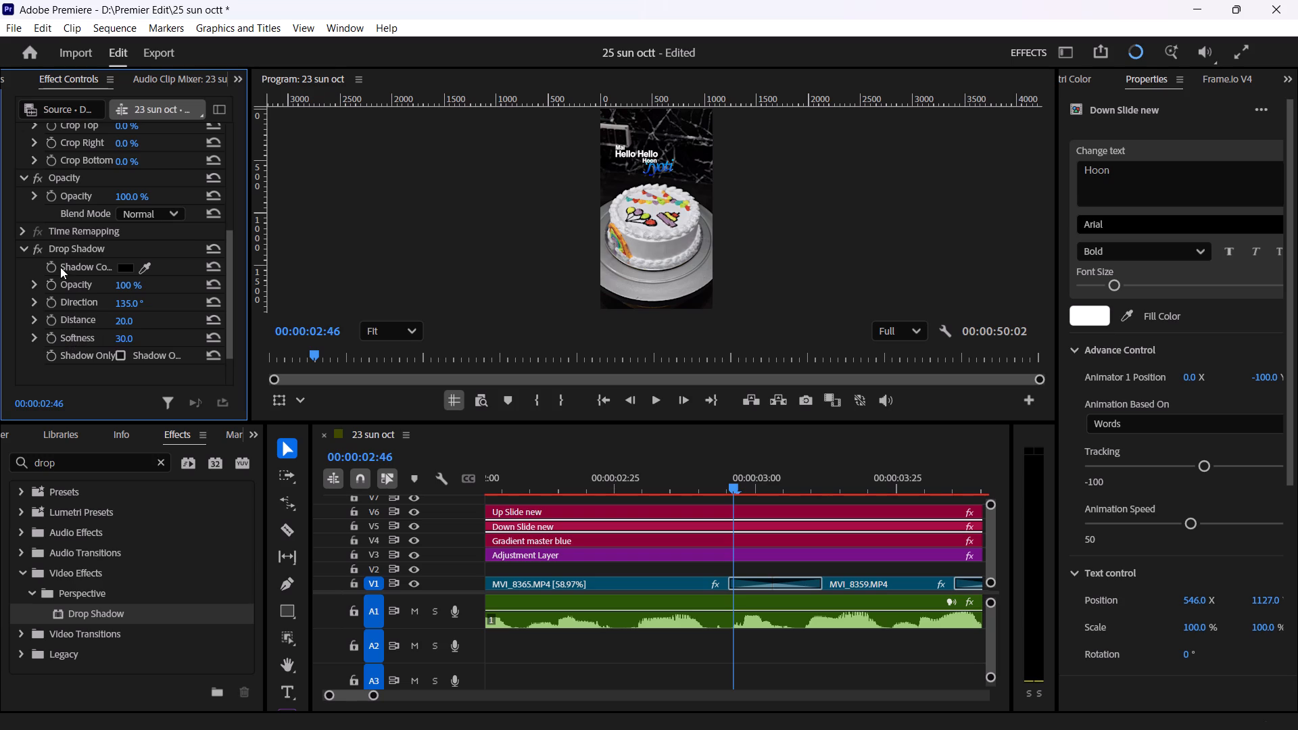
# Copy the Drop Shadow effect from "Hoon" onto the "Hello Hello" title on V6 and the "Mai" title on V8.
pyautogui.click(65, 244)
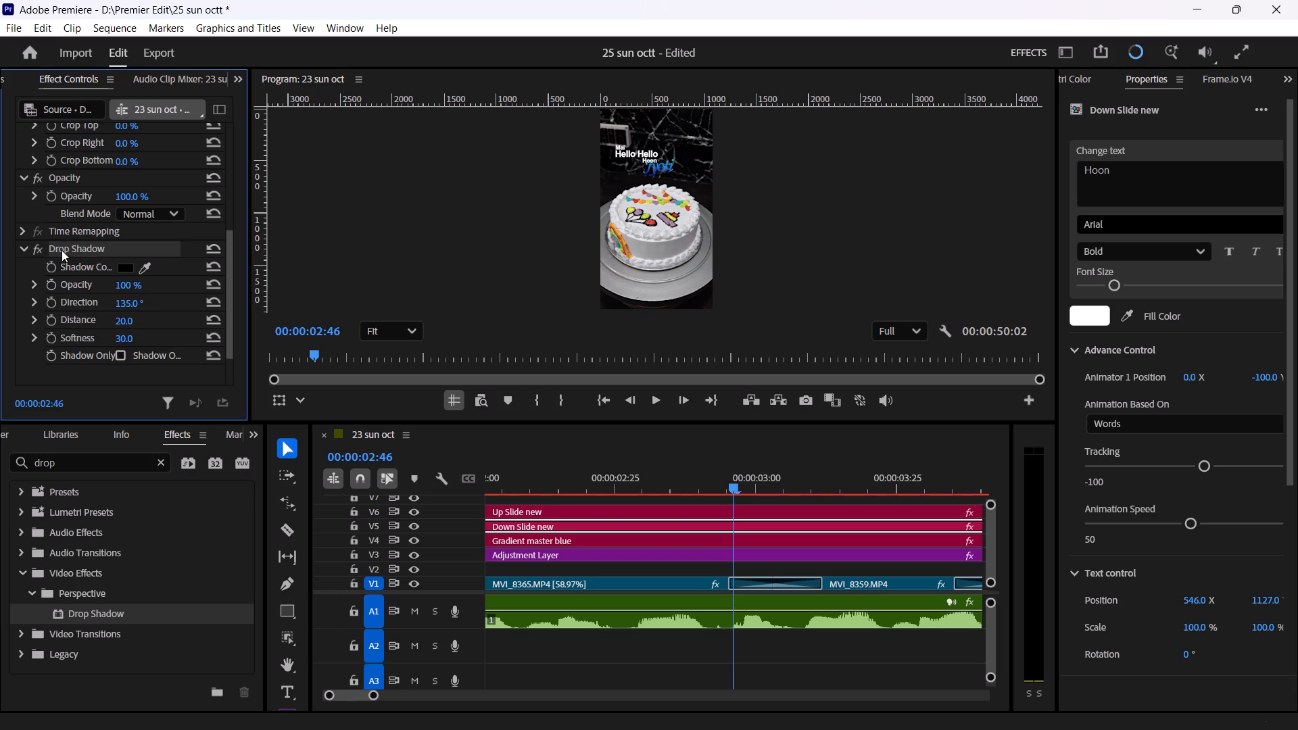
pyautogui.hotkey('ctrl', 'c')
pyautogui.click(582, 508)
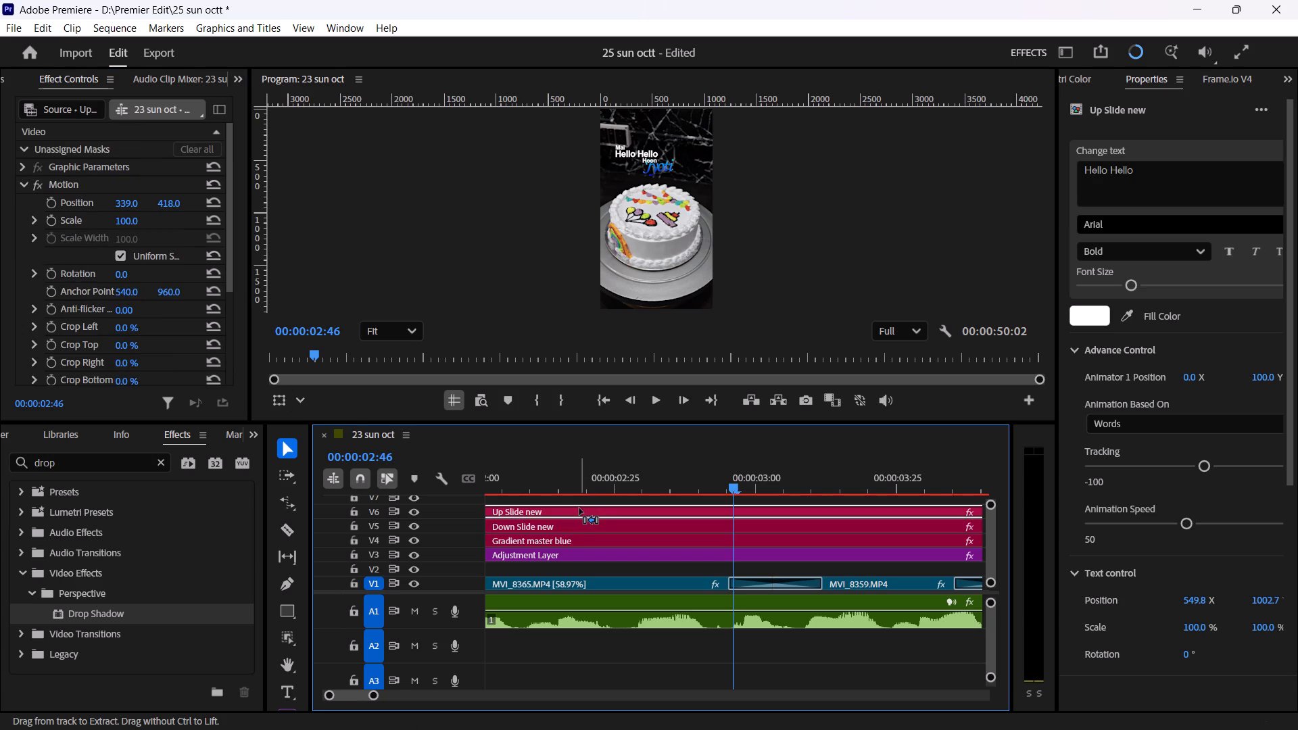
pyautogui.hotkey('ctrl', 'v')
pyautogui.click(990, 514)
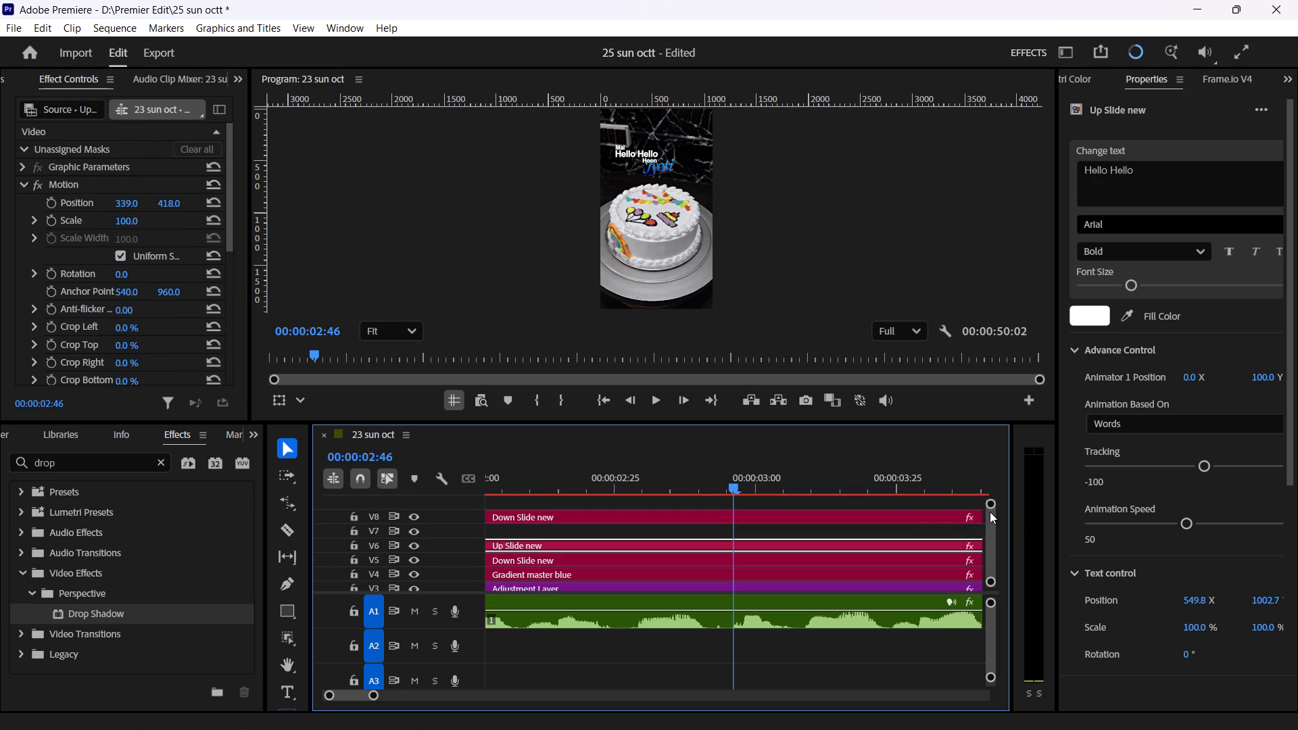
pyautogui.click(693, 514)
pyautogui.hotkey('ctrl', 'v')
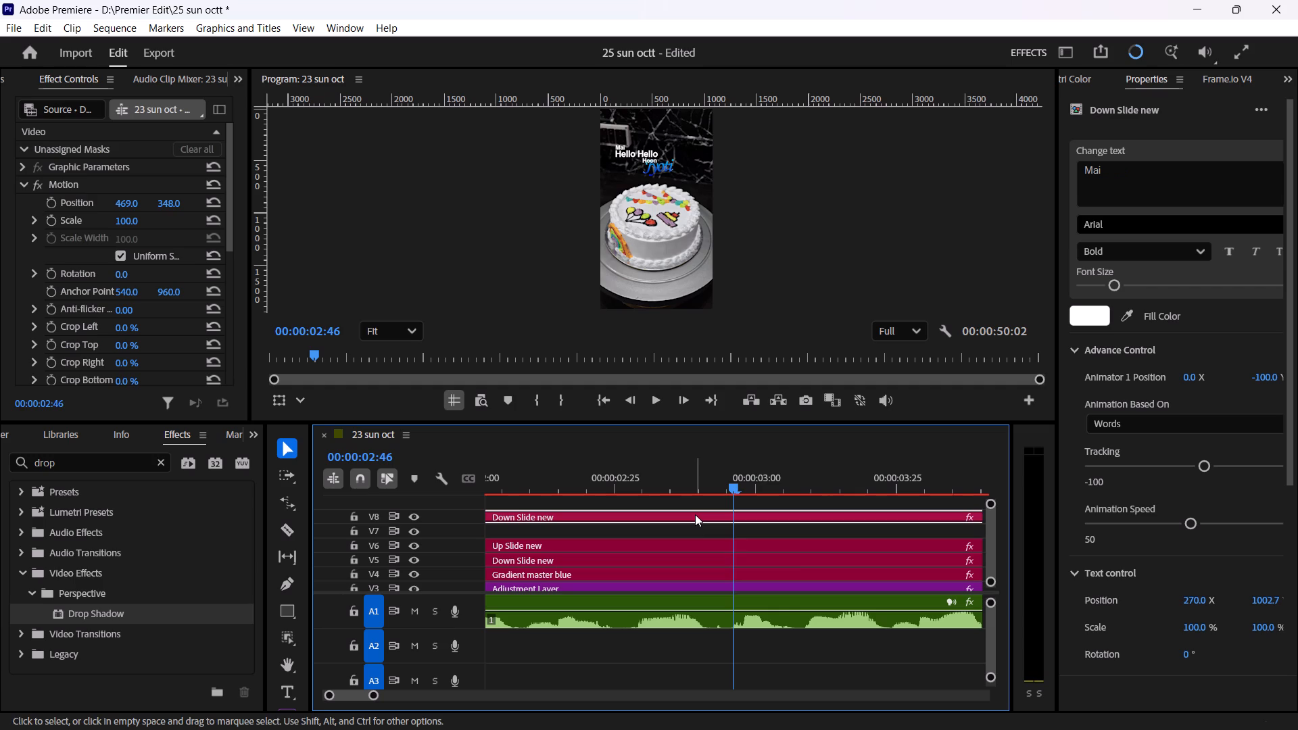
# Switch to the Editing workspace, save the project, and change the workspace to Text-Based Editing.
pyautogui.click(564, 485)
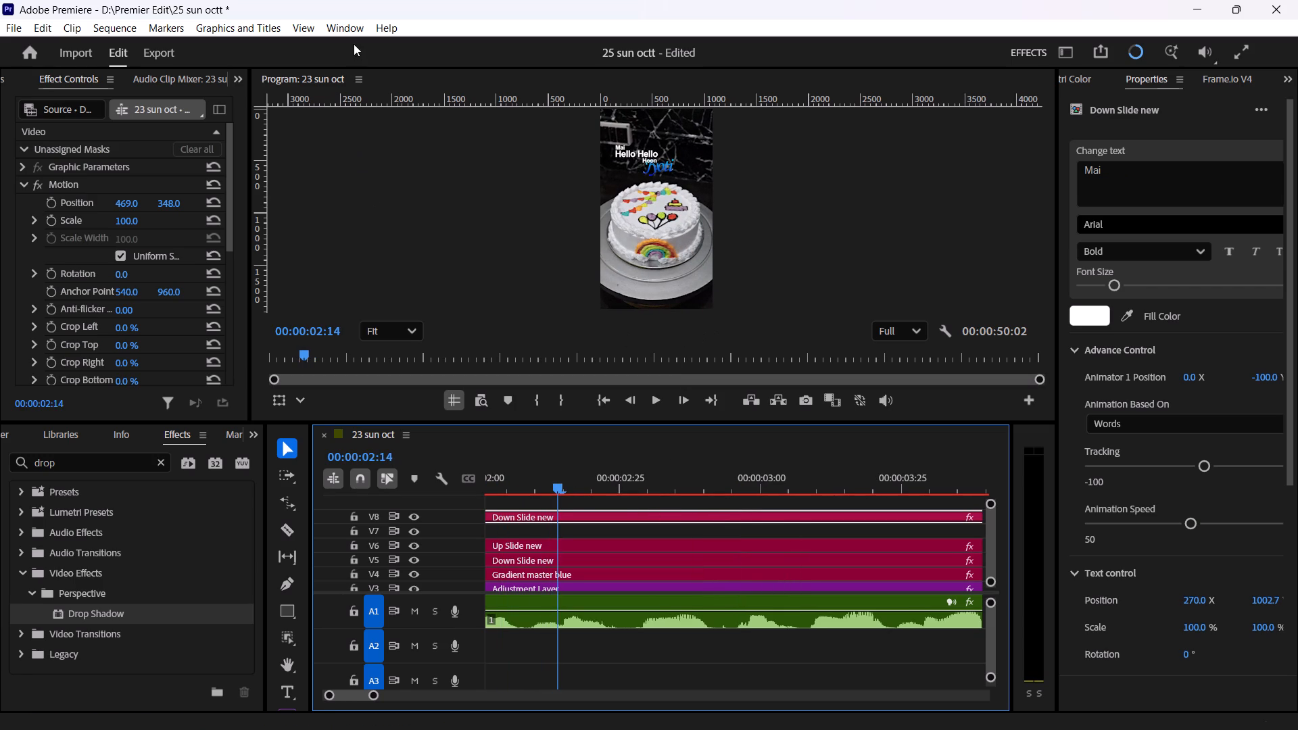
pyautogui.click(347, 28)
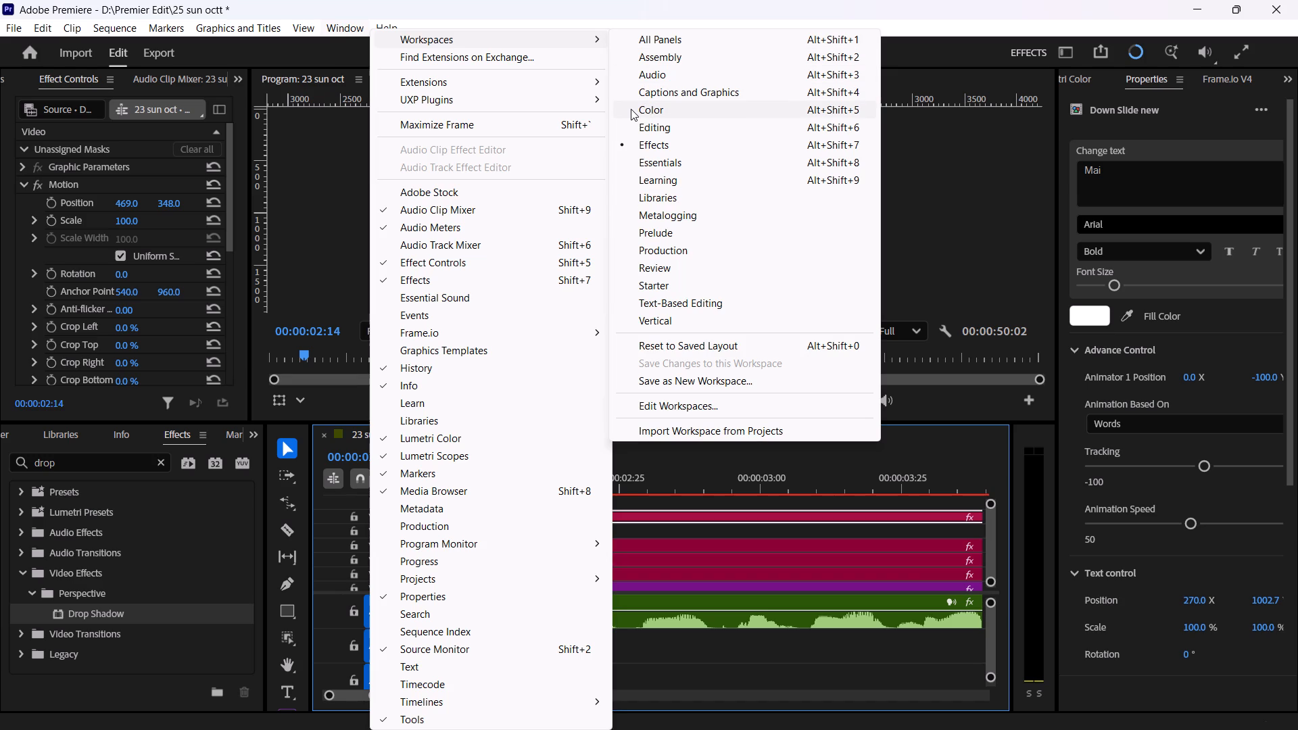
pyautogui.click(666, 125)
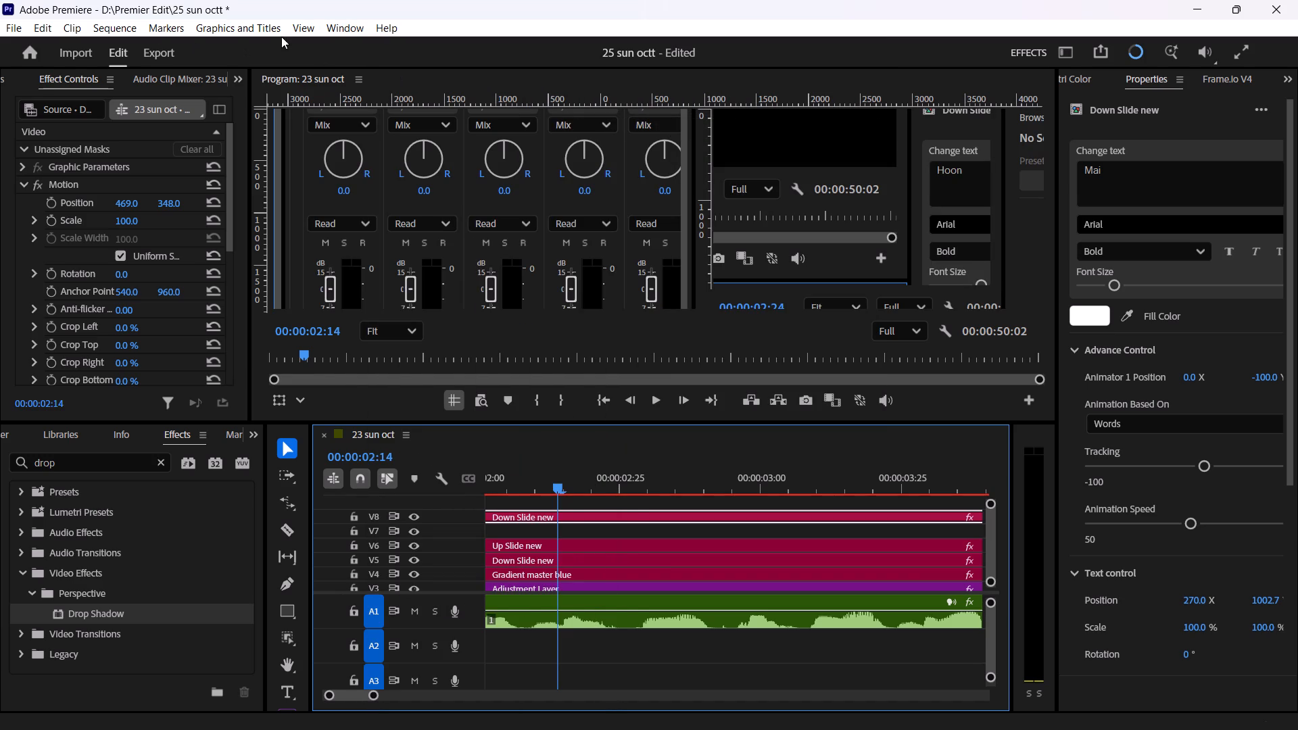
pyautogui.click(341, 26)
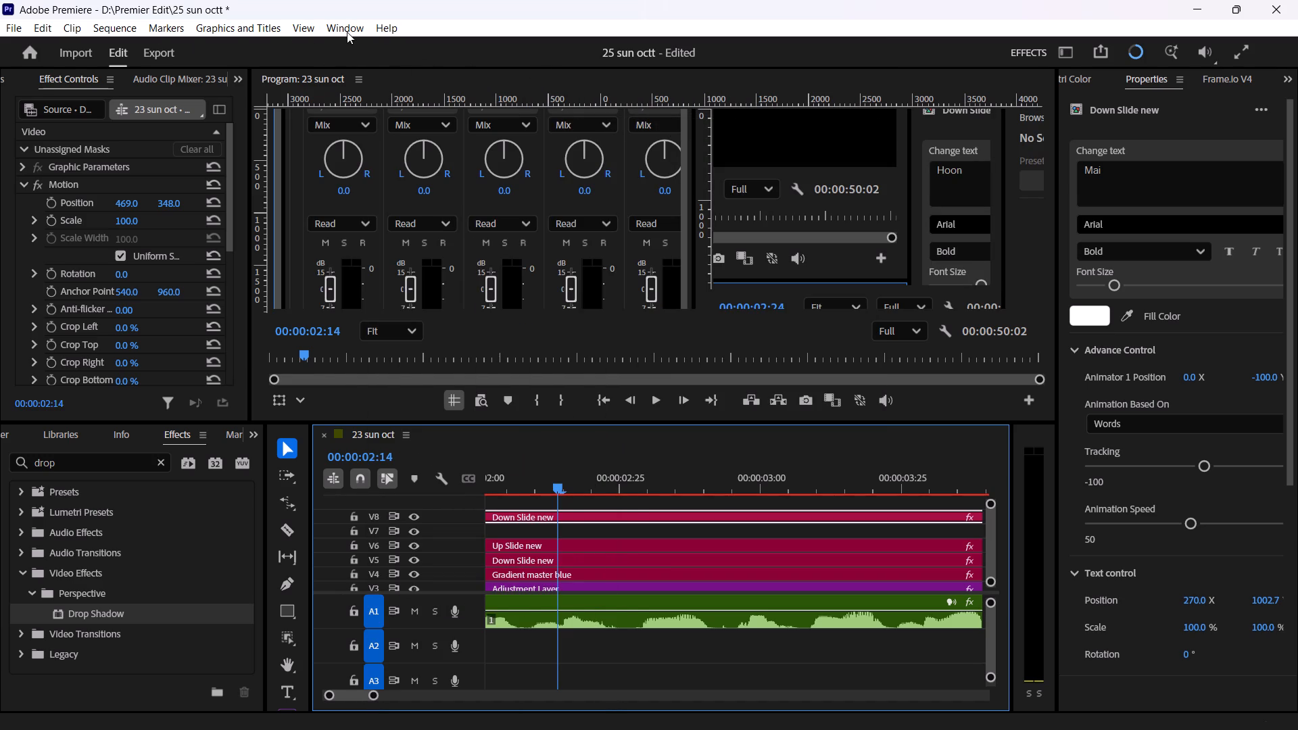
pyautogui.click(347, 25)
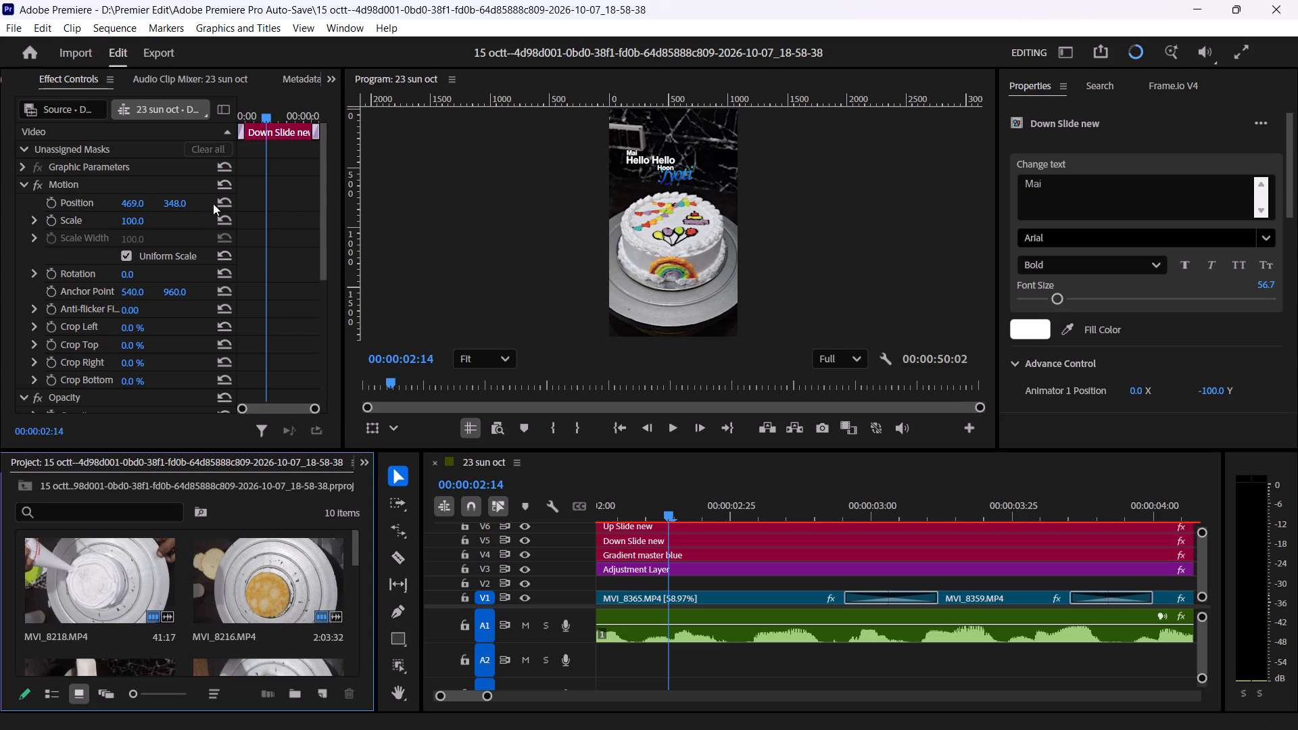
pyautogui.hotkey('ctrl', 's')
pyautogui.click(345, 26)
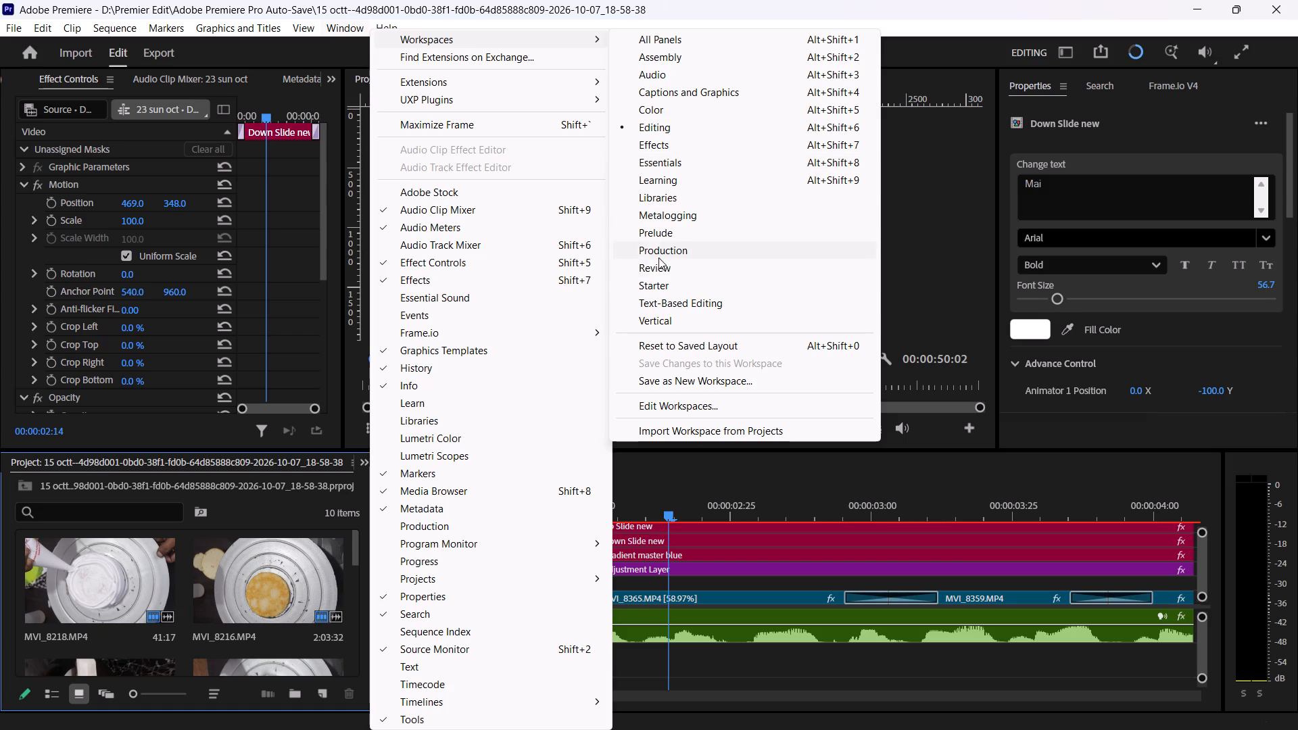
pyautogui.click(647, 300)
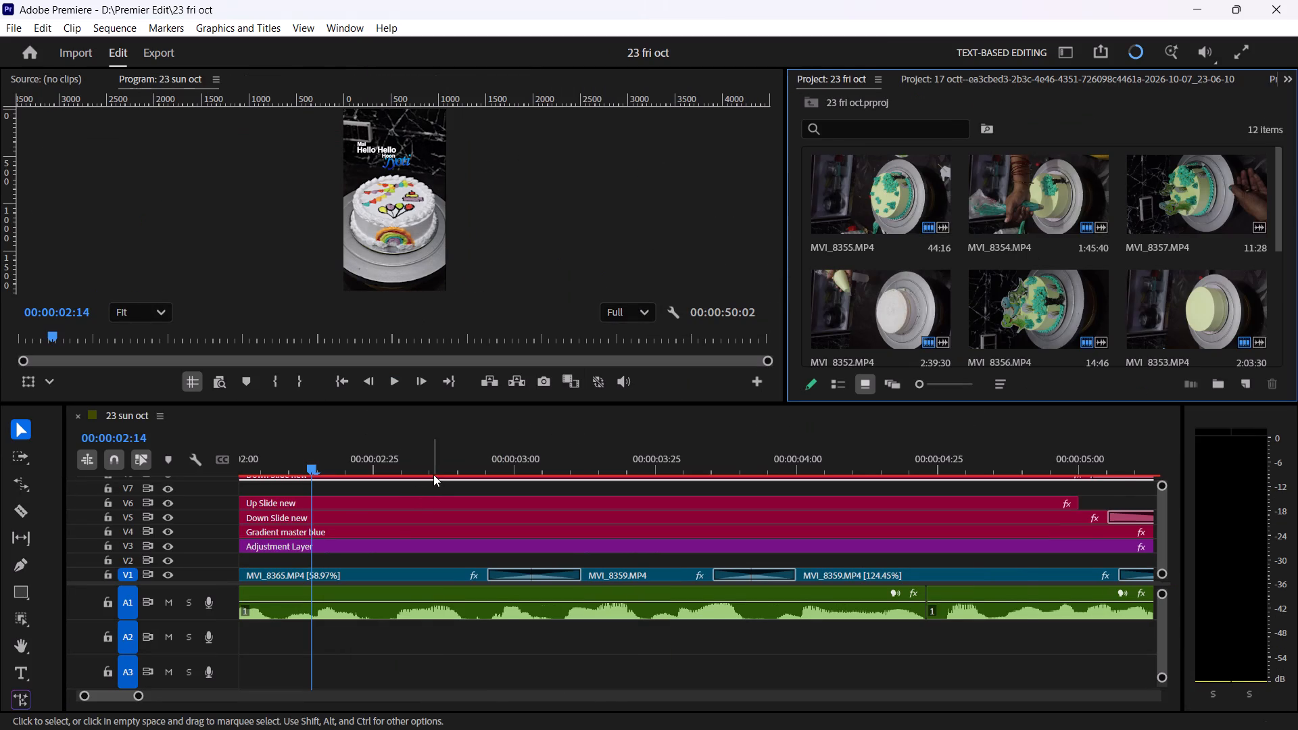
# Play the opening title animation from the start of the sequence and stop at 00:00:01:31.
pyautogui.press('space')
pyautogui.press('space')
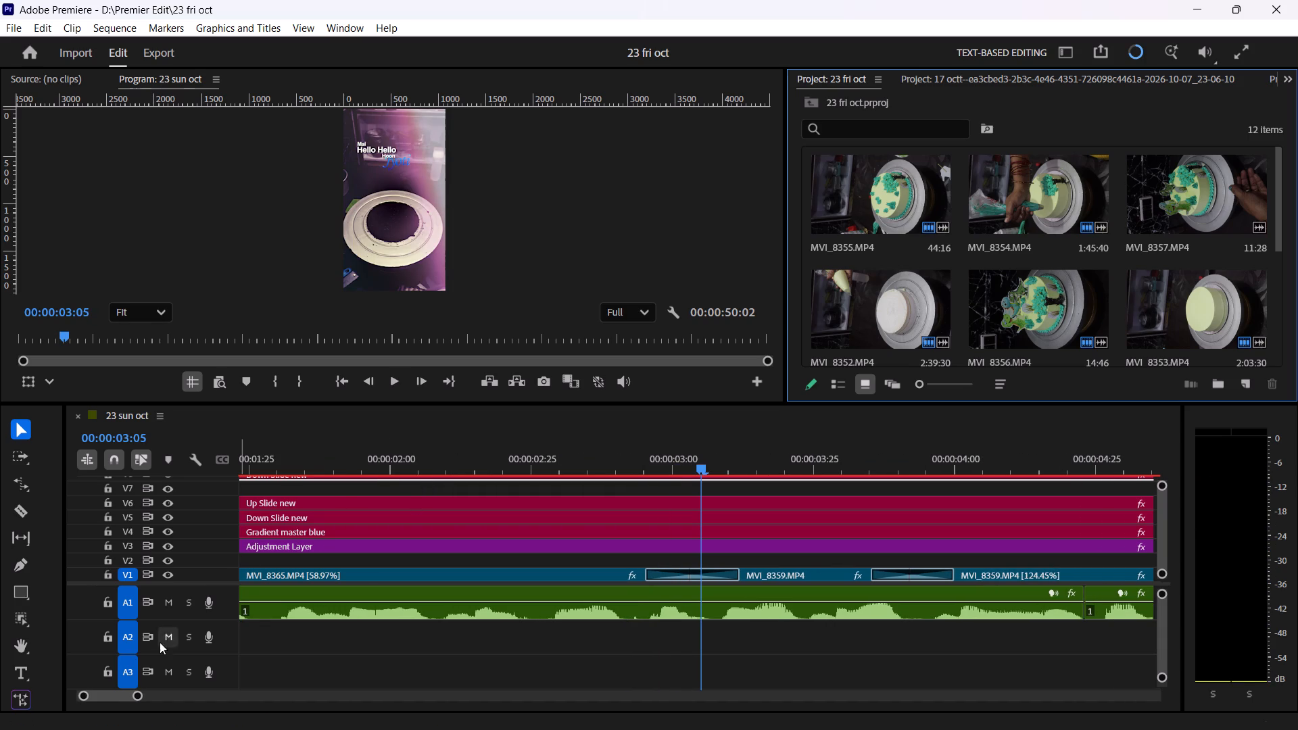
pyautogui.click(137, 702)
pyautogui.moveTo(137, 698); pyautogui.dragTo(192, 695)
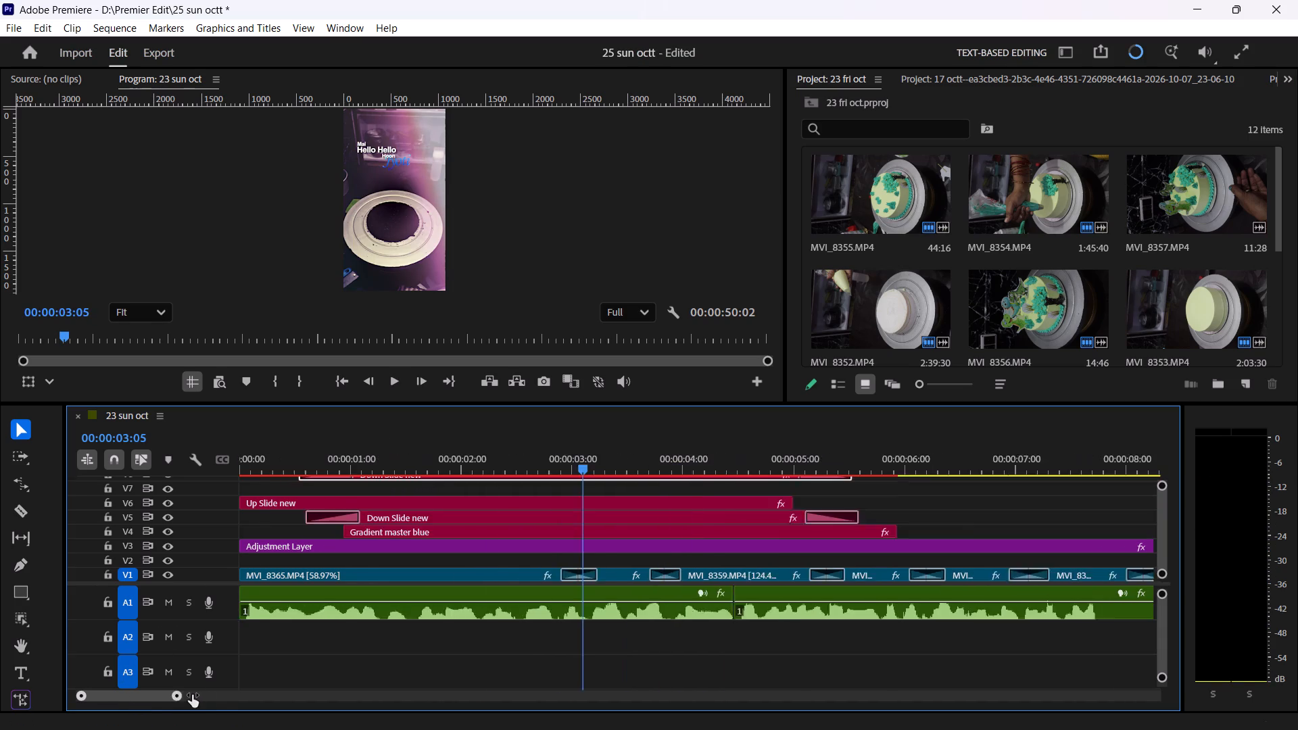
pyautogui.moveTo(192, 695); pyautogui.dragTo(241, 696)
pyautogui.moveTo(373, 459); pyautogui.dragTo(251, 500)
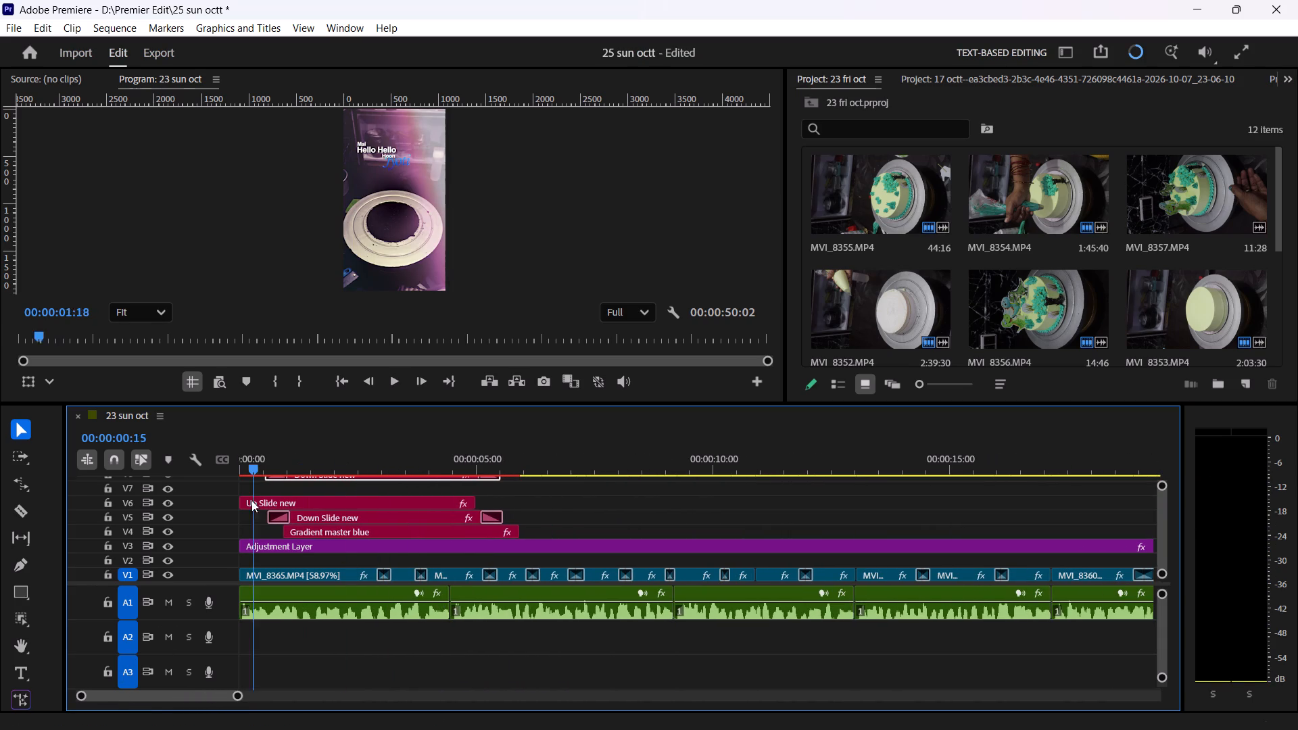
pyautogui.moveTo(251, 500); pyautogui.dragTo(204, 509)
pyautogui.press('space')
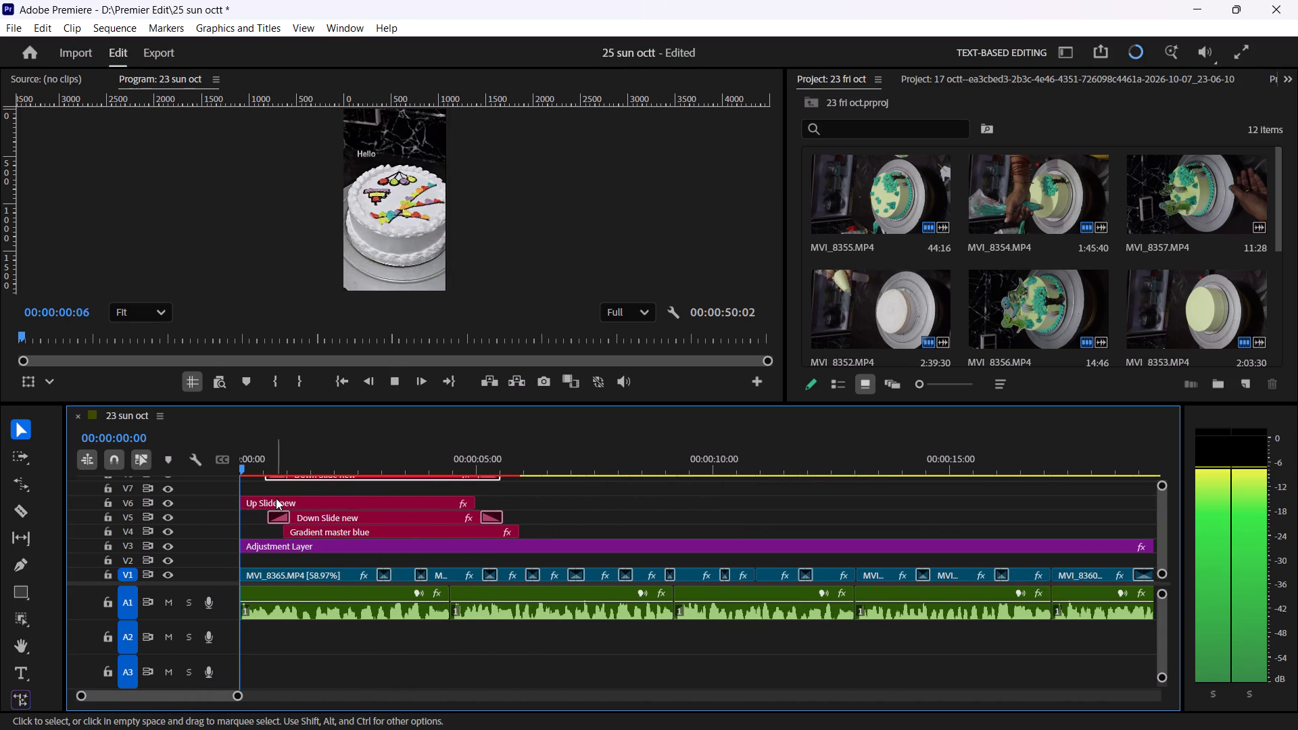
pyautogui.press('space')
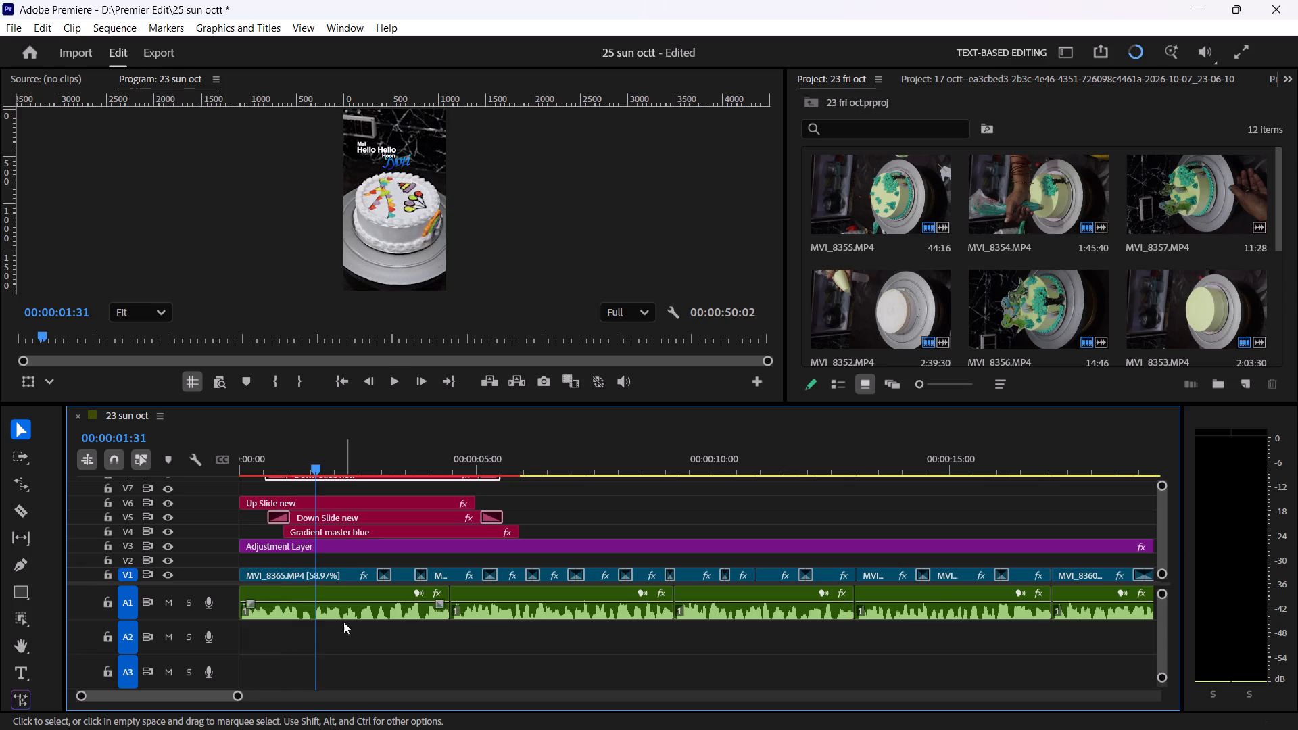
# Cut the title clips on V4, V5 and V6 at 00:00:01:31 and delete their portions after the cut.
pyautogui.moveTo(238, 697); pyautogui.dragTo(166, 714)
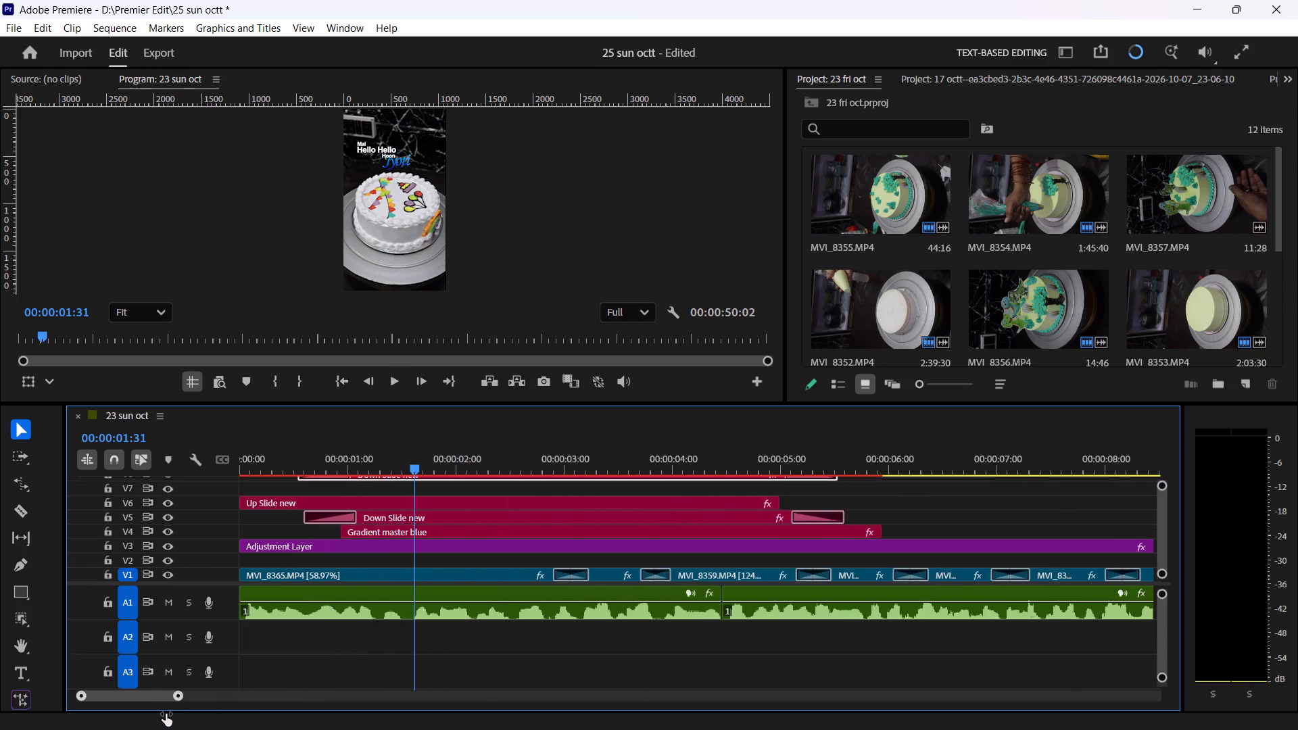
pyautogui.moveTo(166, 714); pyautogui.dragTo(162, 715)
pyautogui.press('c')
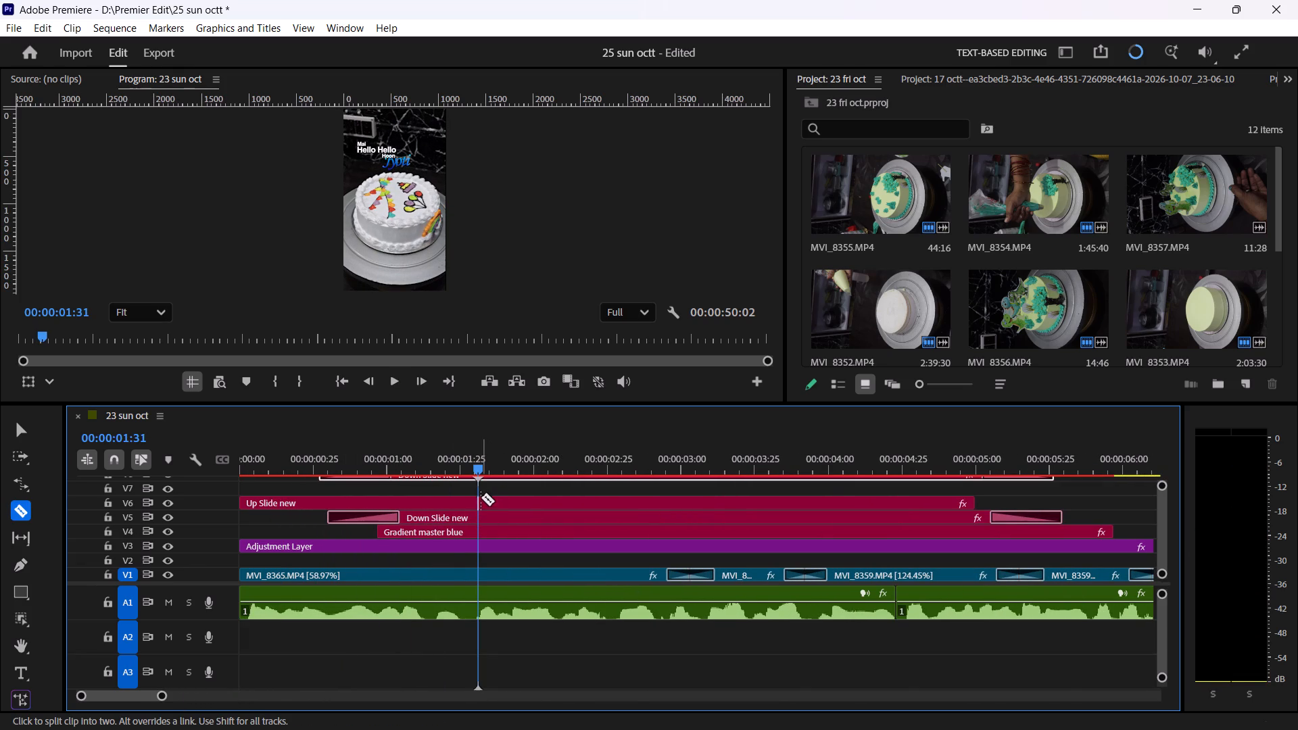
pyautogui.click(484, 505)
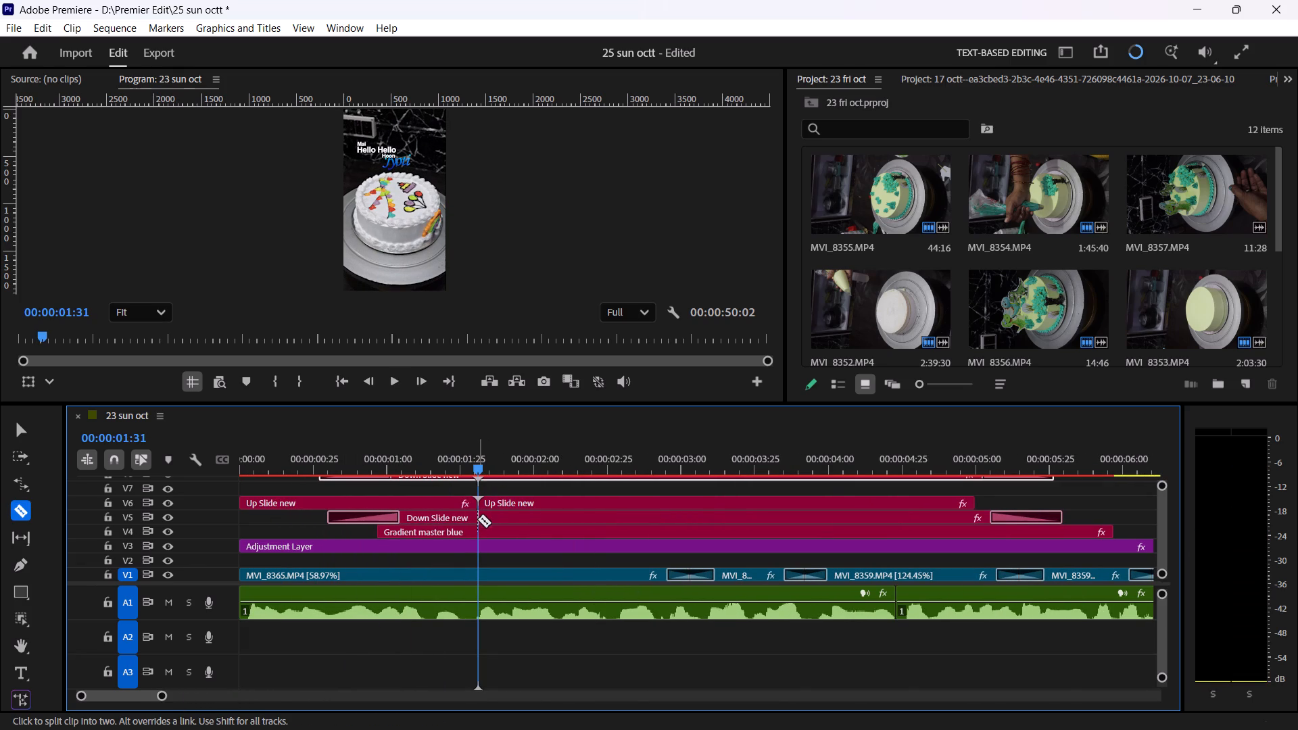
pyautogui.click(477, 519)
pyautogui.click(481, 529)
pyautogui.press('v')
pyautogui.moveTo(516, 484); pyautogui.dragTo(524, 491)
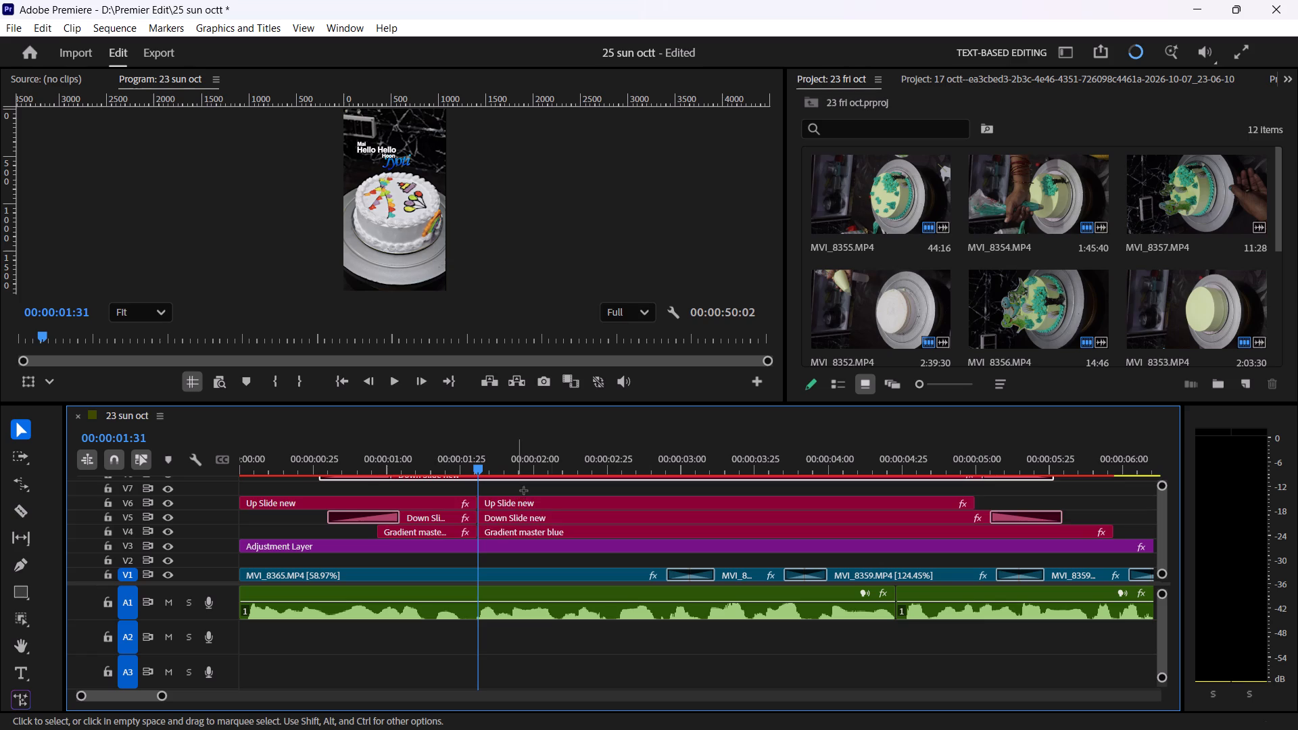
pyautogui.moveTo(524, 491); pyautogui.dragTo(558, 533)
pyautogui.press('Delete')
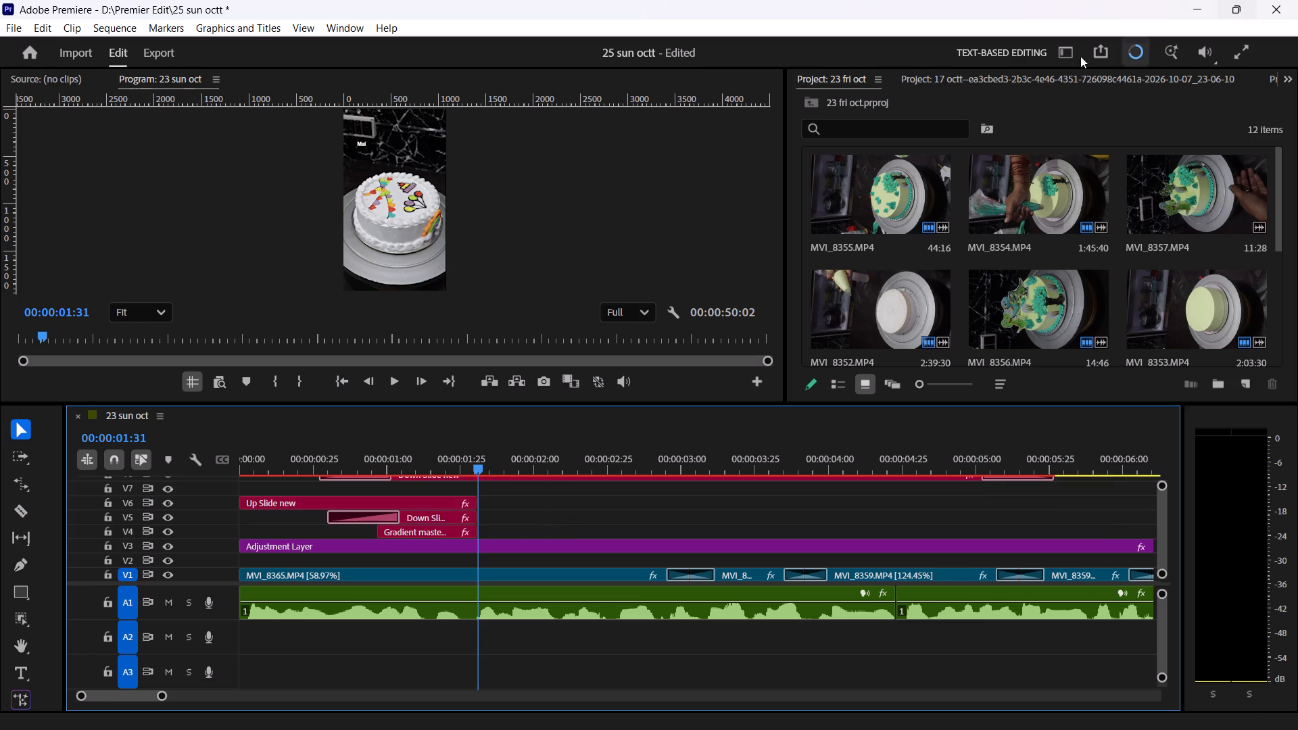
# Clear the "drop" effects search and browse the Video Transitions, including Animation and Lights & Blurs, for a title transition.
pyautogui.click(1282, 76)
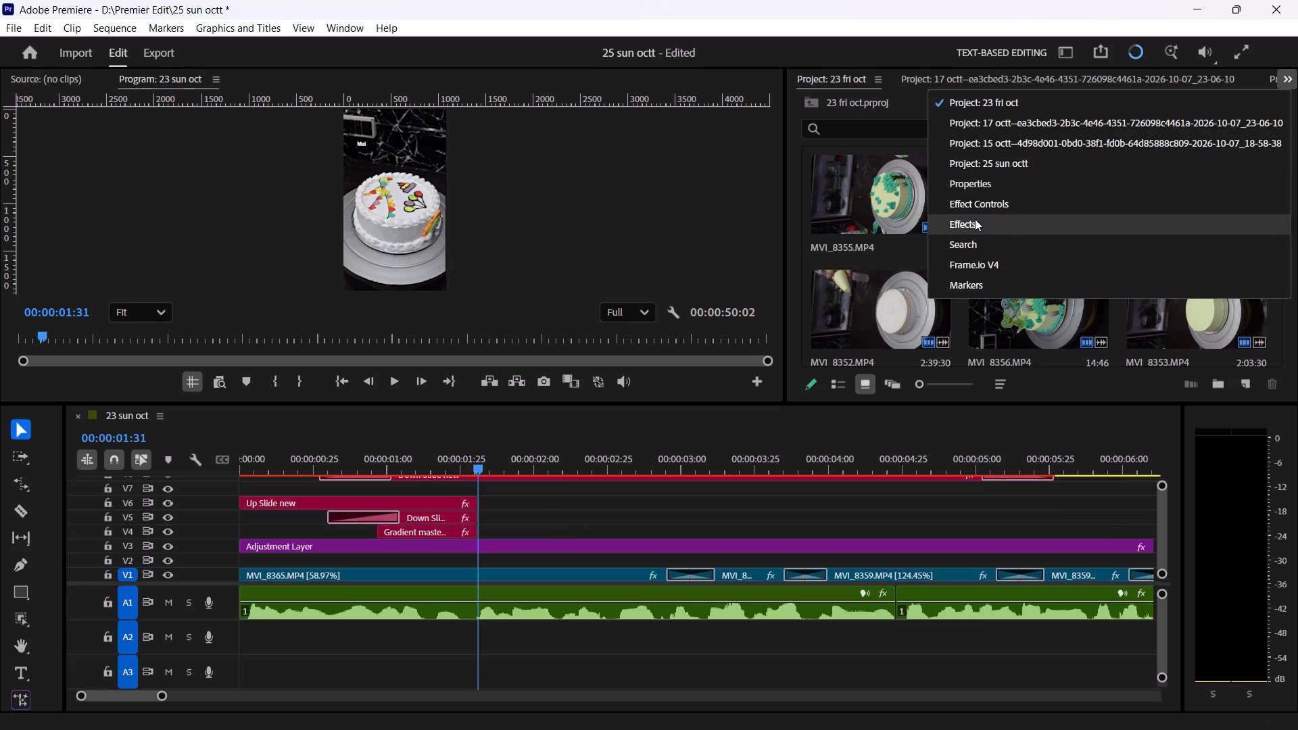
pyautogui.click(975, 219)
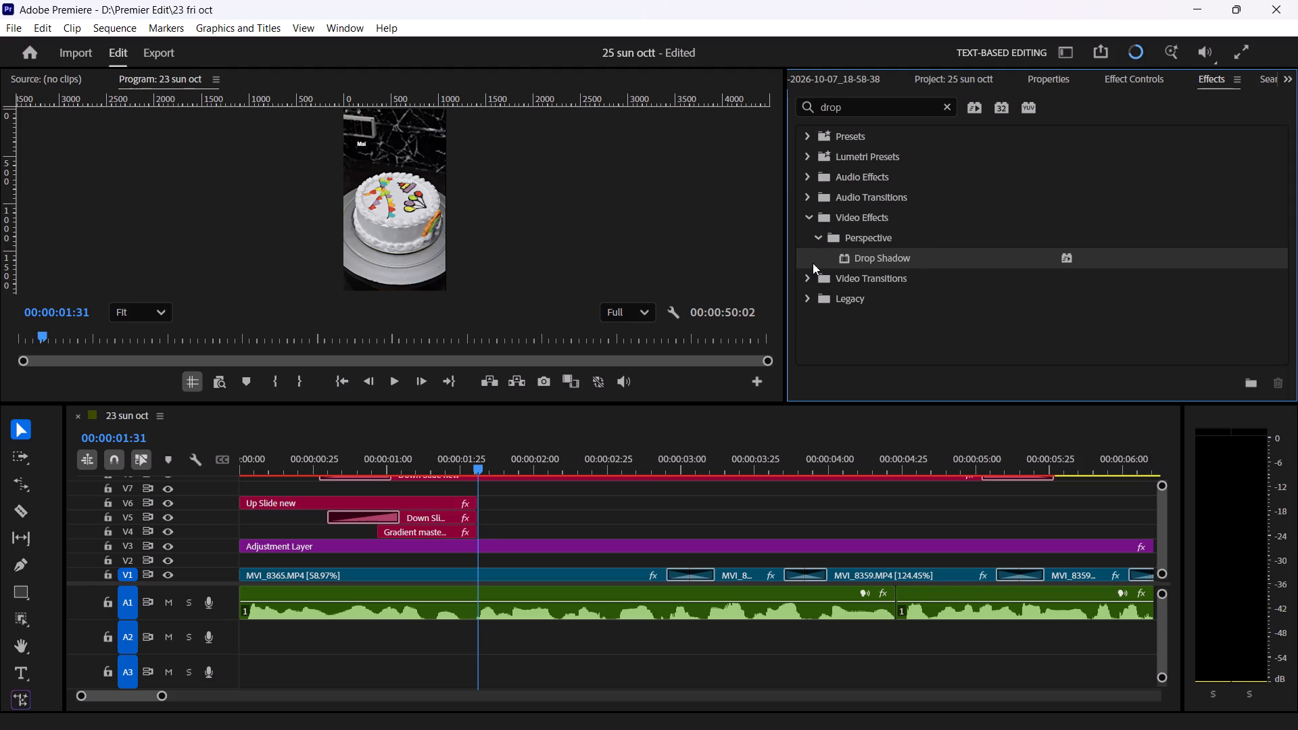
pyautogui.click(808, 280)
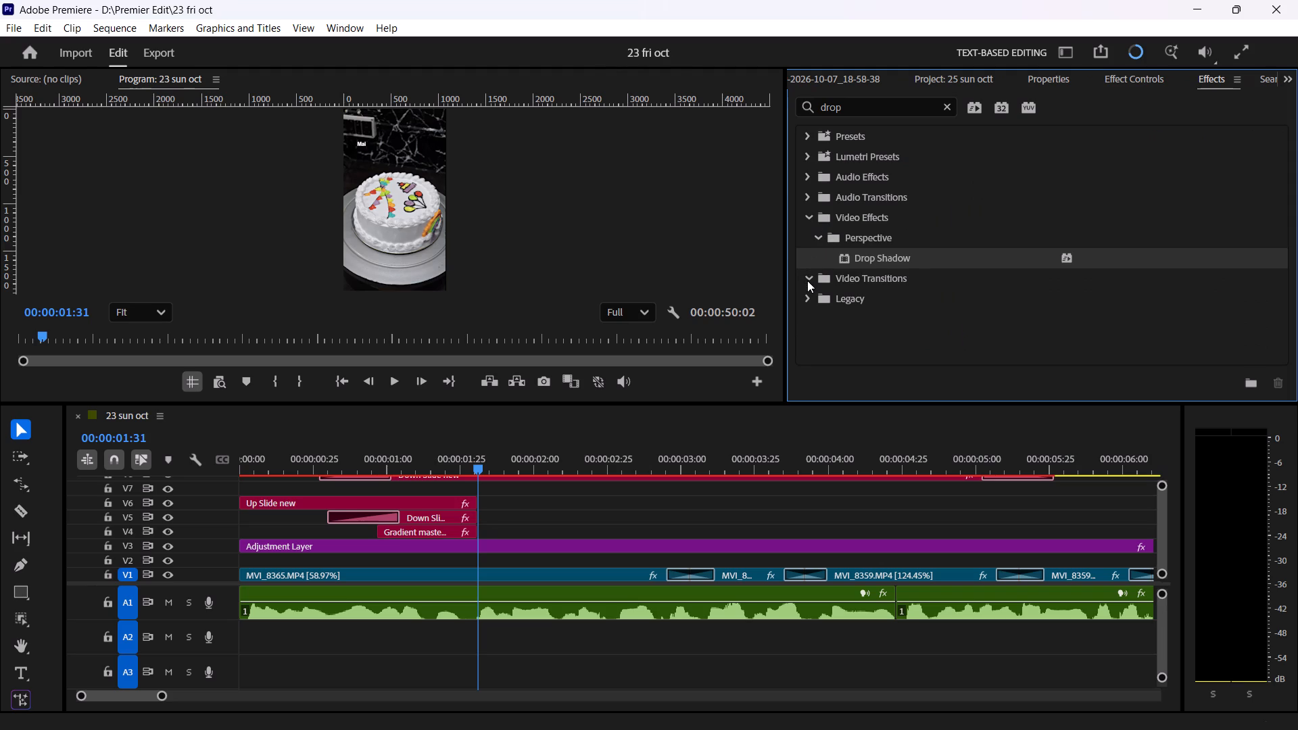
pyautogui.click(809, 278)
pyautogui.click(951, 105)
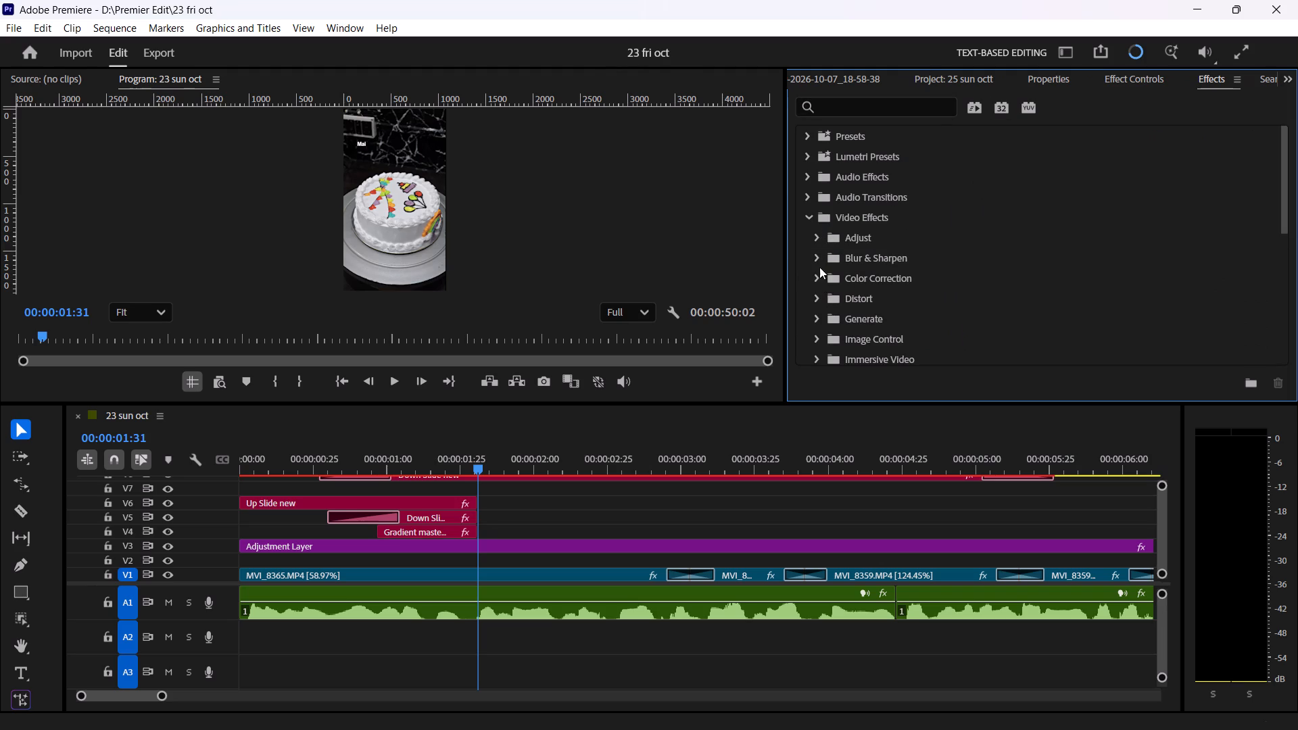
pyautogui.scroll(-11, 817, 258)
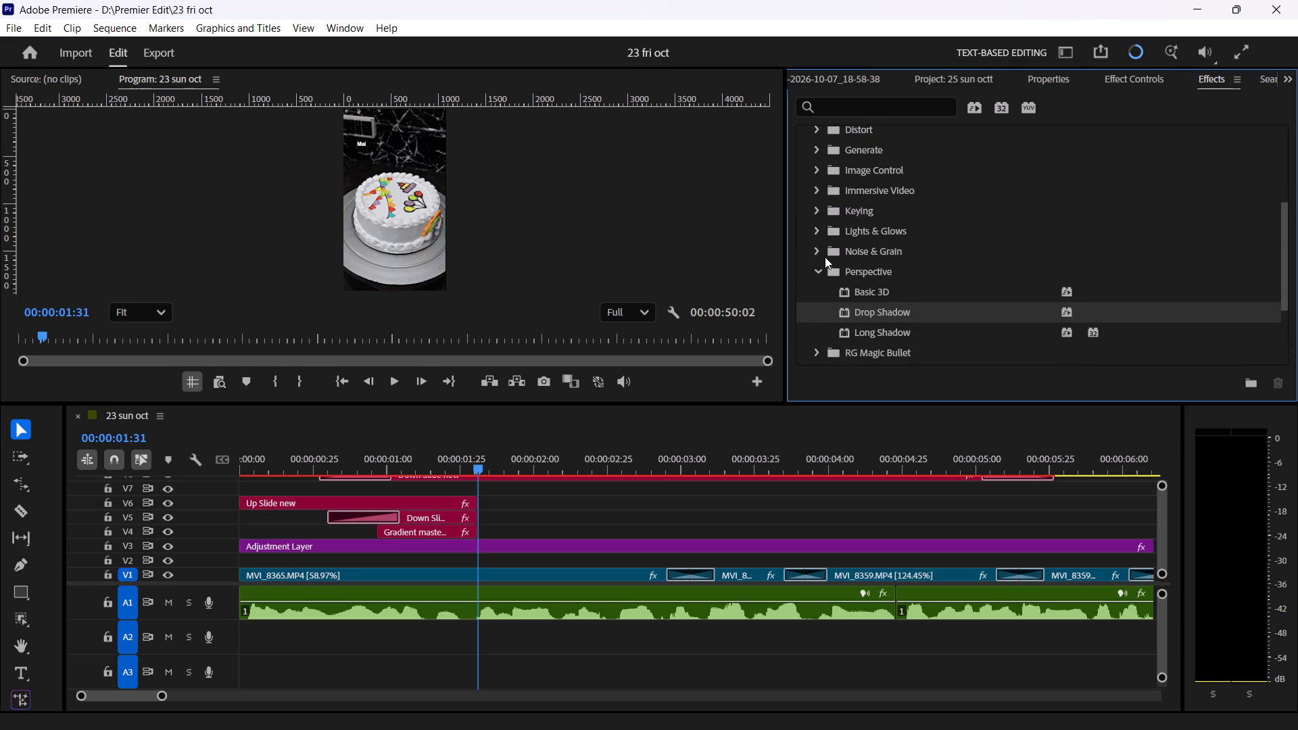
pyautogui.click(821, 253)
pyautogui.scroll(-5, 830, 273)
pyautogui.click(806, 335)
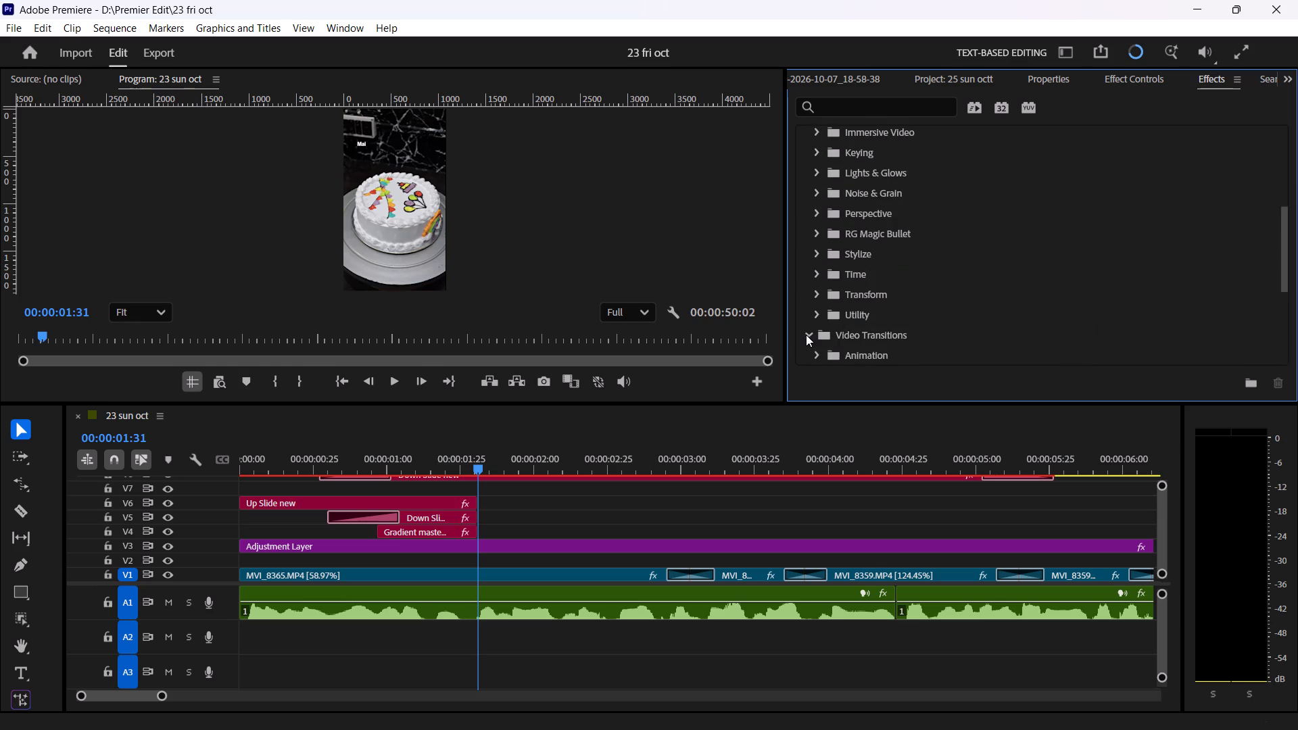
pyautogui.keyDown('ctrl'); pyautogui.scroll(-6, 846, 291); pyautogui.keyUp('ctrl')
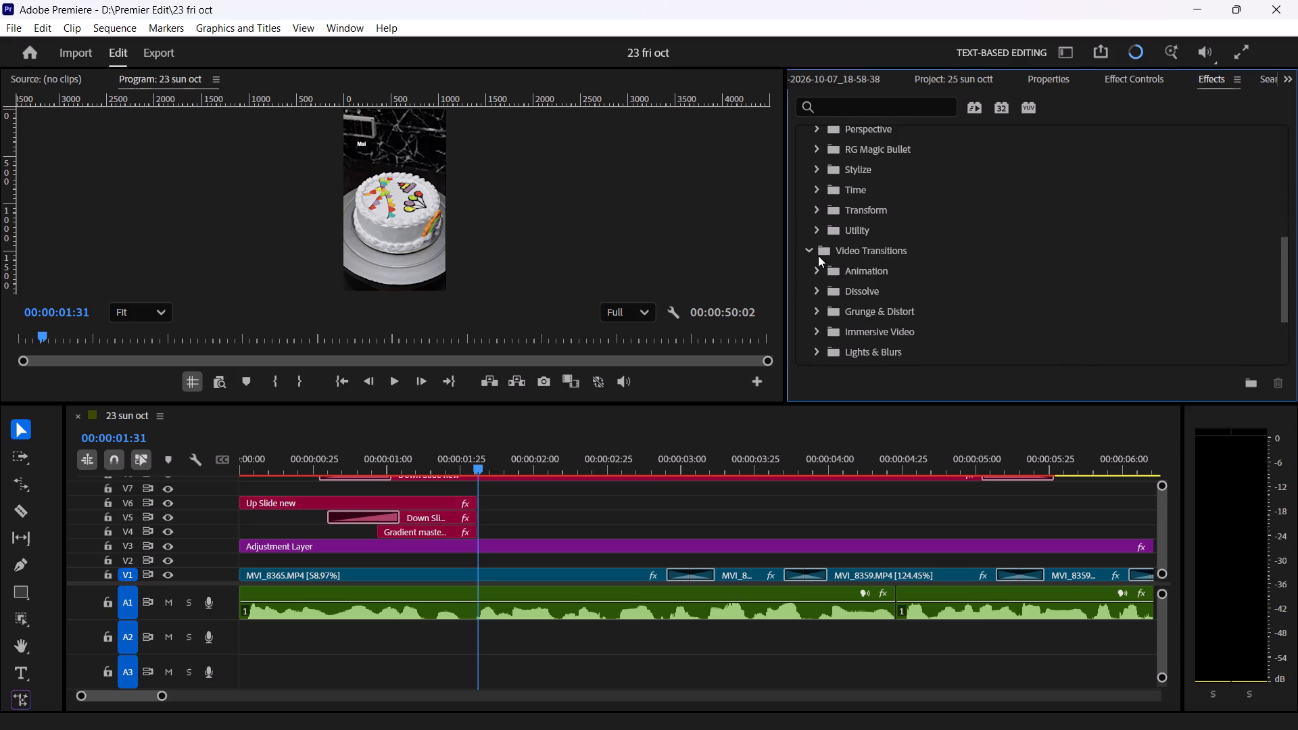
pyautogui.keyDown('ctrl'); pyautogui.click(818, 255); pyautogui.keyUp('ctrl')
pyautogui.keyDown('ctrl'); pyautogui.scroll(-6, 855, 271); pyautogui.keyUp('ctrl')
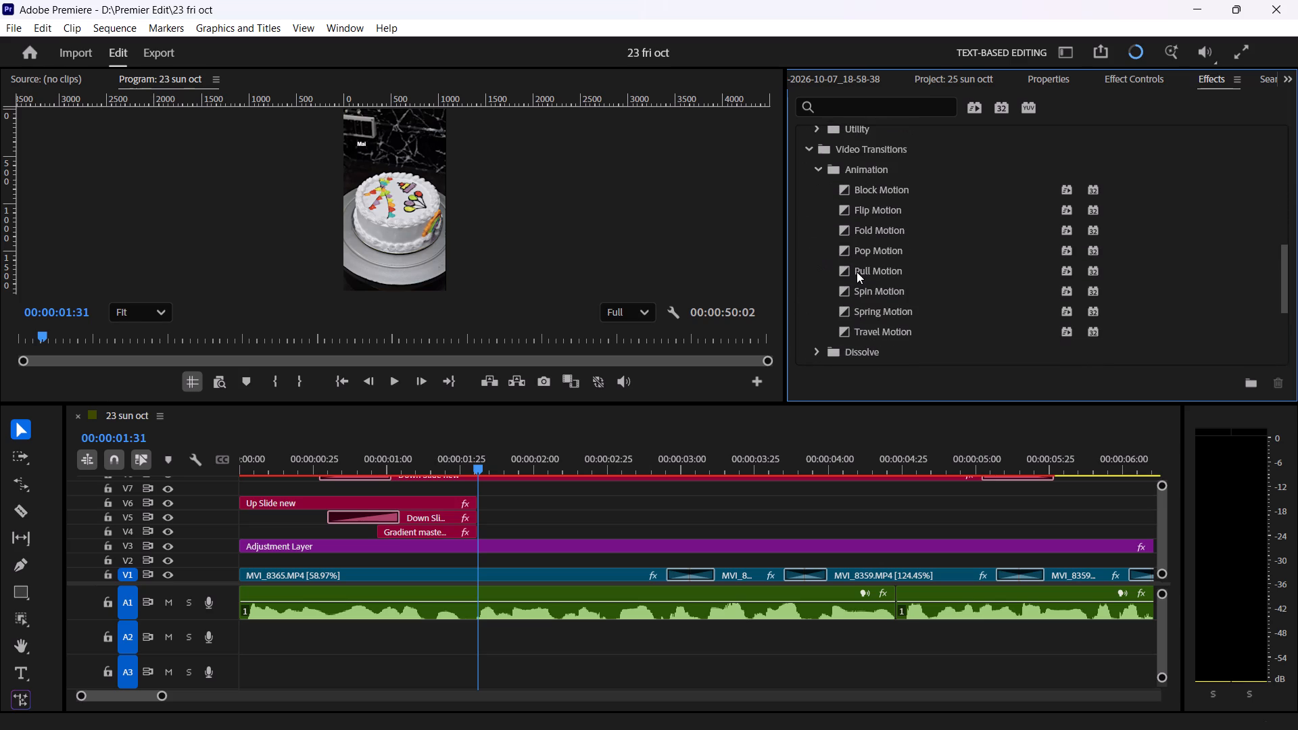
pyautogui.keyDown('ctrl'); pyautogui.click(814, 151); pyautogui.keyUp('ctrl')
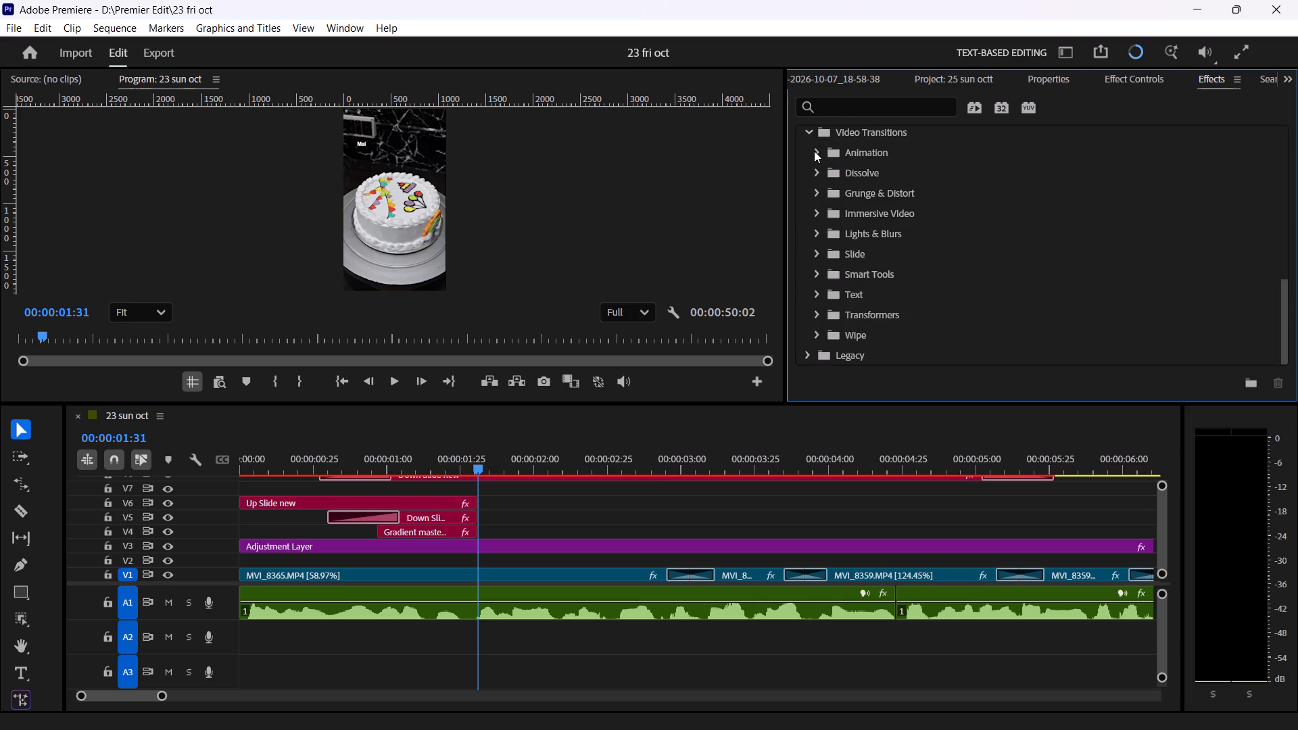
pyautogui.keyDown('ctrl'); pyautogui.scroll(-3, 825, 296); pyautogui.keyUp('ctrl')
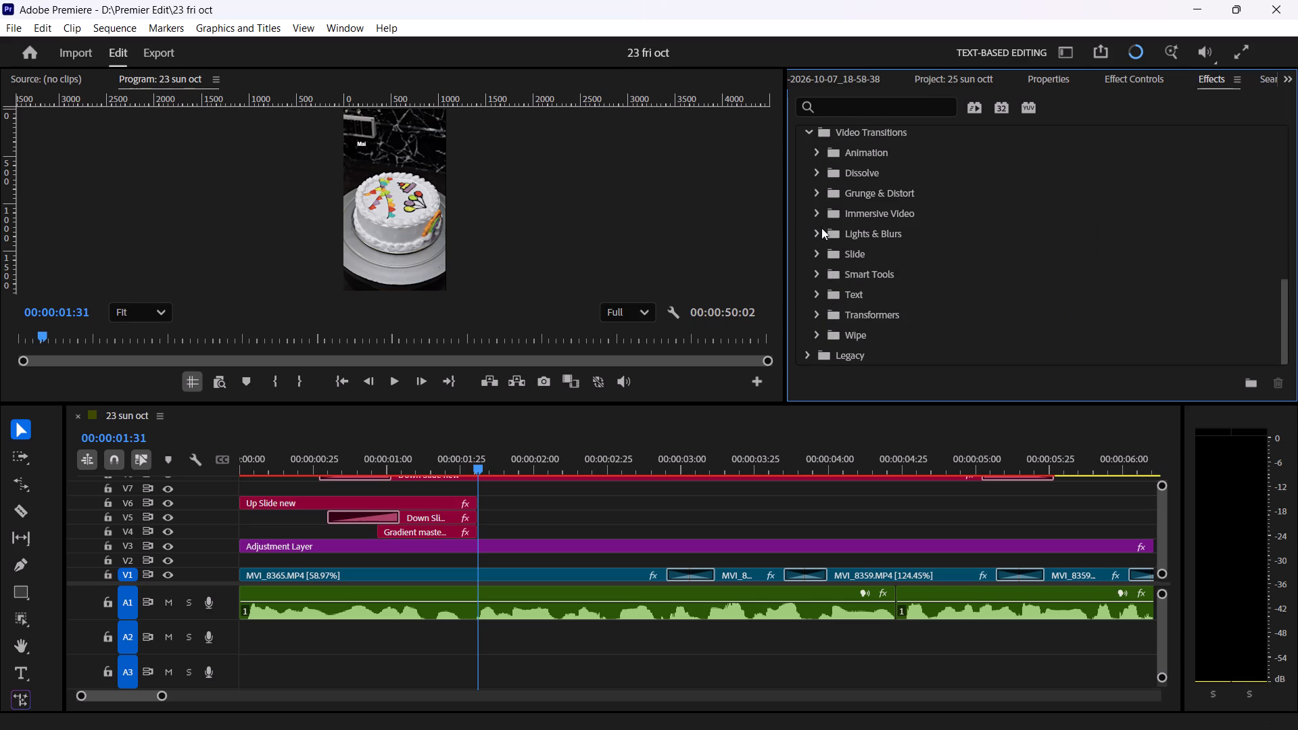
pyautogui.keyDown('ctrl'); pyautogui.click(819, 230); pyautogui.keyUp('ctrl')
pyautogui.keyDown('ctrl'); pyautogui.scroll(-4, 841, 274); pyautogui.keyUp('ctrl')
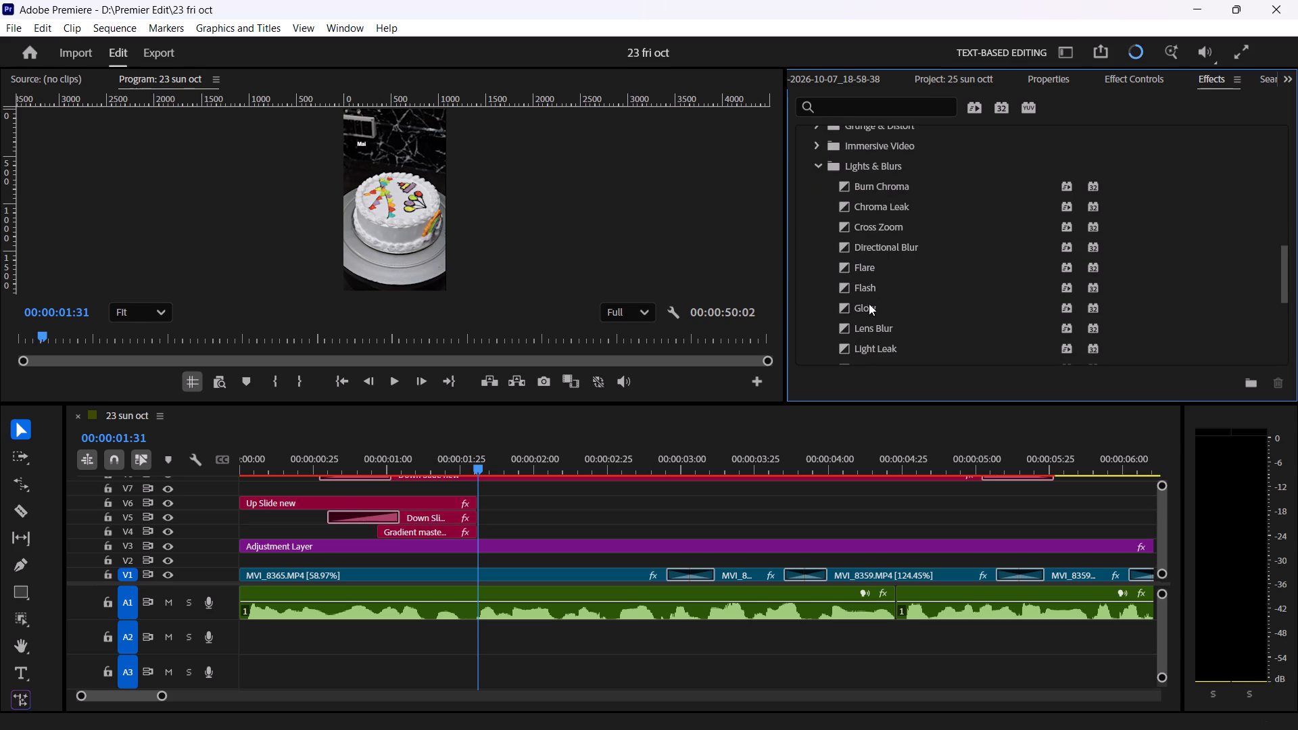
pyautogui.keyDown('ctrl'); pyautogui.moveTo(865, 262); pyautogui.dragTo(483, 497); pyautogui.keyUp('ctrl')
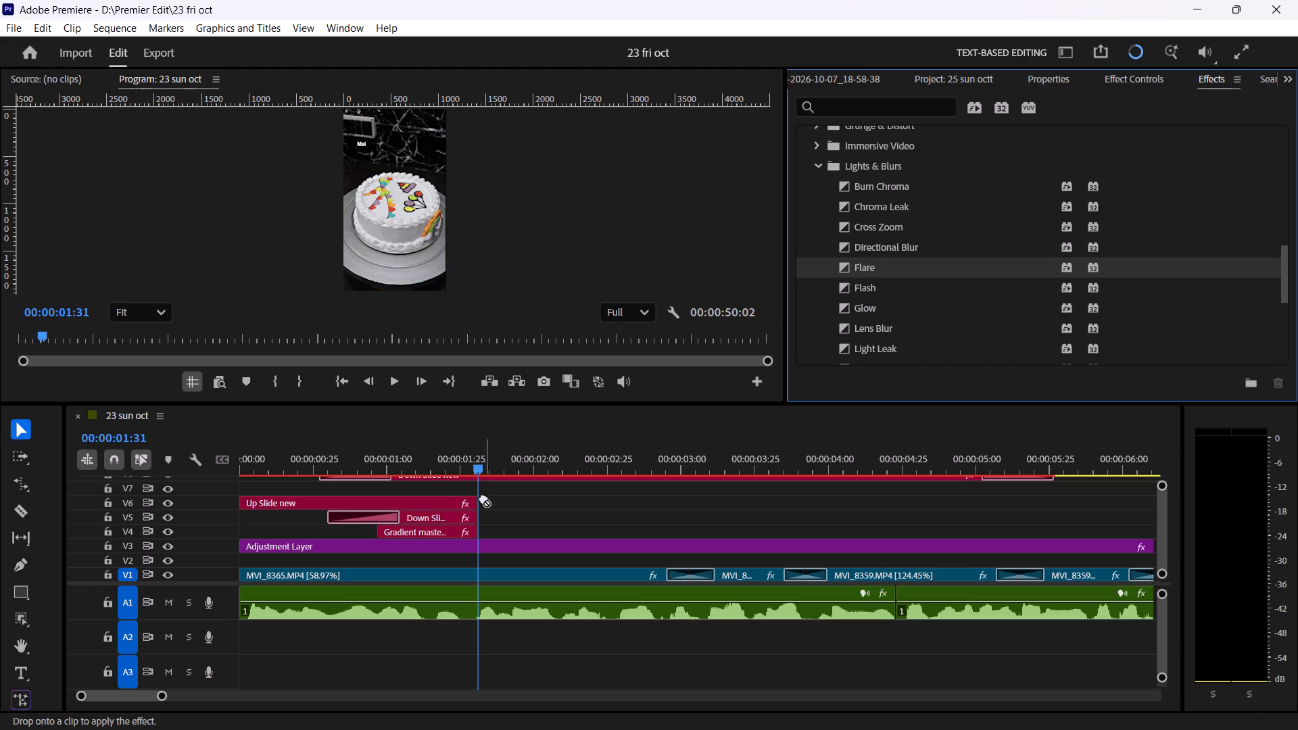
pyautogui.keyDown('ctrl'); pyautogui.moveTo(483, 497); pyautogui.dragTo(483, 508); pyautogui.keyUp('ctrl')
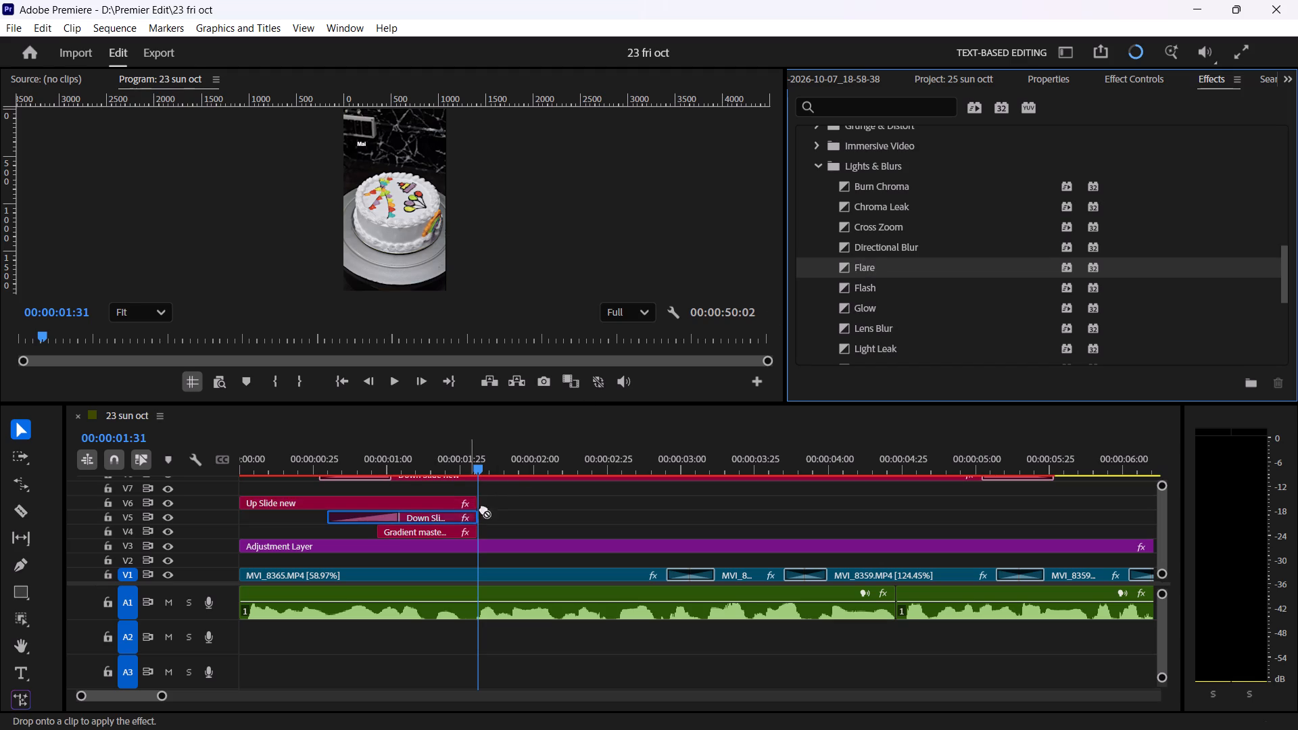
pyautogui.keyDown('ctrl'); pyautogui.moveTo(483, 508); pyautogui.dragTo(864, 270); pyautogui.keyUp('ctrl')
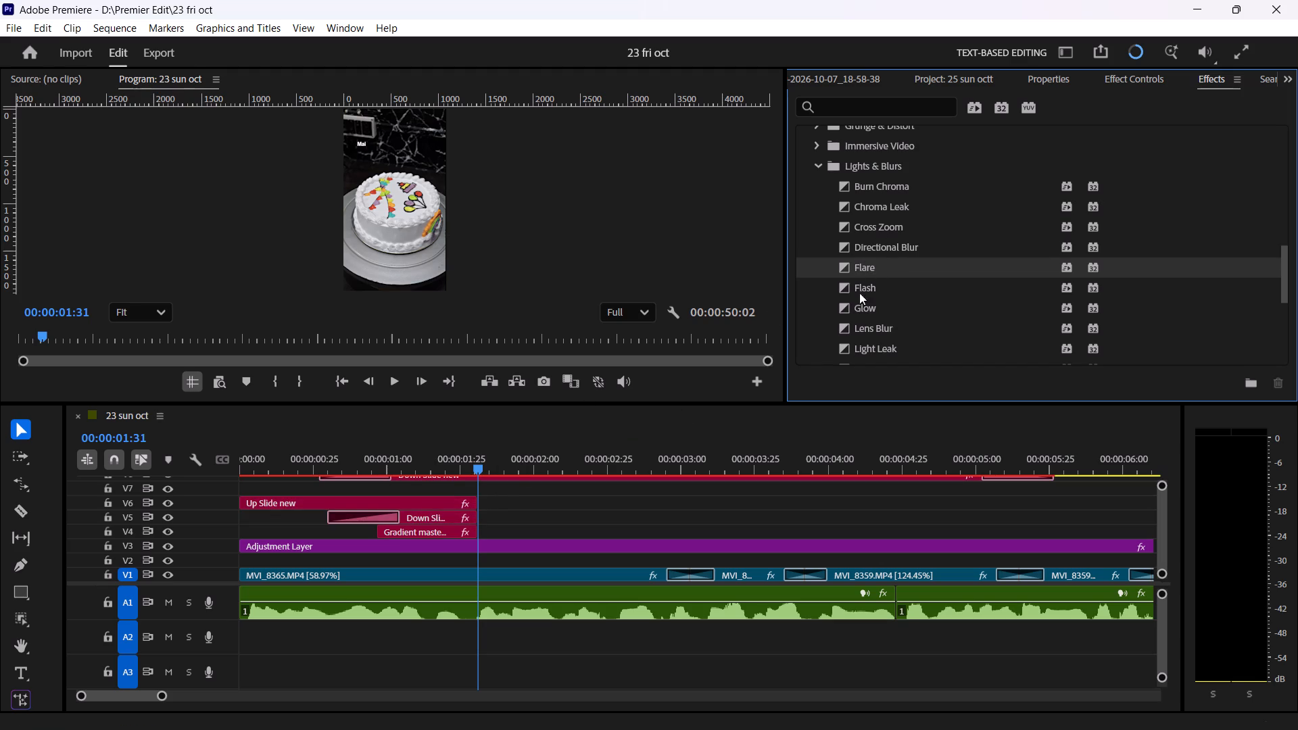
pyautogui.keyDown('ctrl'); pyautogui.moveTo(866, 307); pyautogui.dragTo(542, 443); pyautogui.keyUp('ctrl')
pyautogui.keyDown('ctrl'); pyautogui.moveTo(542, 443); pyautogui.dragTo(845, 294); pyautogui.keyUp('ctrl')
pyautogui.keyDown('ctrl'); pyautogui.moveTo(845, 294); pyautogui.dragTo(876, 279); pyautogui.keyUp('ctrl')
# Apply Light Leak to the "Up Slide new" title clip on V6 and play back the end of the title.
pyautogui.keyDown('ctrl'); pyautogui.scroll(-4, 890, 331); pyautogui.keyUp('ctrl')
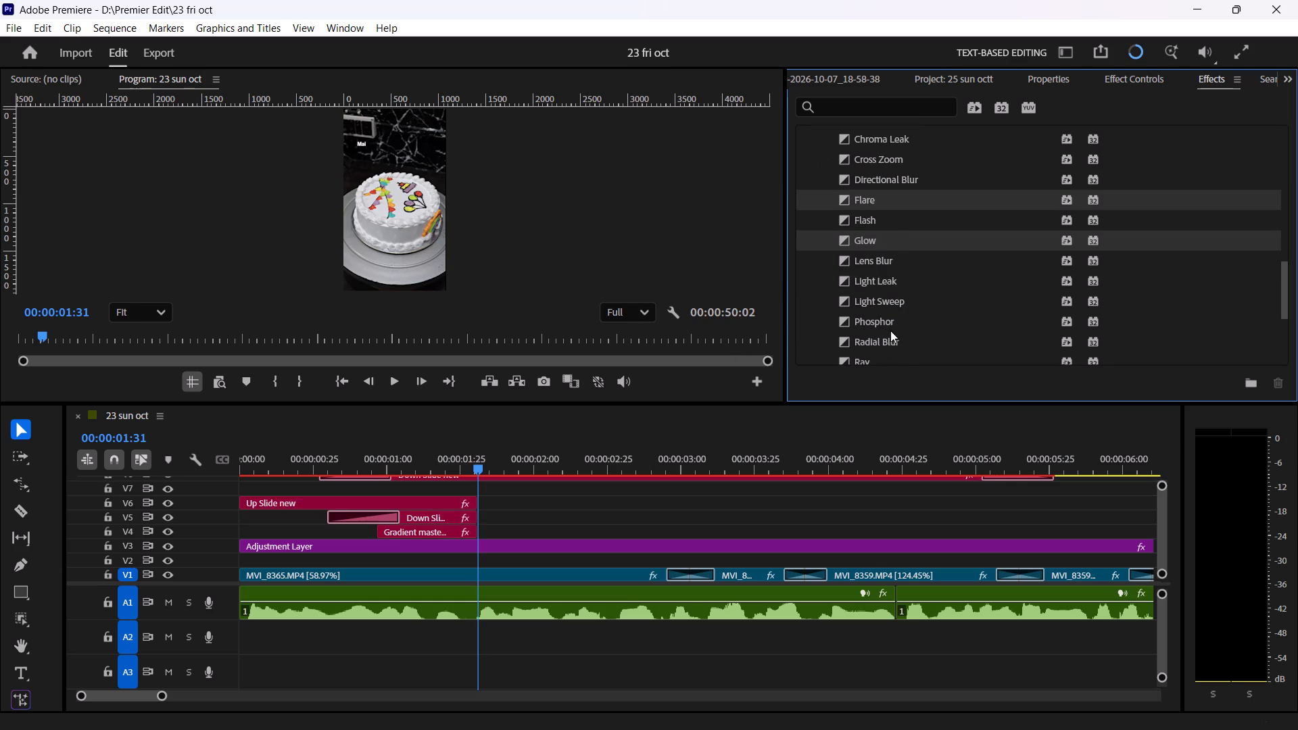
pyautogui.keyDown('ctrl'); pyautogui.moveTo(878, 275); pyautogui.dragTo(478, 503); pyautogui.keyUp('ctrl')
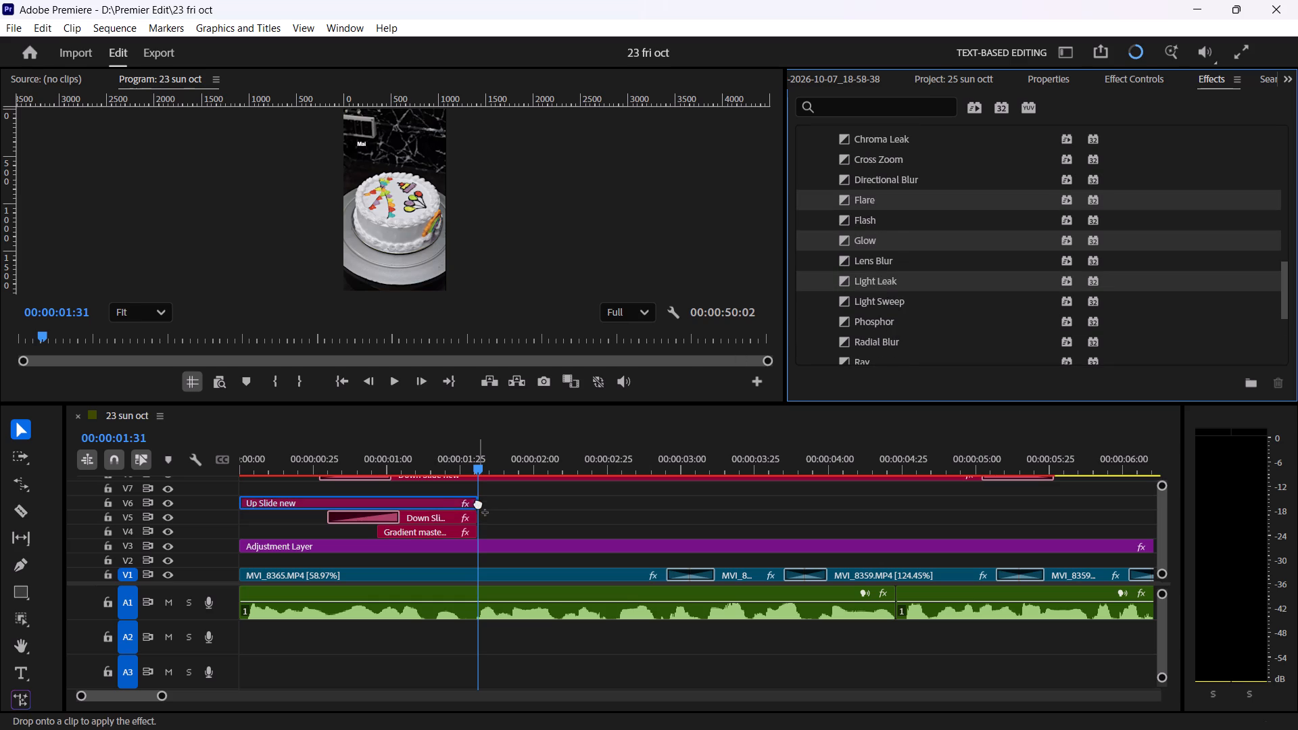
pyautogui.keyDown('ctrl'); pyautogui.moveTo(478, 503); pyautogui.dragTo(470, 504); pyautogui.keyUp('ctrl')
pyautogui.keyDown('ctrl'); pyautogui.moveTo(471, 460); pyautogui.dragTo(435, 468); pyautogui.keyUp('ctrl')
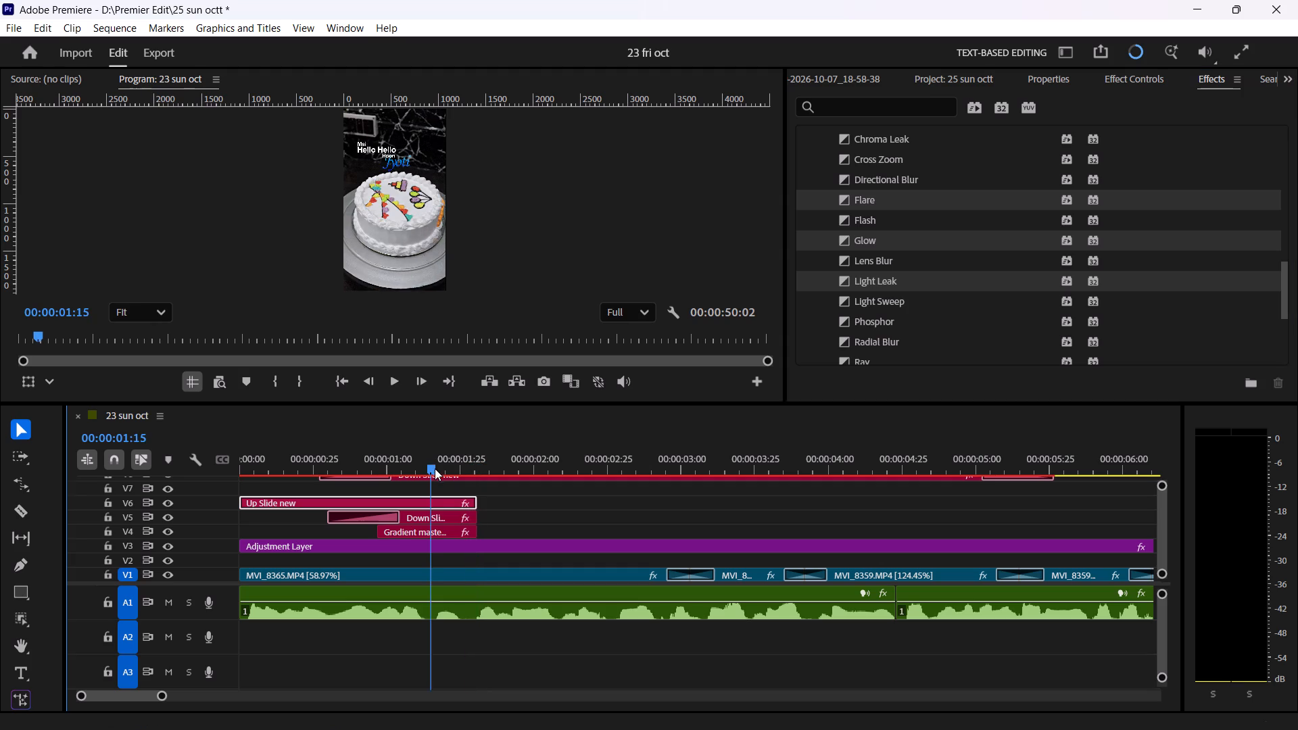
pyautogui.keyDown('ctrl'); pyautogui.moveTo(435, 468); pyautogui.dragTo(407, 494); pyautogui.keyUp('ctrl')
pyautogui.press('space')
pyautogui.press('space')
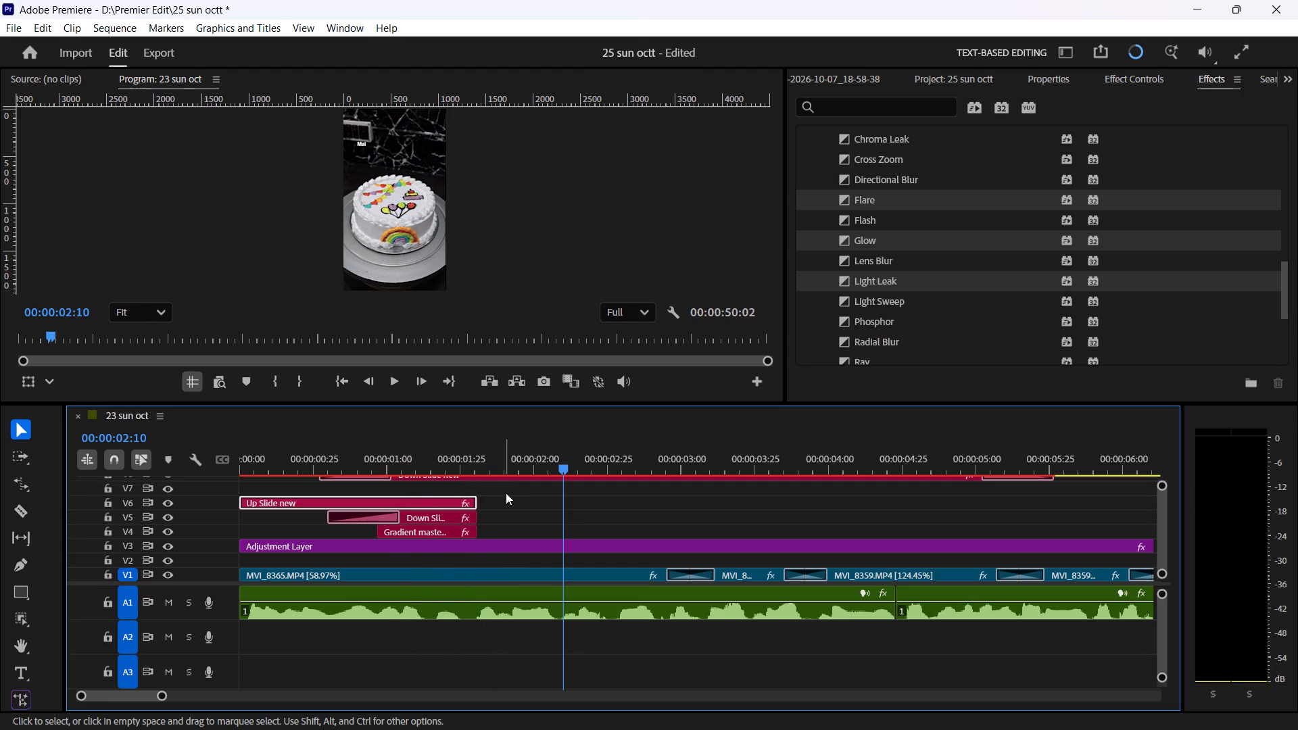
# Cut the "Down Slide new" clip on V8 at 00:00:01:31, delete the portion after the cut, and replay the title's ending.
pyautogui.press('c')
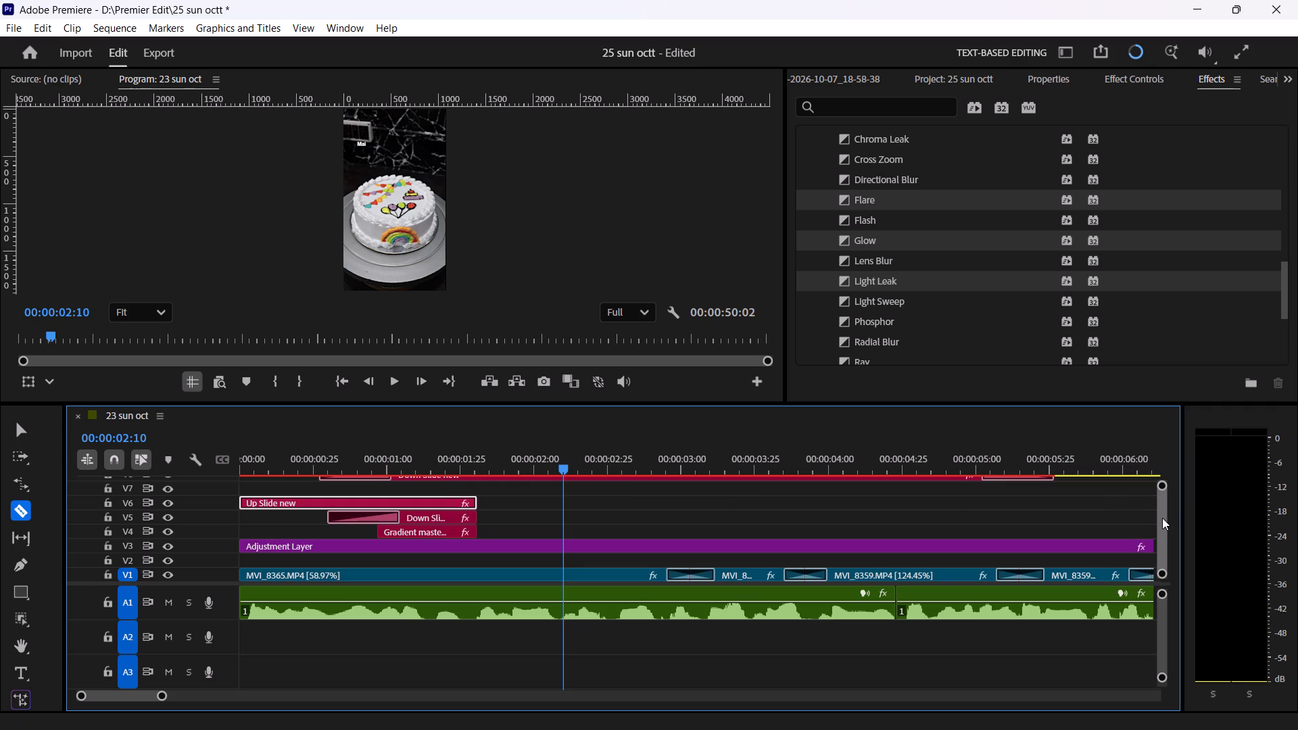
pyautogui.click(1163, 518)
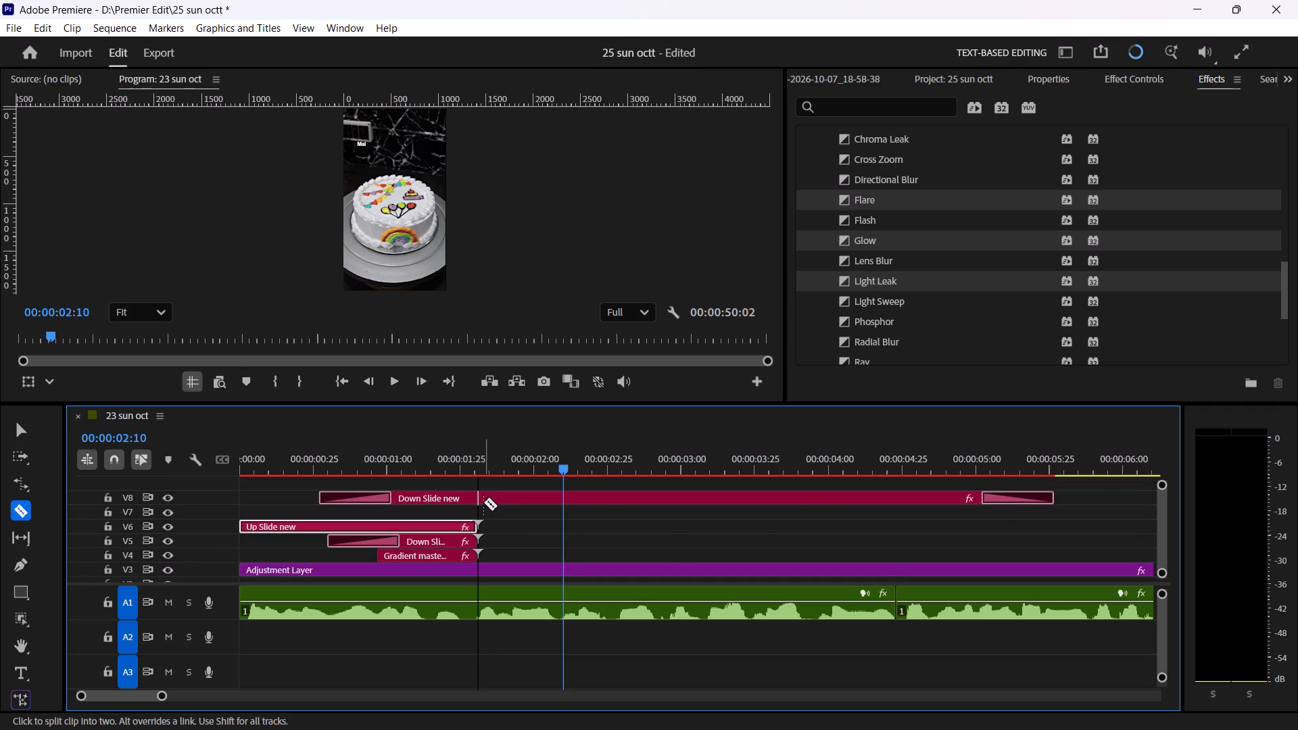
pyautogui.click(483, 502)
pyautogui.press('v')
pyautogui.click(500, 502)
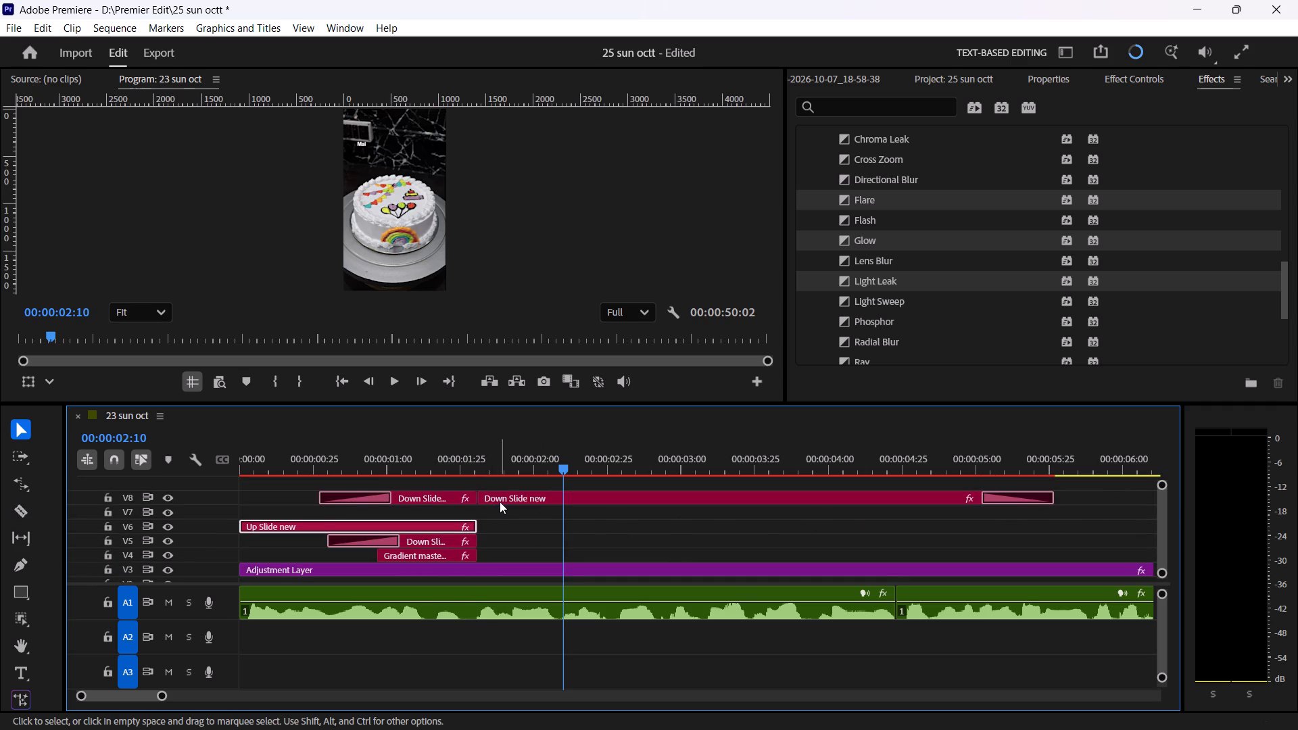
pyautogui.press('Delete')
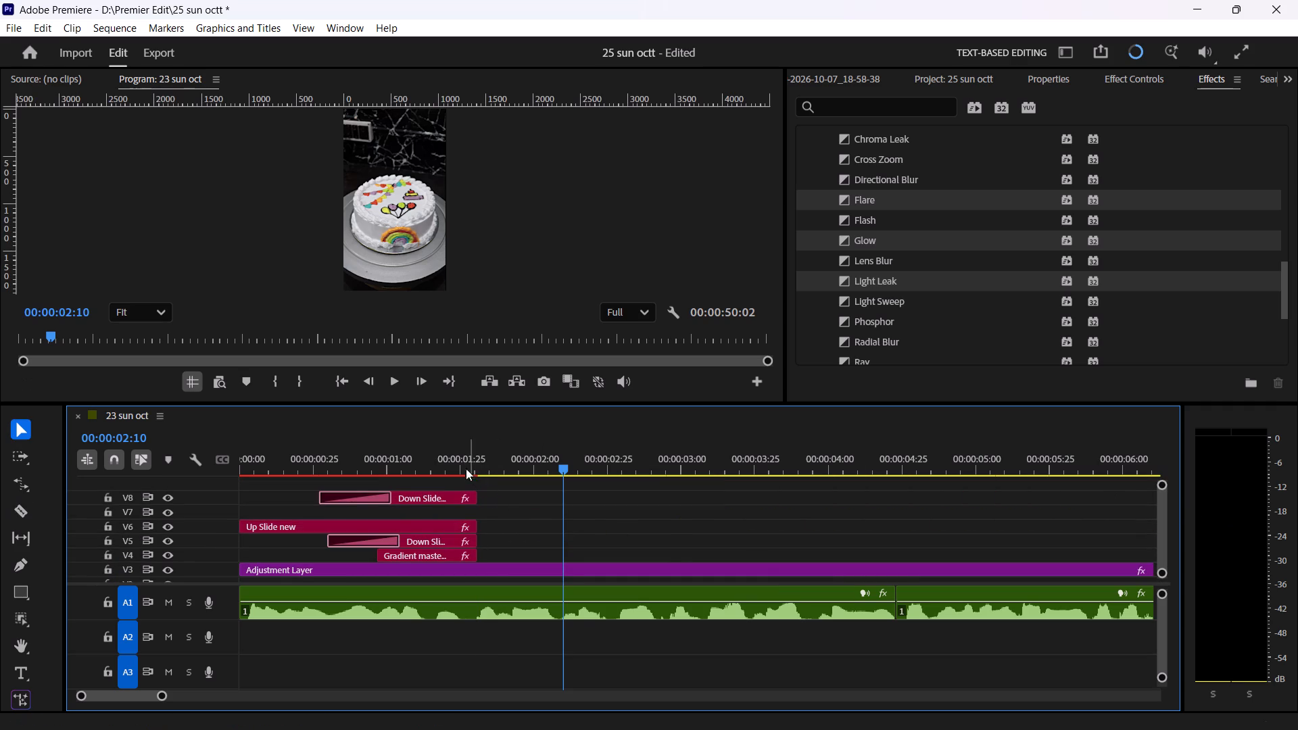
pyautogui.moveTo(456, 460); pyautogui.dragTo(402, 466)
pyautogui.press('space')
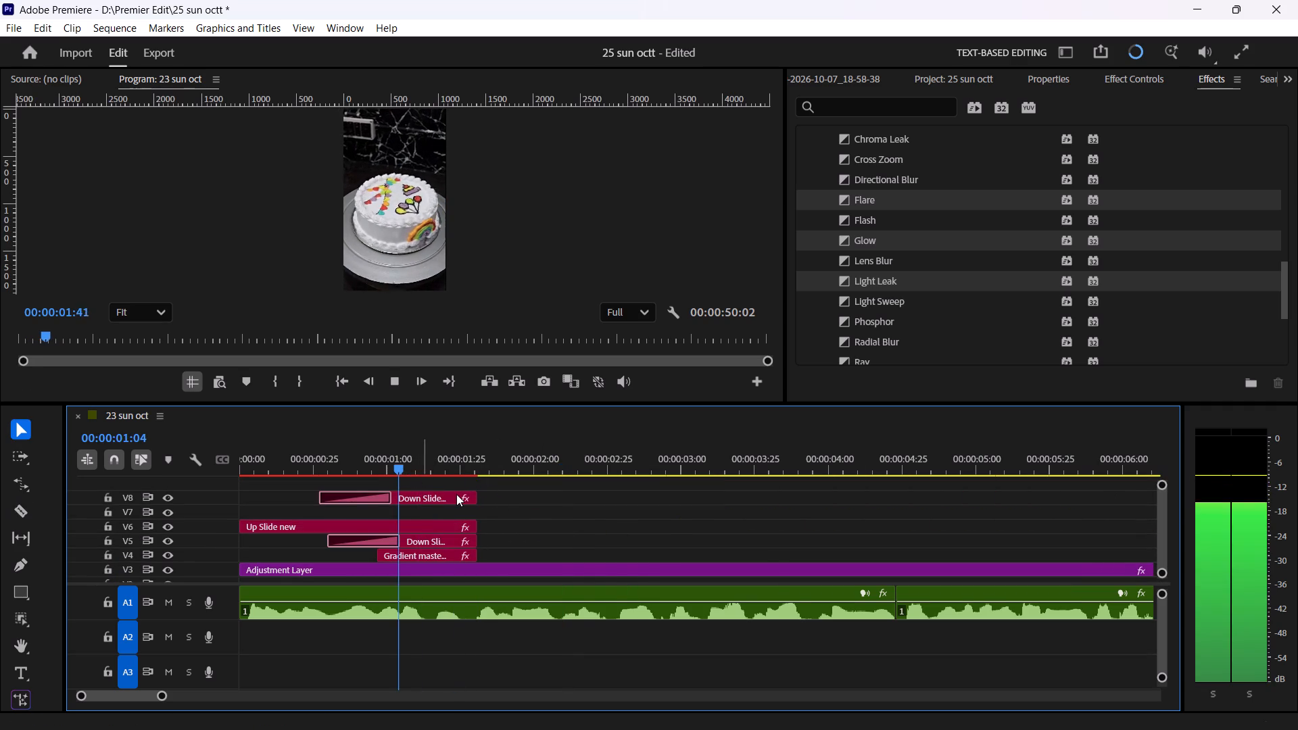
pyautogui.press('space')
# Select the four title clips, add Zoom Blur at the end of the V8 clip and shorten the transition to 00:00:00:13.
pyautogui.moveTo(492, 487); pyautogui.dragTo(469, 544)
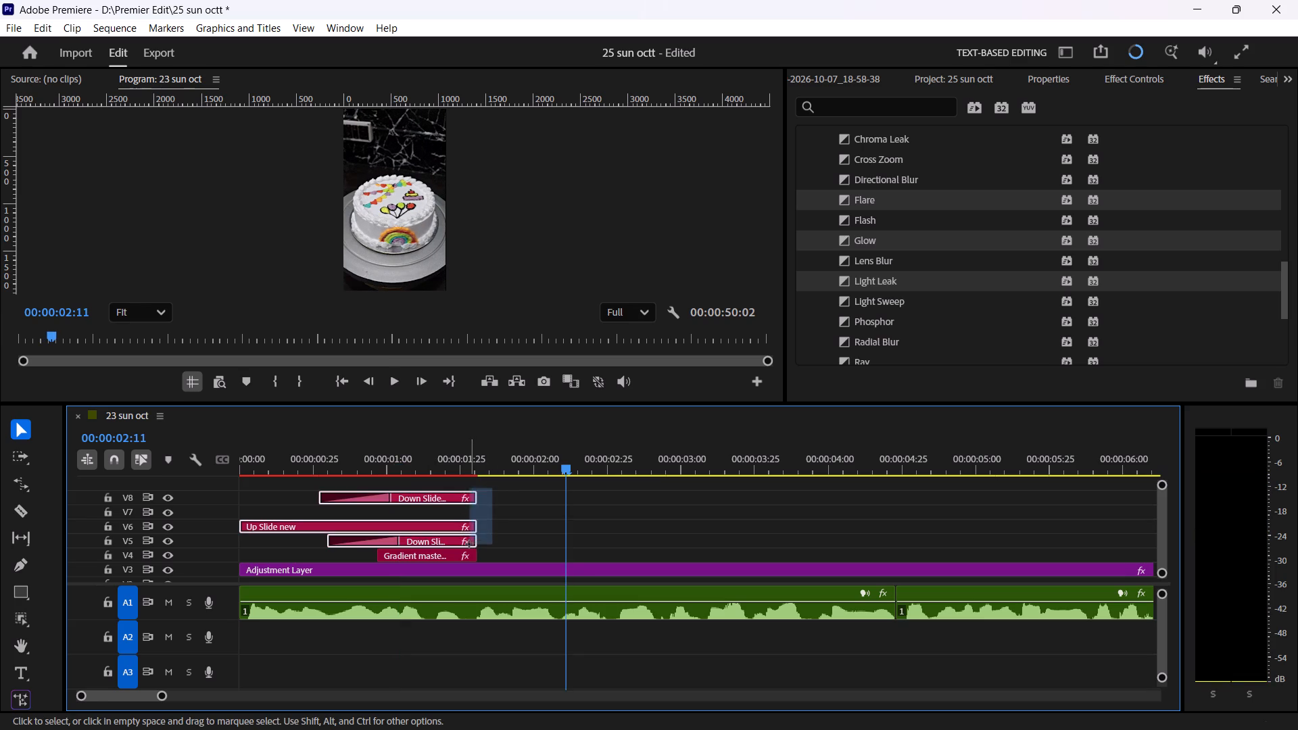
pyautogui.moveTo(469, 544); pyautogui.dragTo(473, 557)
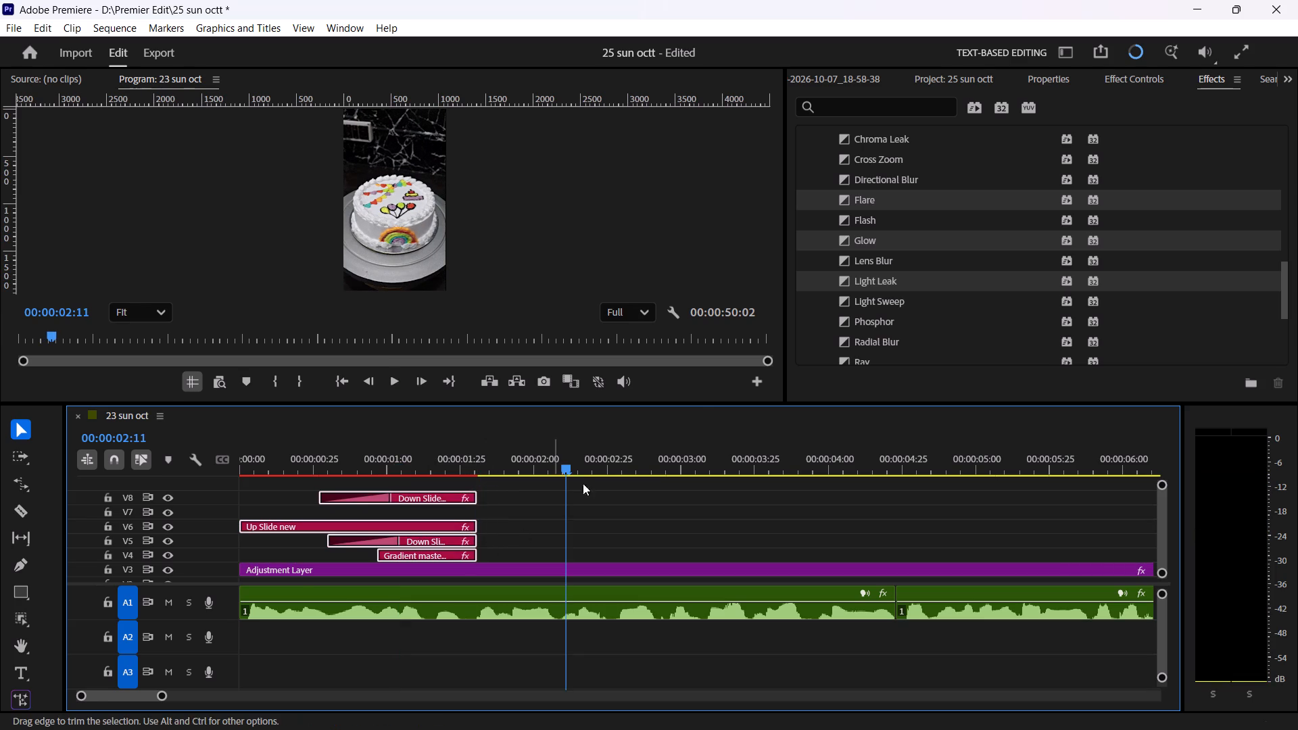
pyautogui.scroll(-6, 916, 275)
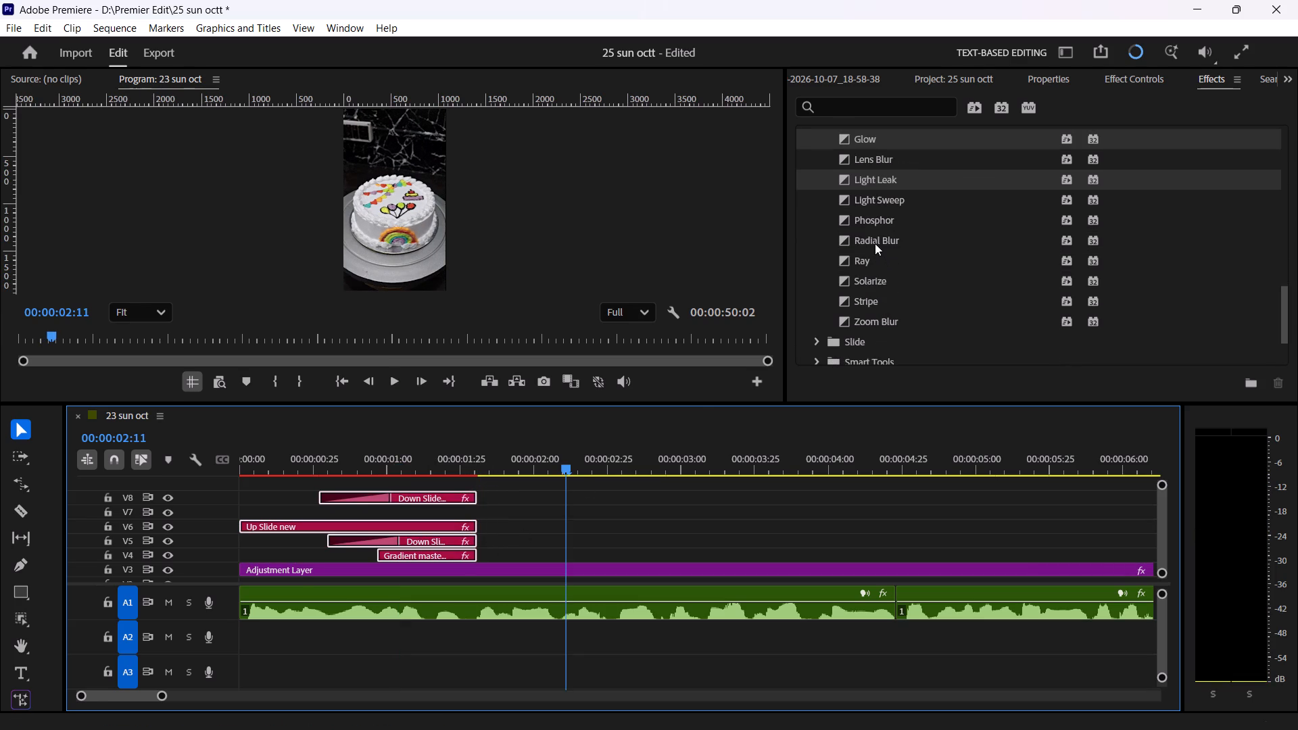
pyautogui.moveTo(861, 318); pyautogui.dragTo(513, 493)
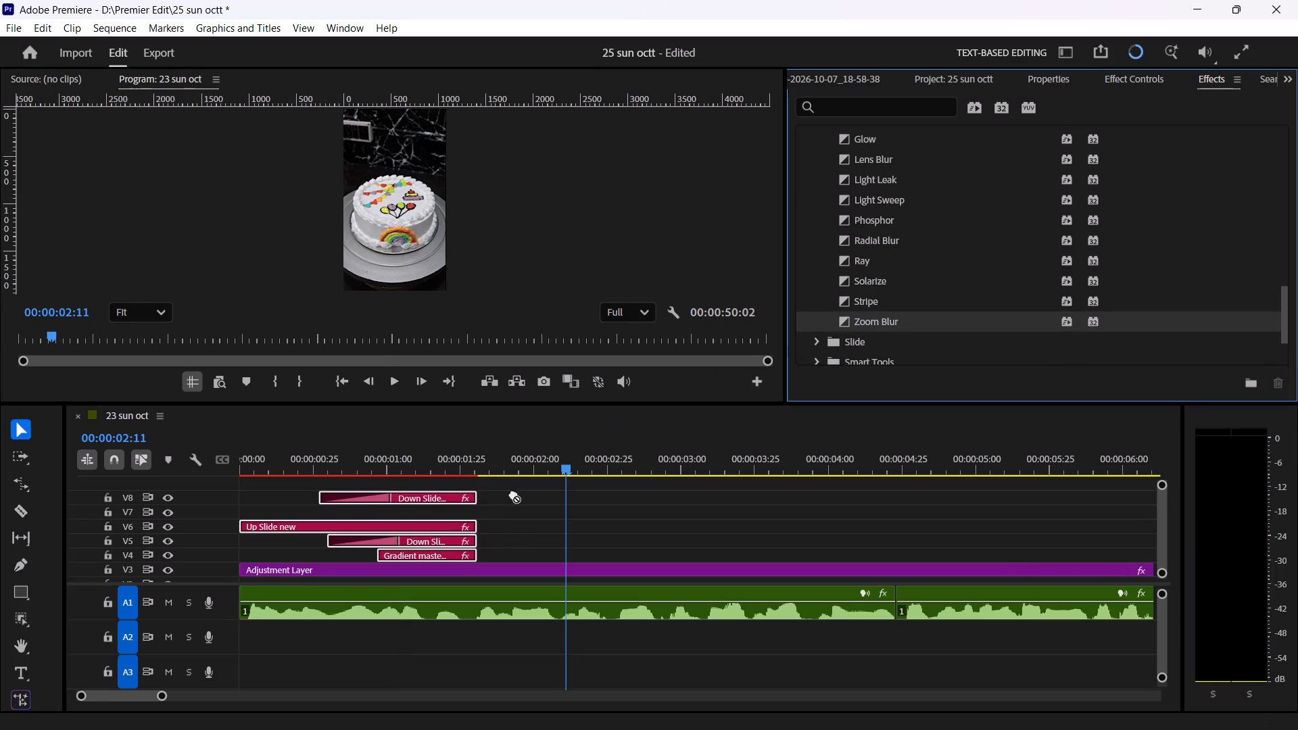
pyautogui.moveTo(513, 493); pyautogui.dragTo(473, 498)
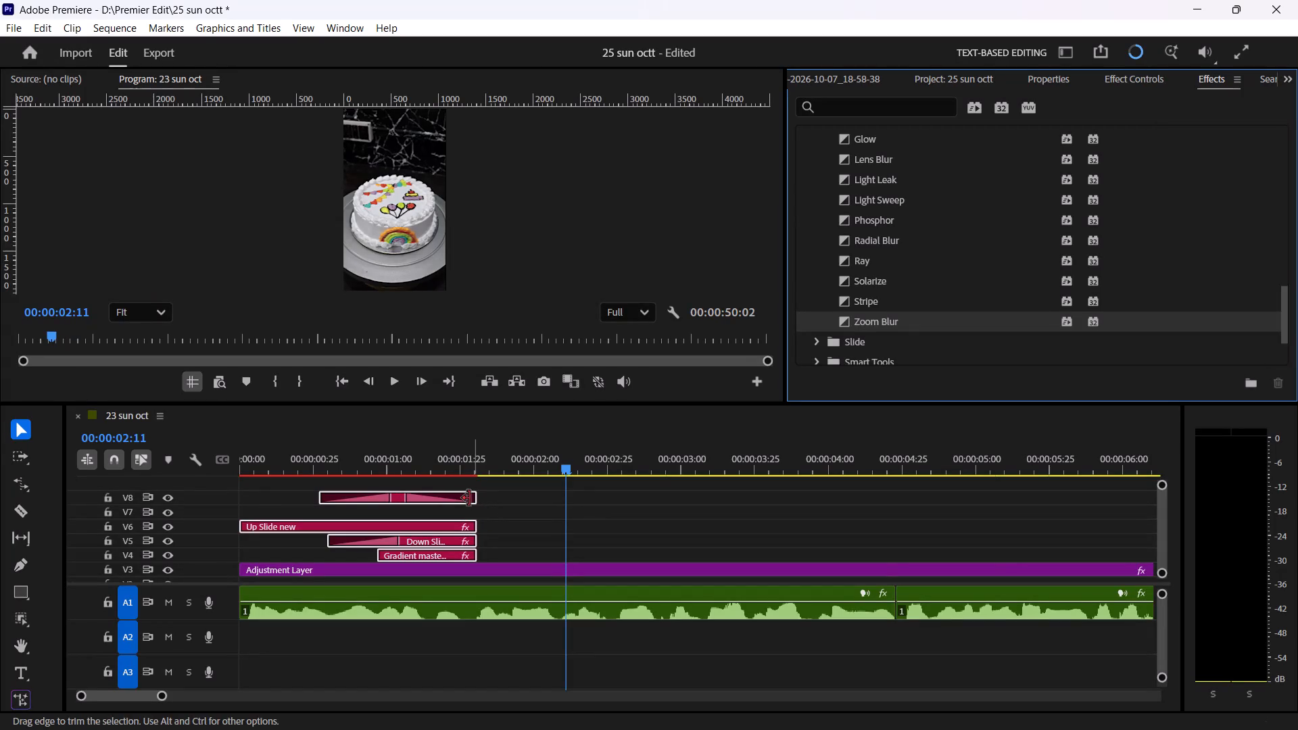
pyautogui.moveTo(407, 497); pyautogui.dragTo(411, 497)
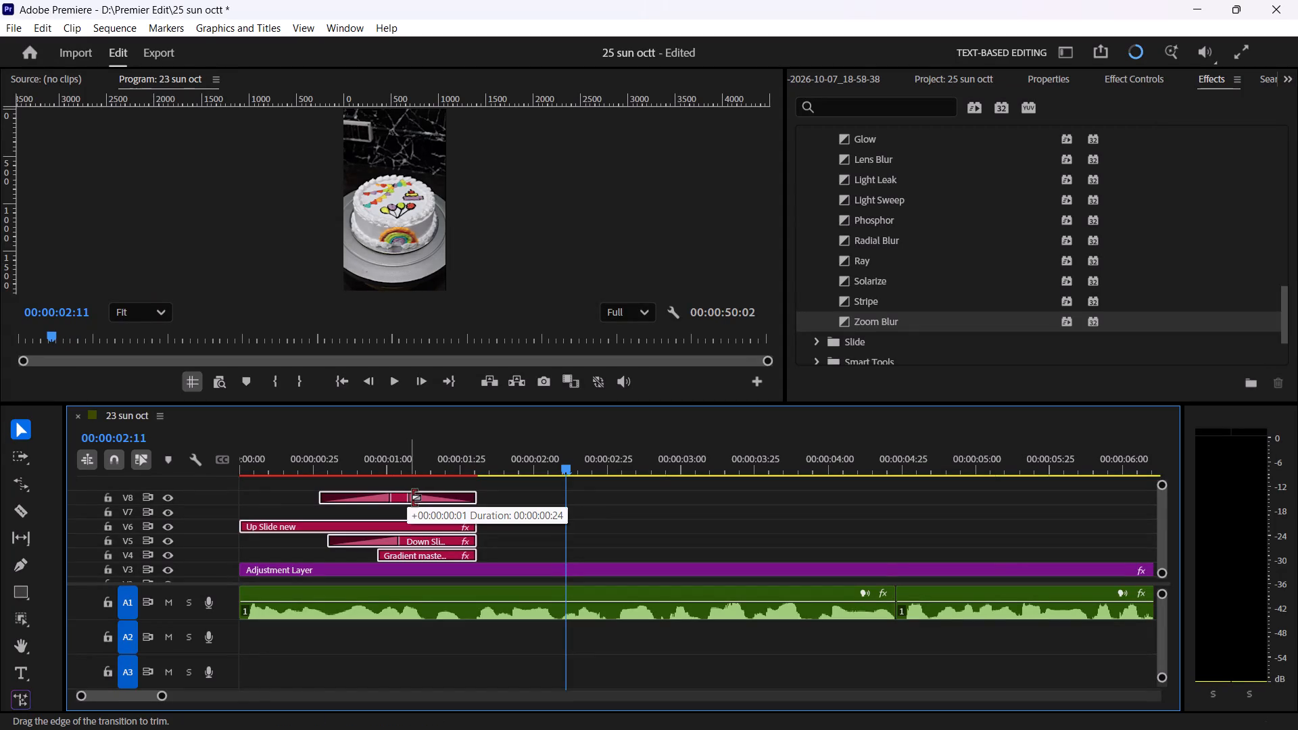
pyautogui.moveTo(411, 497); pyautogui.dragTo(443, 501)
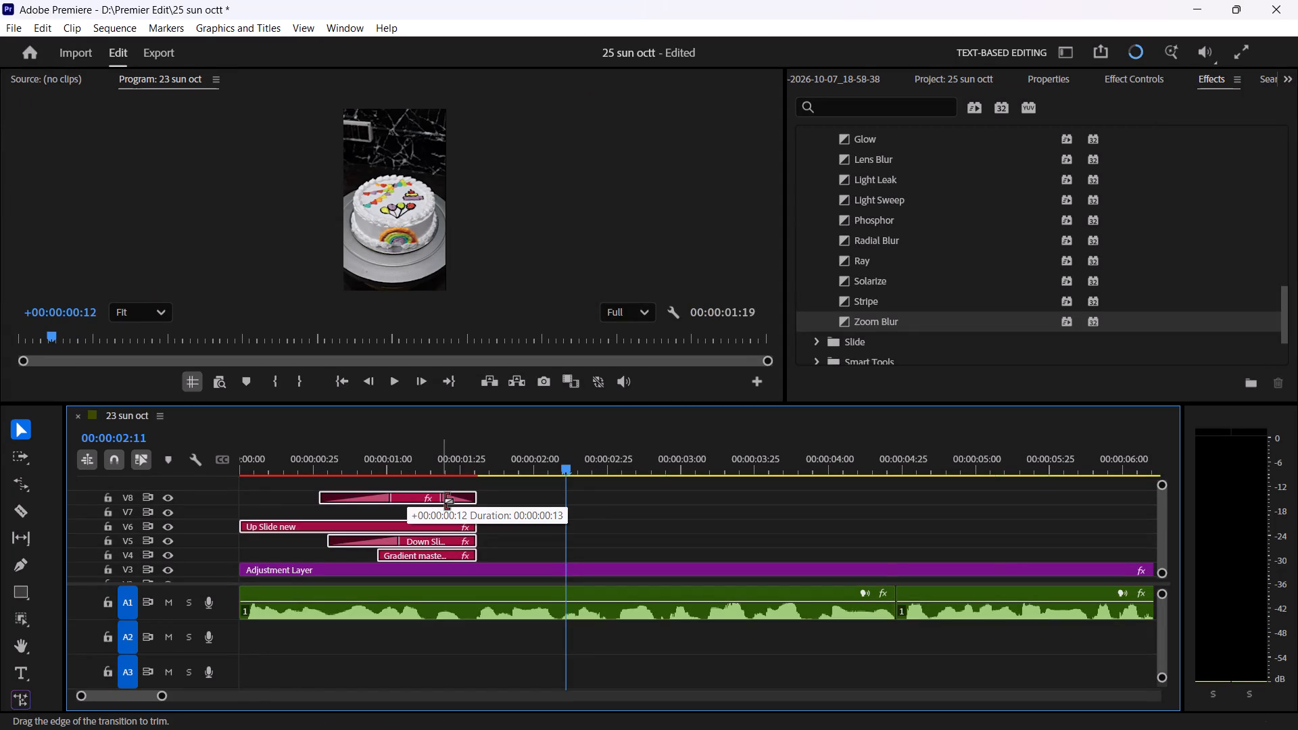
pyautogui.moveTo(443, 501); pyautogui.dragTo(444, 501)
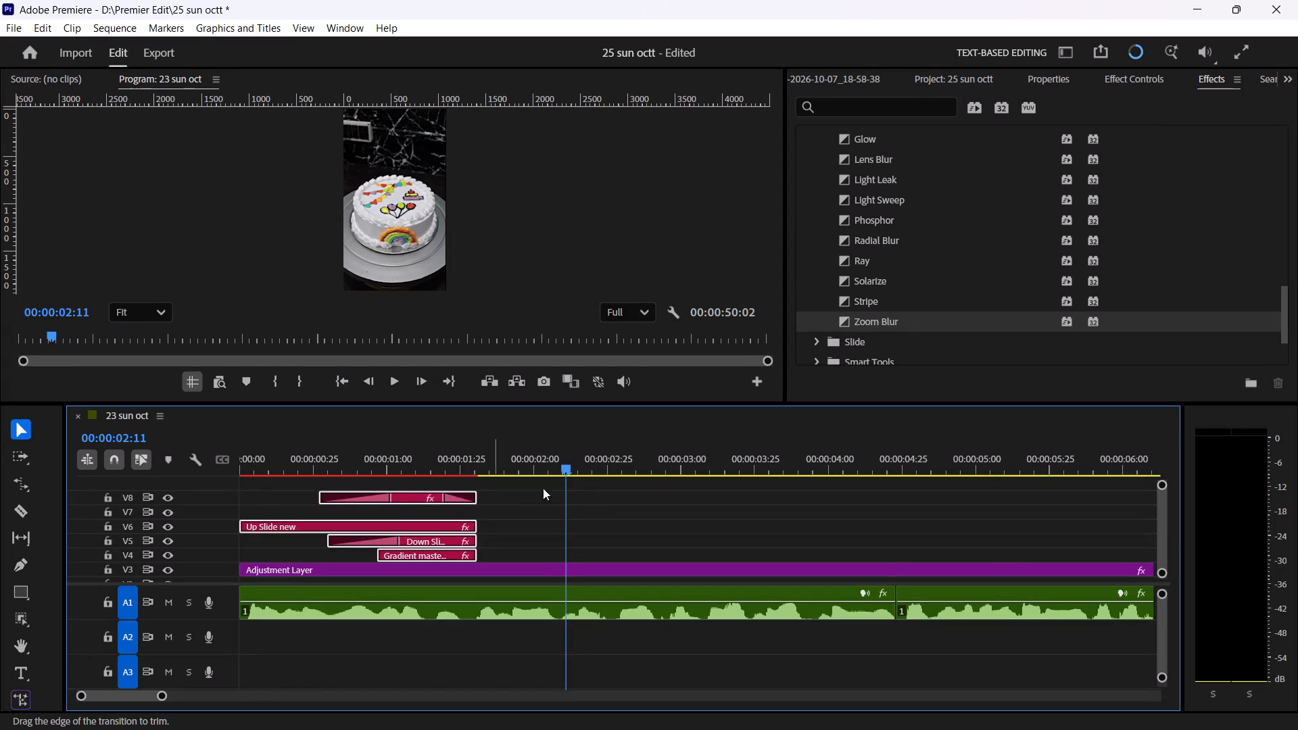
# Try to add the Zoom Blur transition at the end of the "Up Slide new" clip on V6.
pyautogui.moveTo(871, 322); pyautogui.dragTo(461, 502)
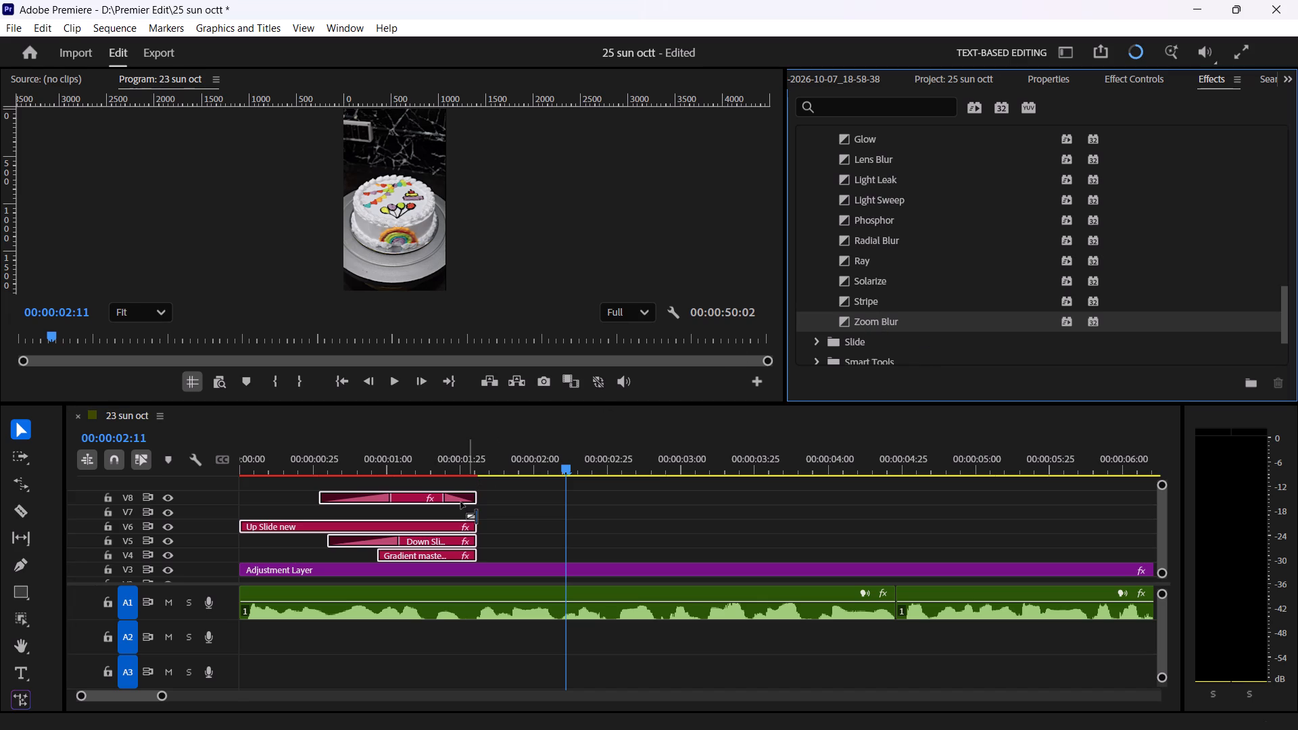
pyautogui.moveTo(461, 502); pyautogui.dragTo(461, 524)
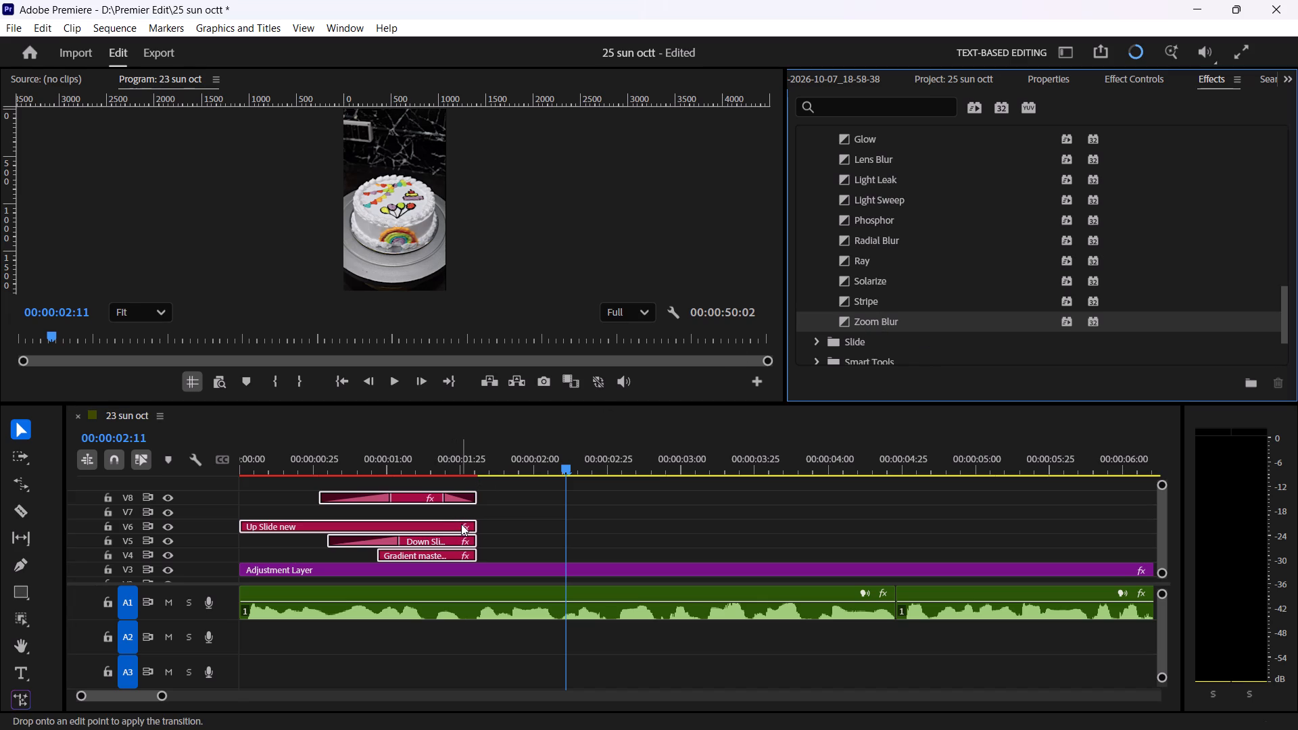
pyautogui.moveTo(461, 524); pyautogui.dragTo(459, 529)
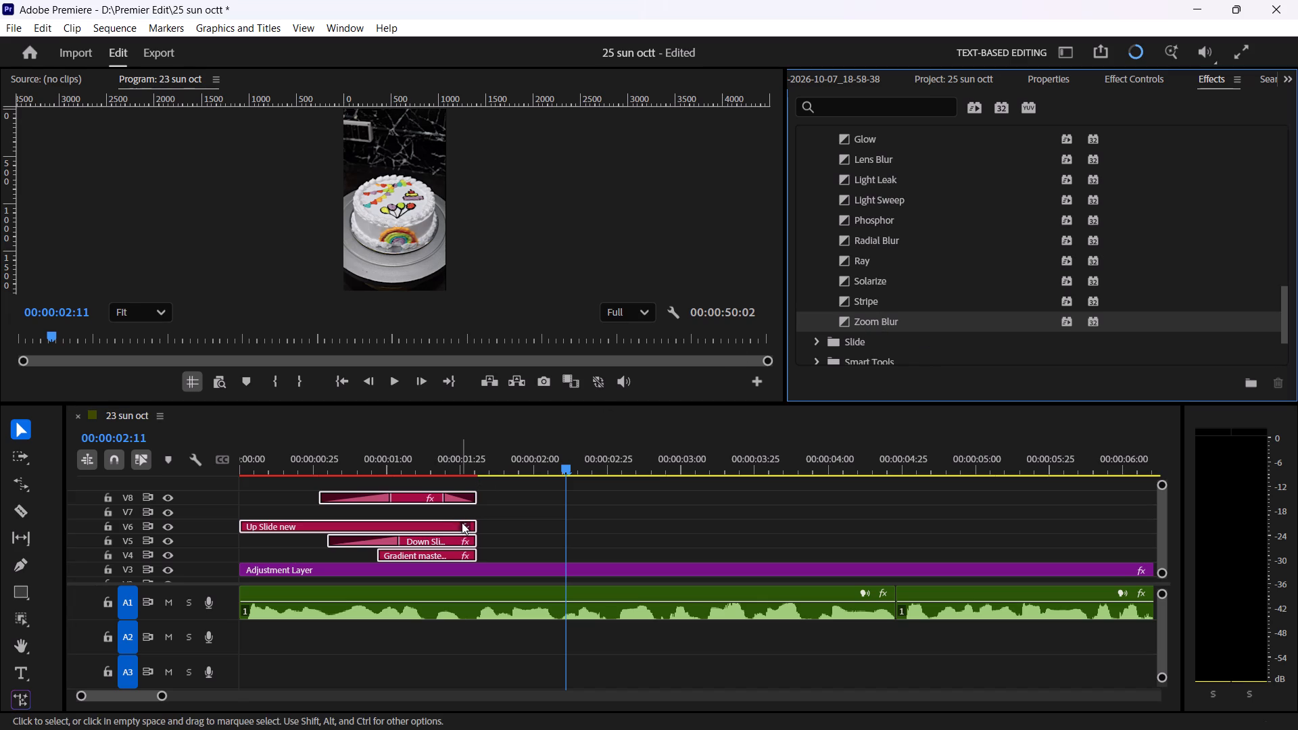
# Add Zoom Blur at the end of the gradient title clip on V4, shorten it to 00:00:00:13, and deselect the clips.
pyautogui.moveTo(888, 319); pyautogui.dragTo(454, 529)
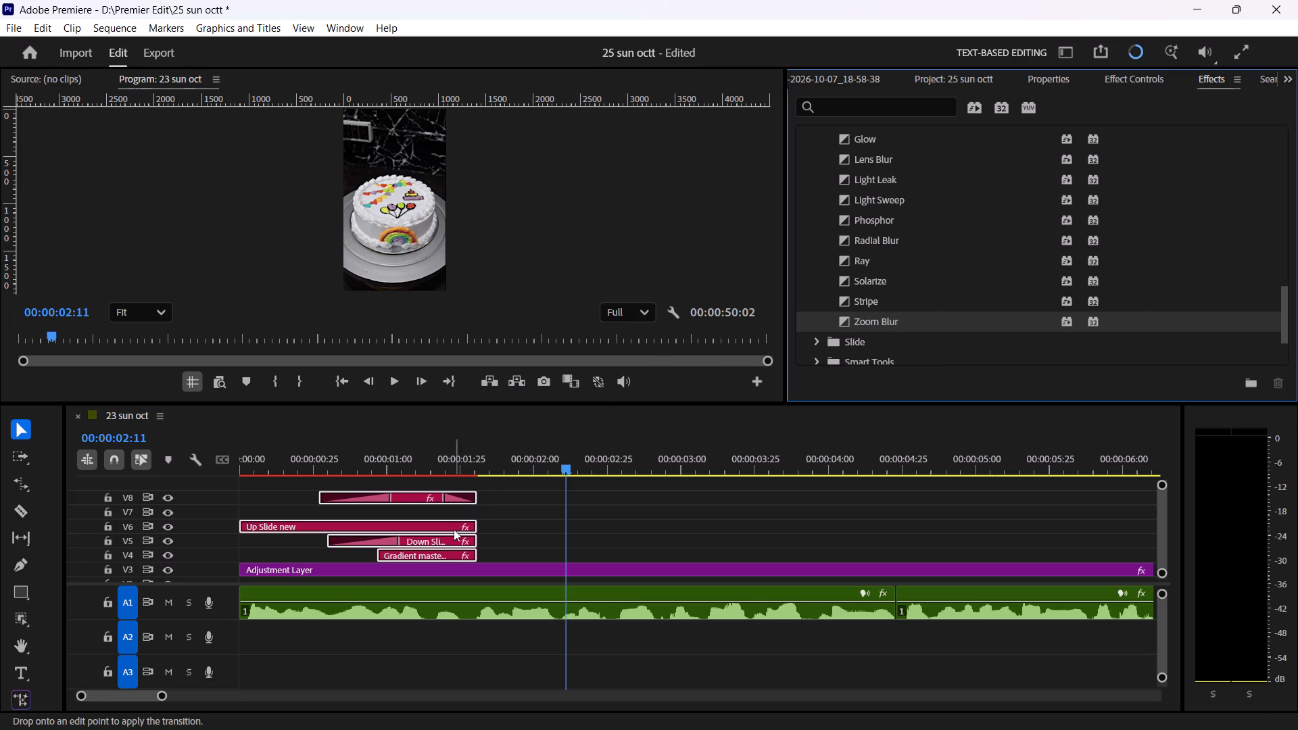
pyautogui.moveTo(454, 529); pyautogui.dragTo(464, 543)
pyautogui.moveTo(464, 543); pyautogui.dragTo(469, 554)
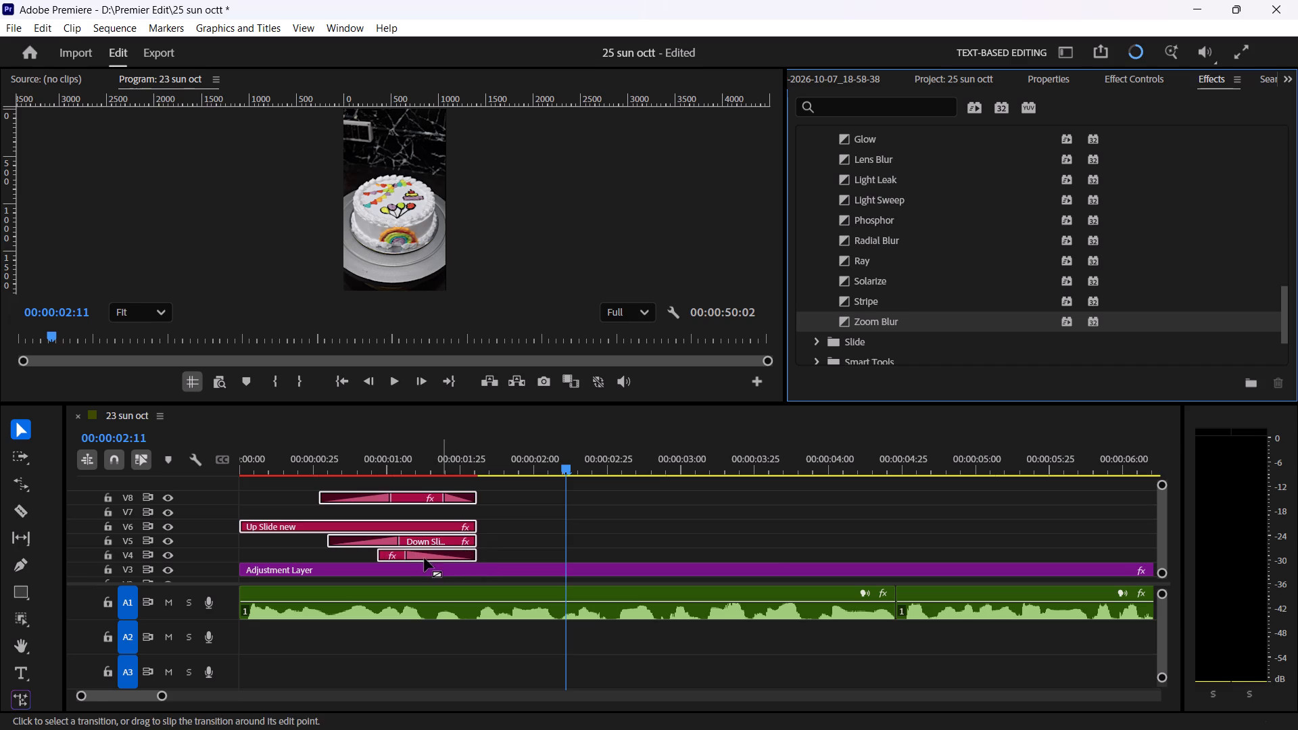
pyautogui.moveTo(405, 554); pyautogui.dragTo(456, 573)
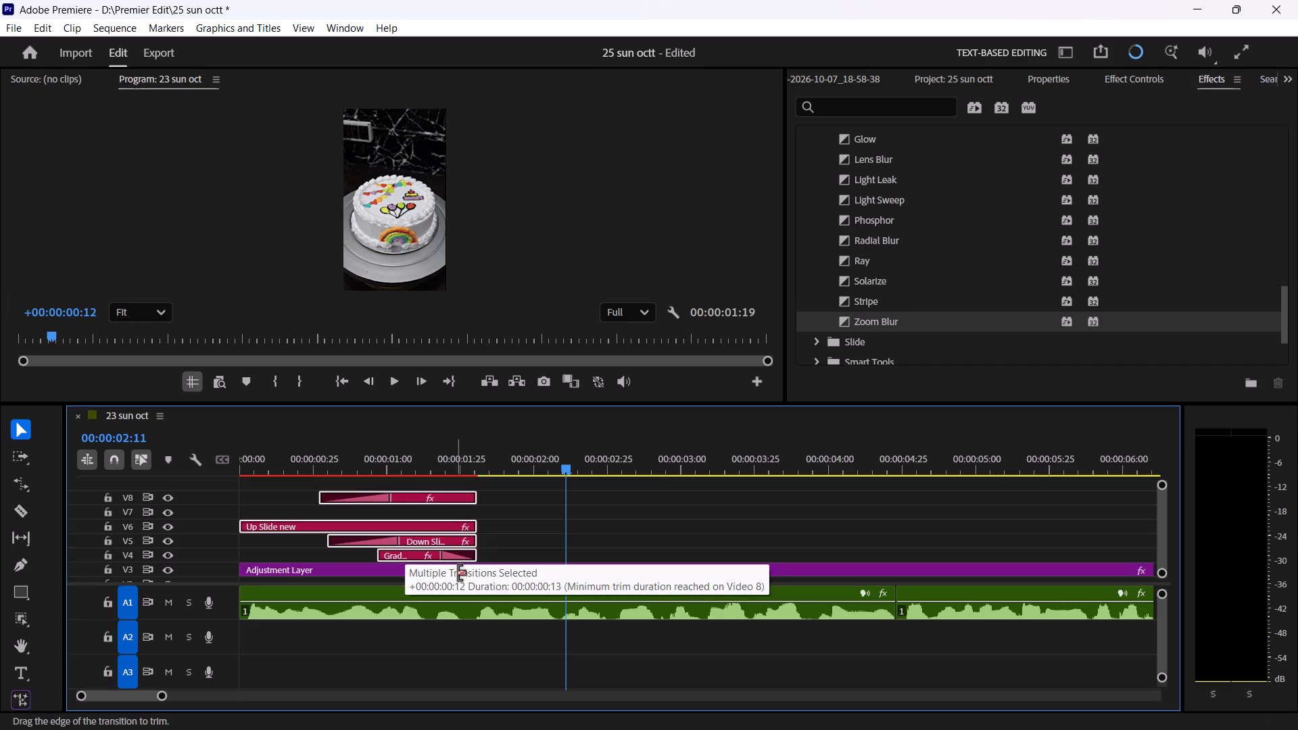
pyautogui.moveTo(456, 573); pyautogui.dragTo(460, 572)
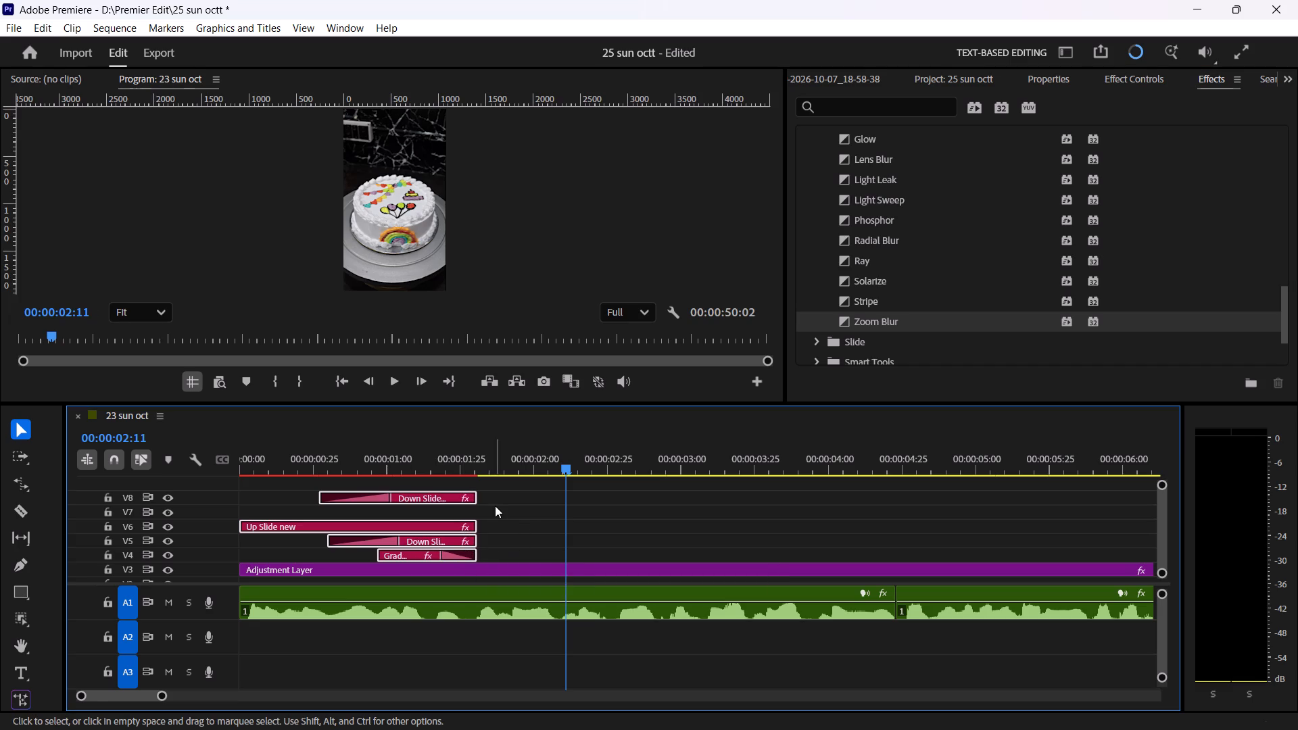
pyautogui.click(499, 511)
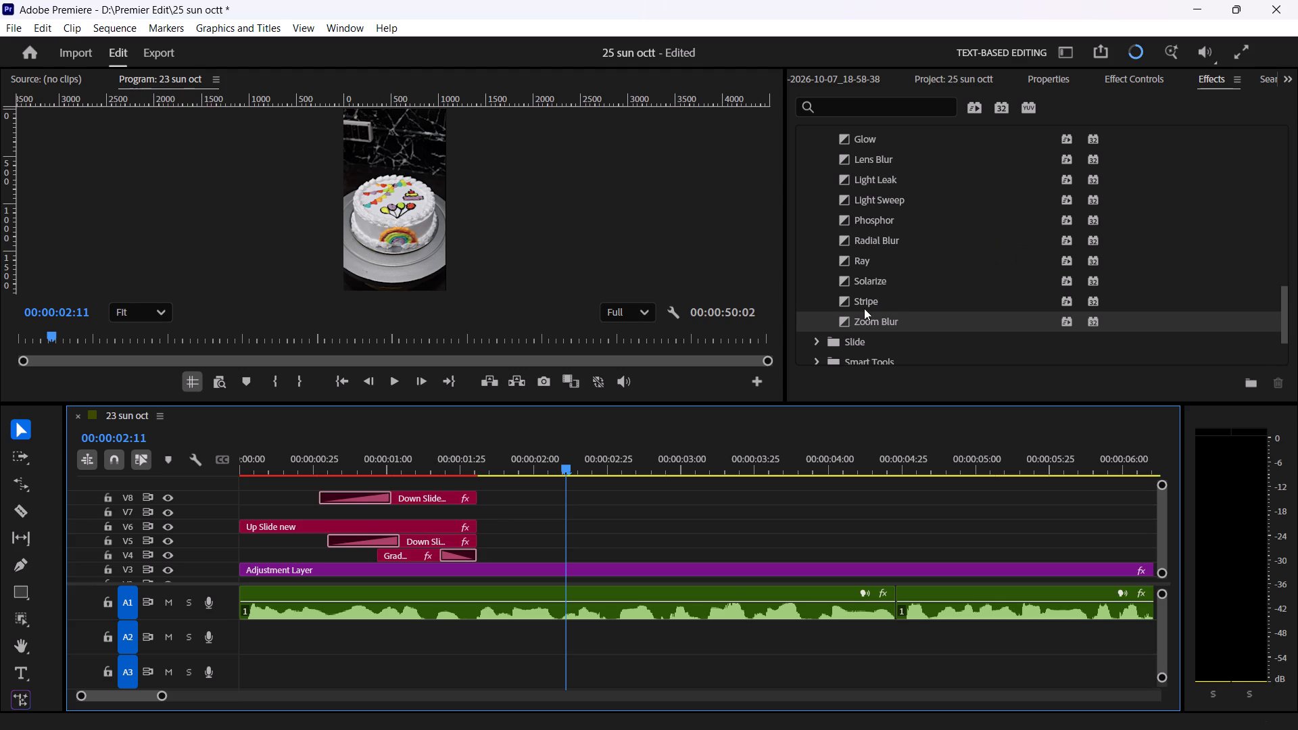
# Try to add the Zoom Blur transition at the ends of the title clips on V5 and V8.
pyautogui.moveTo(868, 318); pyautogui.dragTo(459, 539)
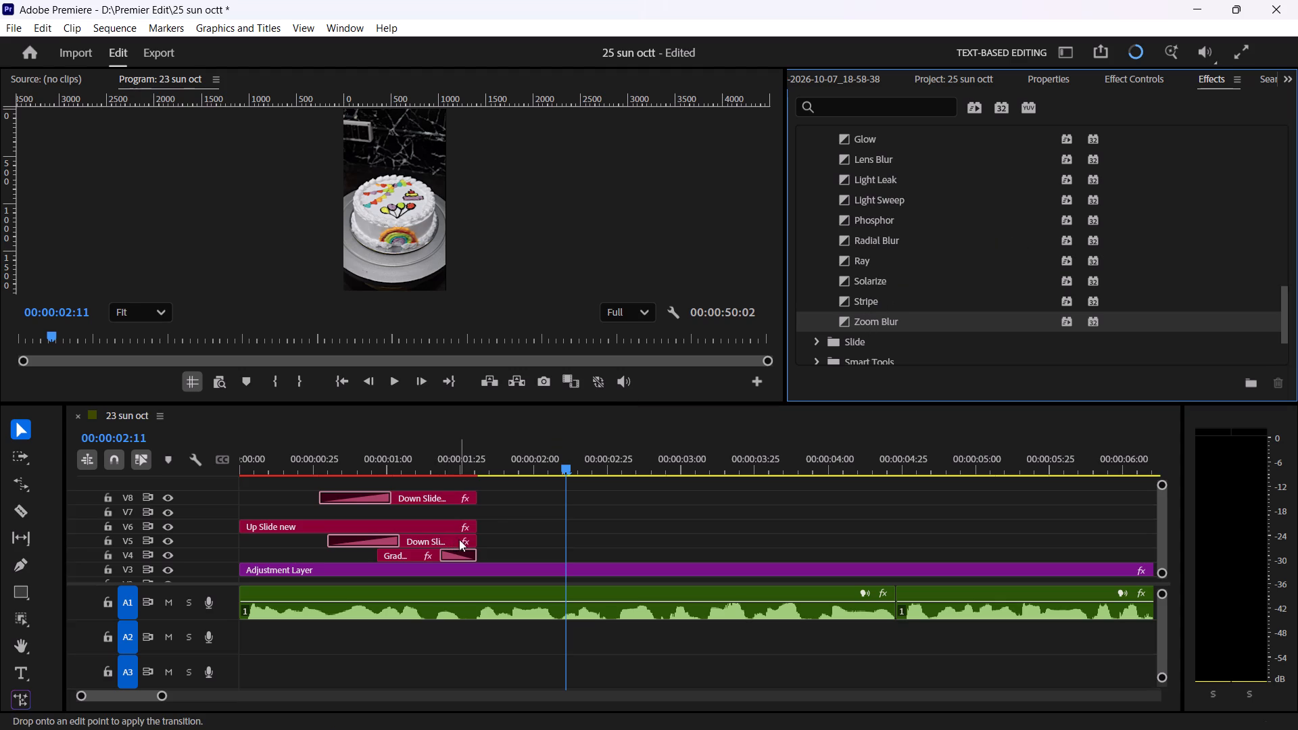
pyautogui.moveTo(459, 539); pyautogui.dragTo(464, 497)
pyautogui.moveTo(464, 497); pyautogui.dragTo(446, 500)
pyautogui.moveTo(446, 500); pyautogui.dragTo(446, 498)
# Replay the title's ending and undo the closing Zoom Blur transitions on the V4 and V8 clips.
pyautogui.moveTo(444, 444); pyautogui.dragTo(438, 464)
pyautogui.press('space')
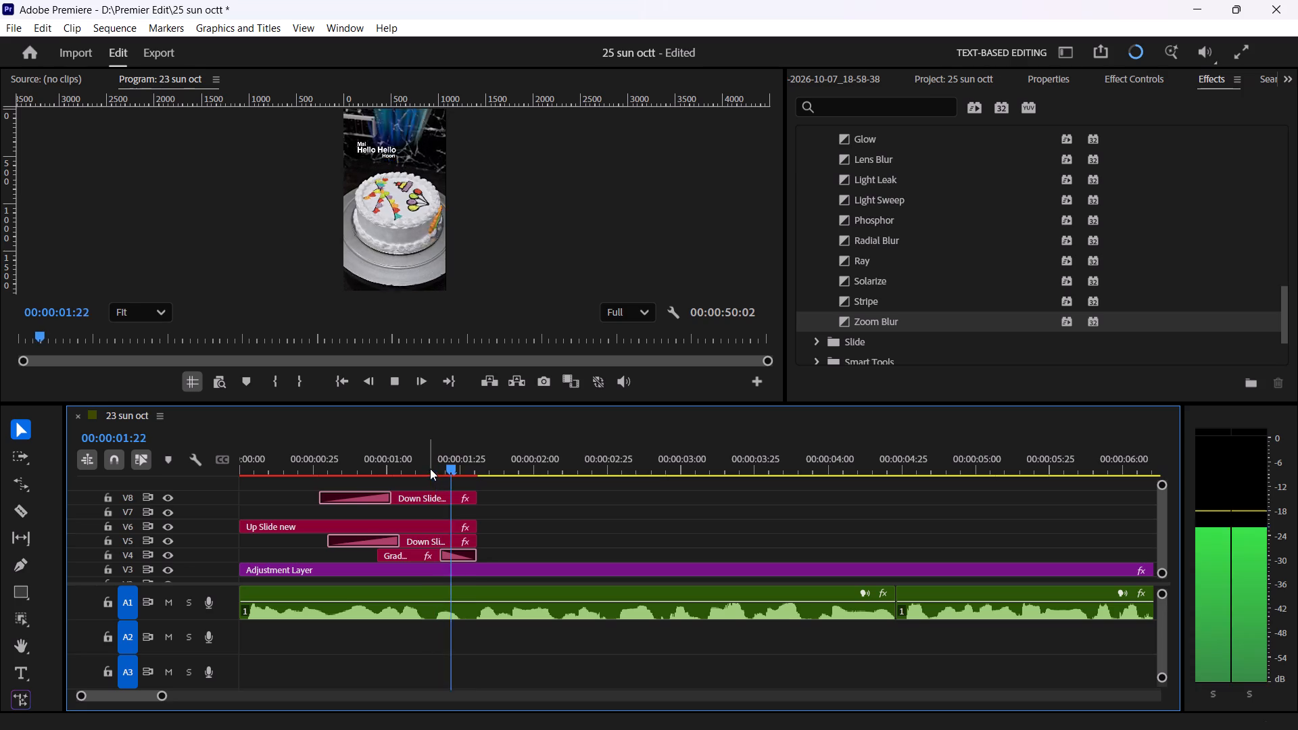
pyautogui.press('space')
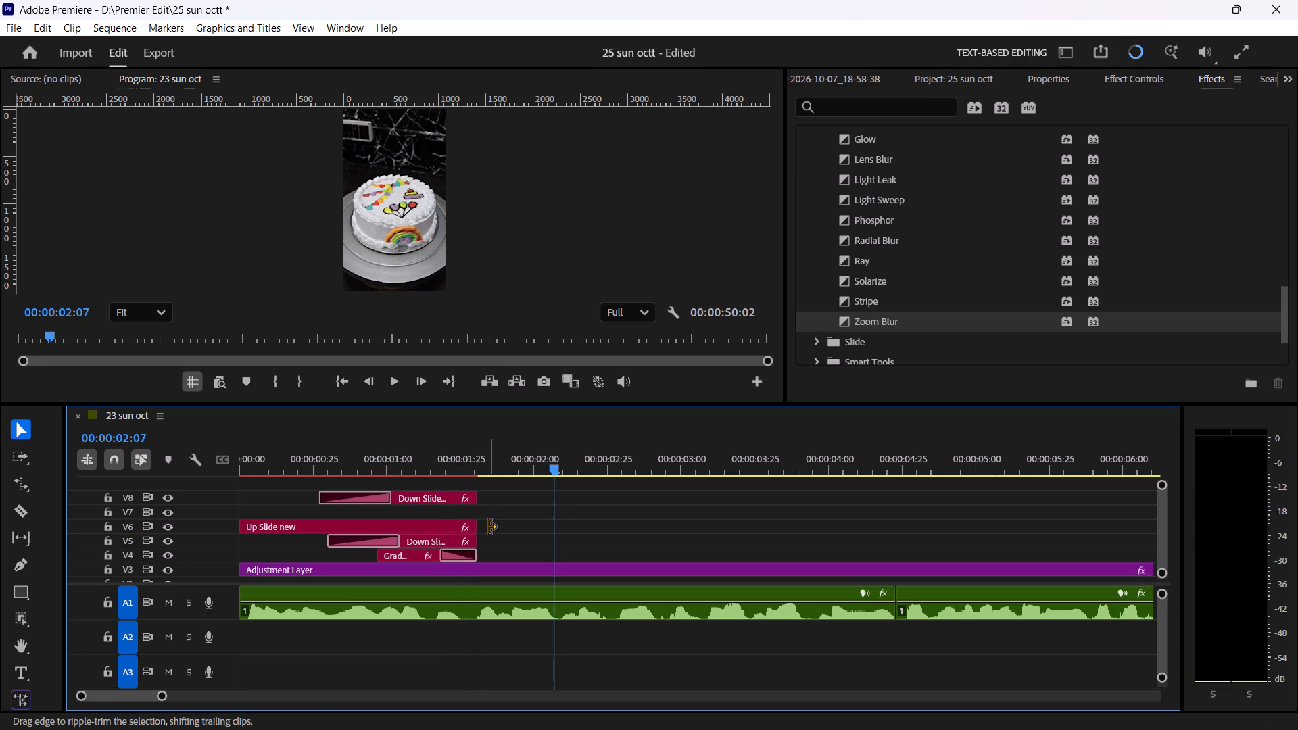
pyautogui.hotkey('ctrl', 'z')
pyautogui.hotkey('ctrl', 'z')
pyautogui.click(427, 449)
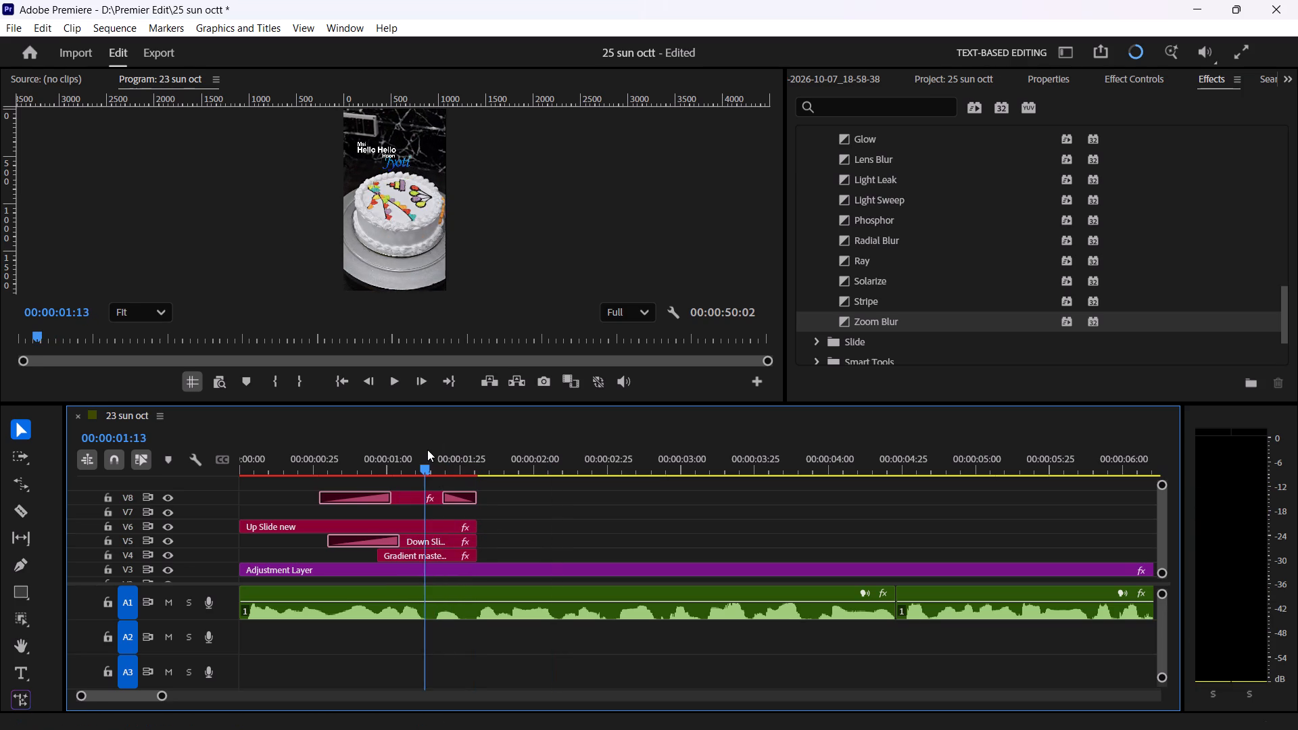
pyautogui.press('space')
pyautogui.press('space')
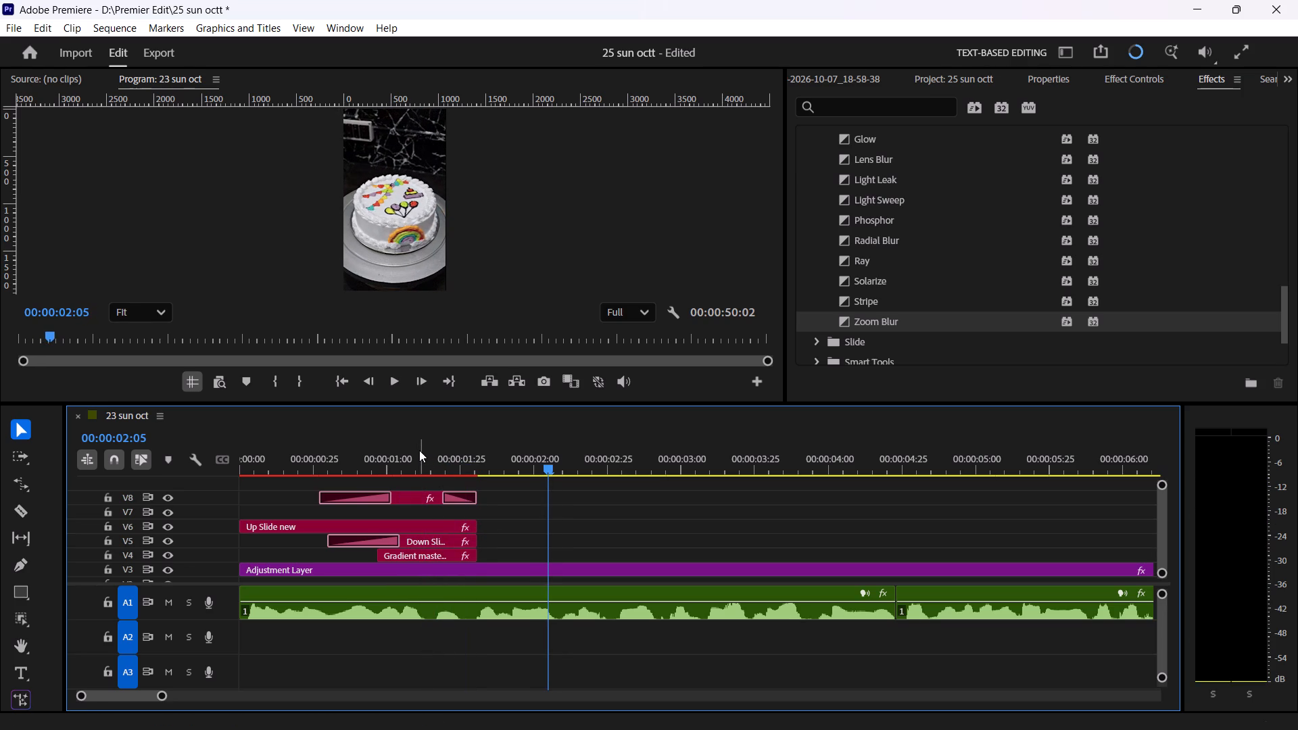
pyautogui.hotkey('ctrl', 'z')
pyautogui.hotkey('ctrl', 'z')
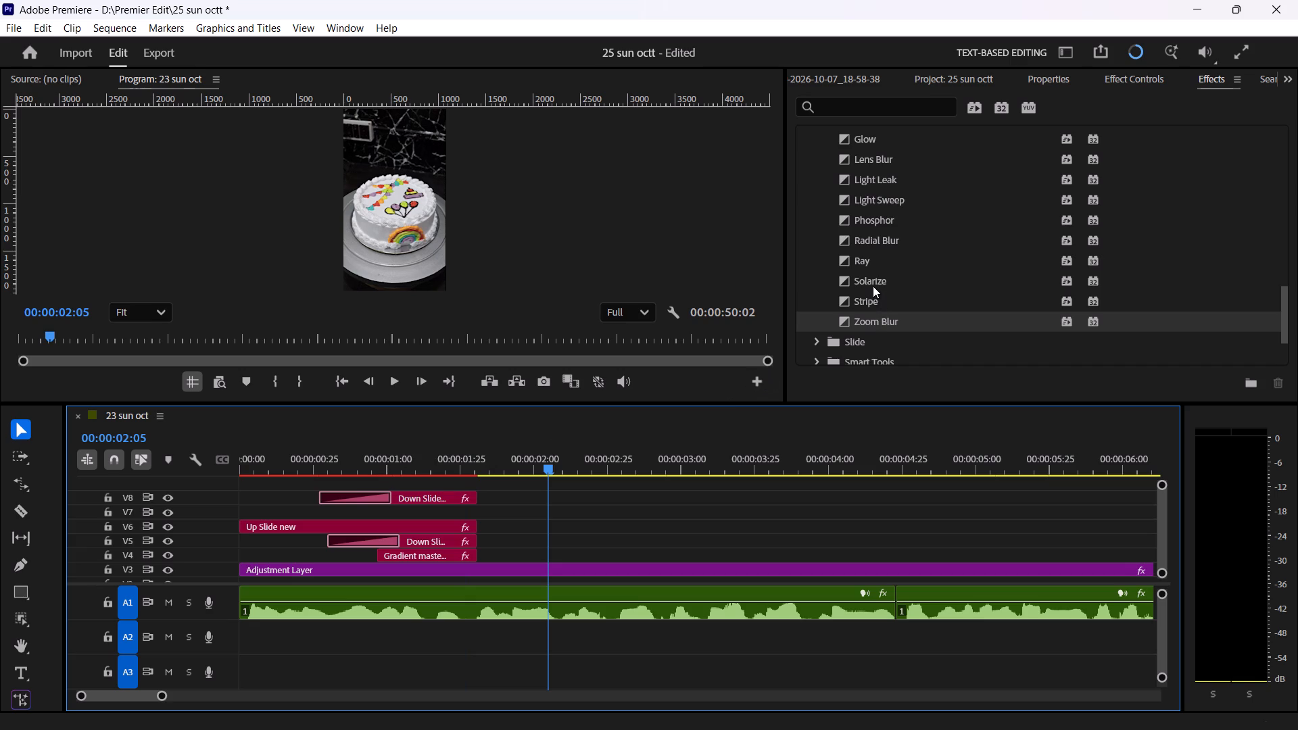
# Add the Stripe transition at the end of the "Down Slide new" clip on V8, shorten it, and replay the title's ending.
pyautogui.moveTo(872, 297); pyautogui.dragTo(474, 495)
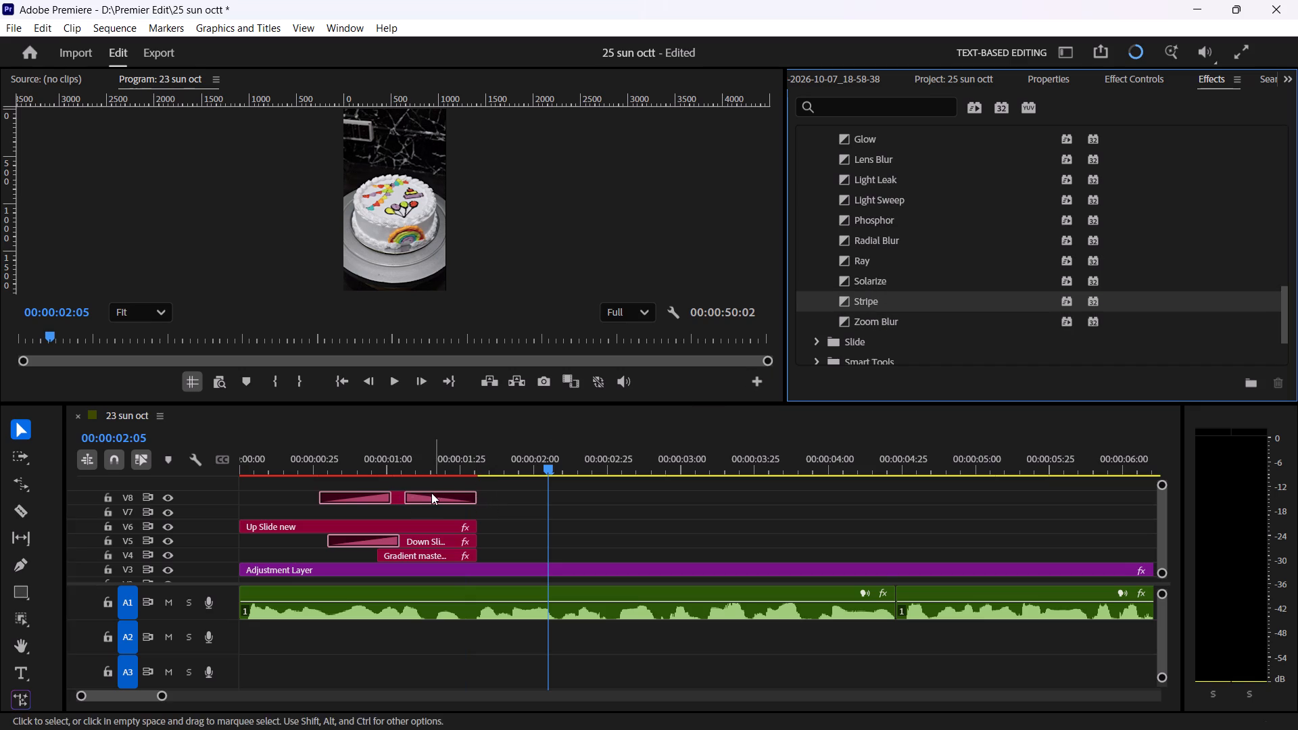
pyautogui.moveTo(406, 500); pyautogui.dragTo(429, 495)
pyautogui.click(417, 447)
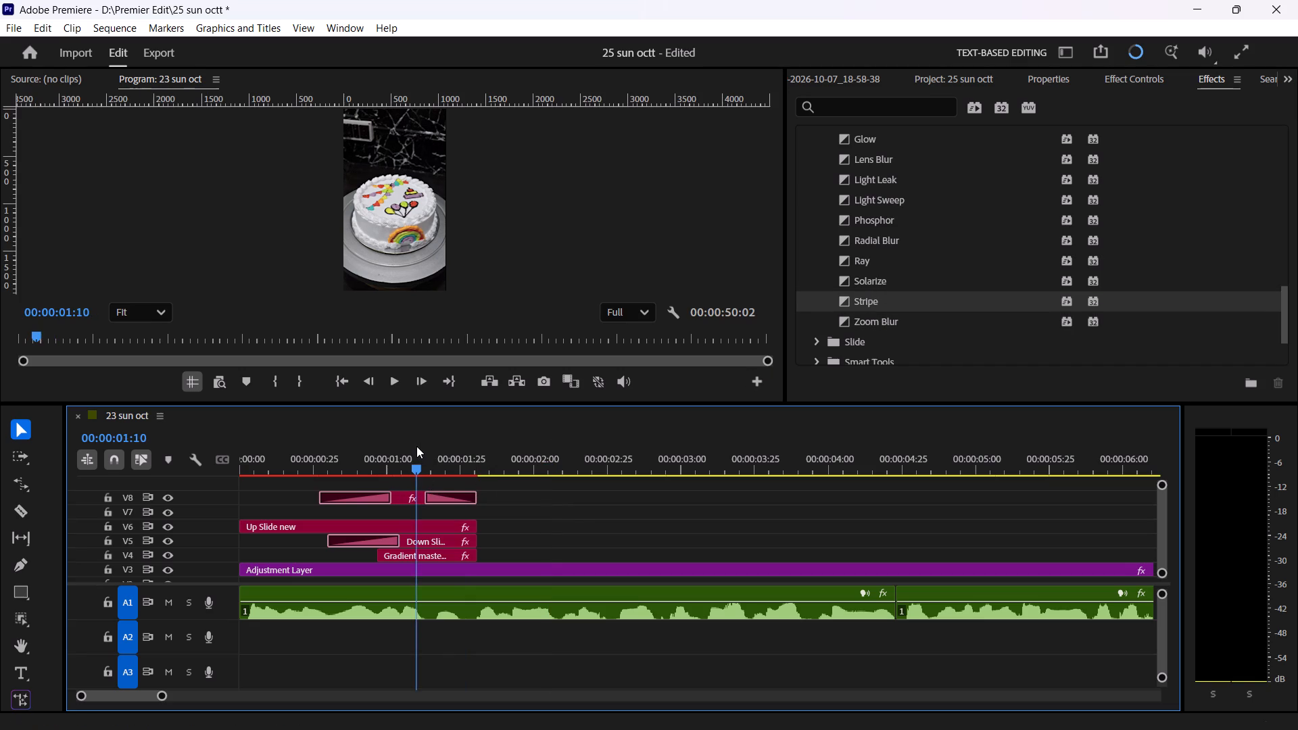
pyautogui.press('space')
pyautogui.press('space')
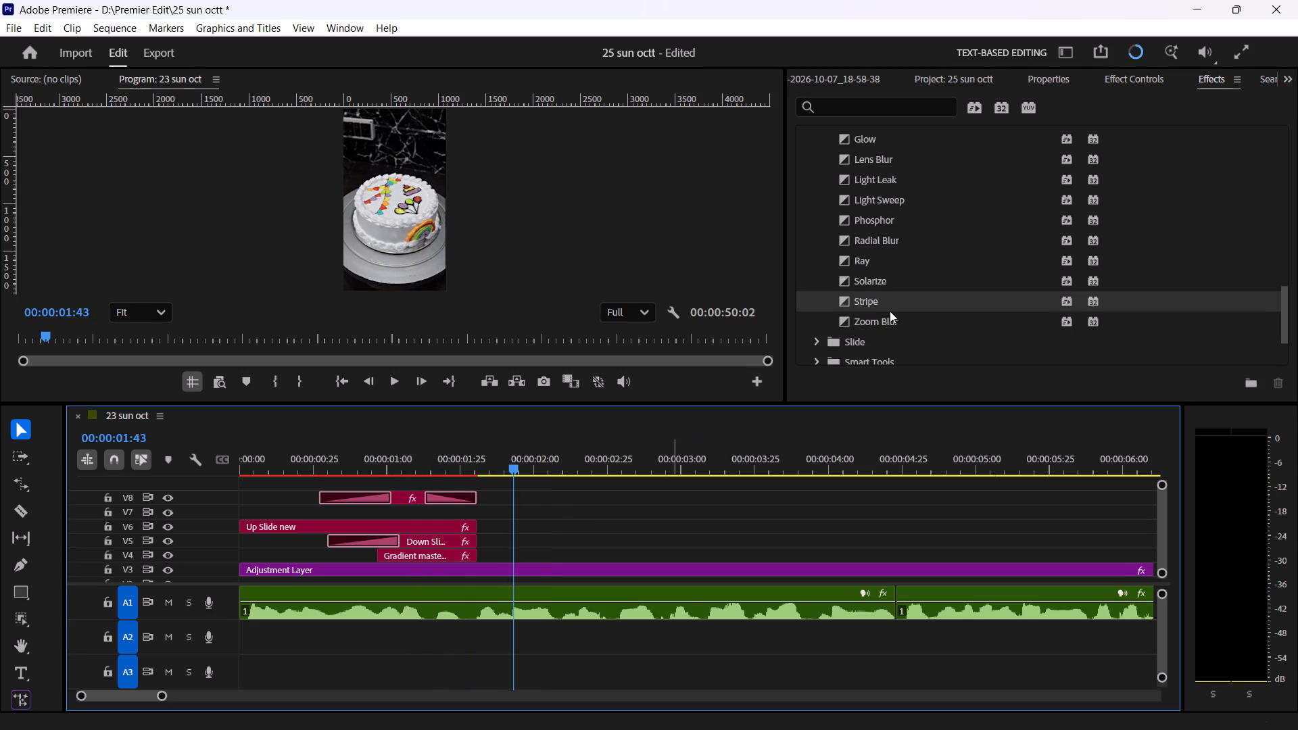
# Add the Stripe transition at the end of the "Up Slide new" clip on V6, shorten it, and scrub through the title's ending.
pyautogui.moveTo(857, 297); pyautogui.dragTo(584, 407)
pyautogui.click(479, 454)
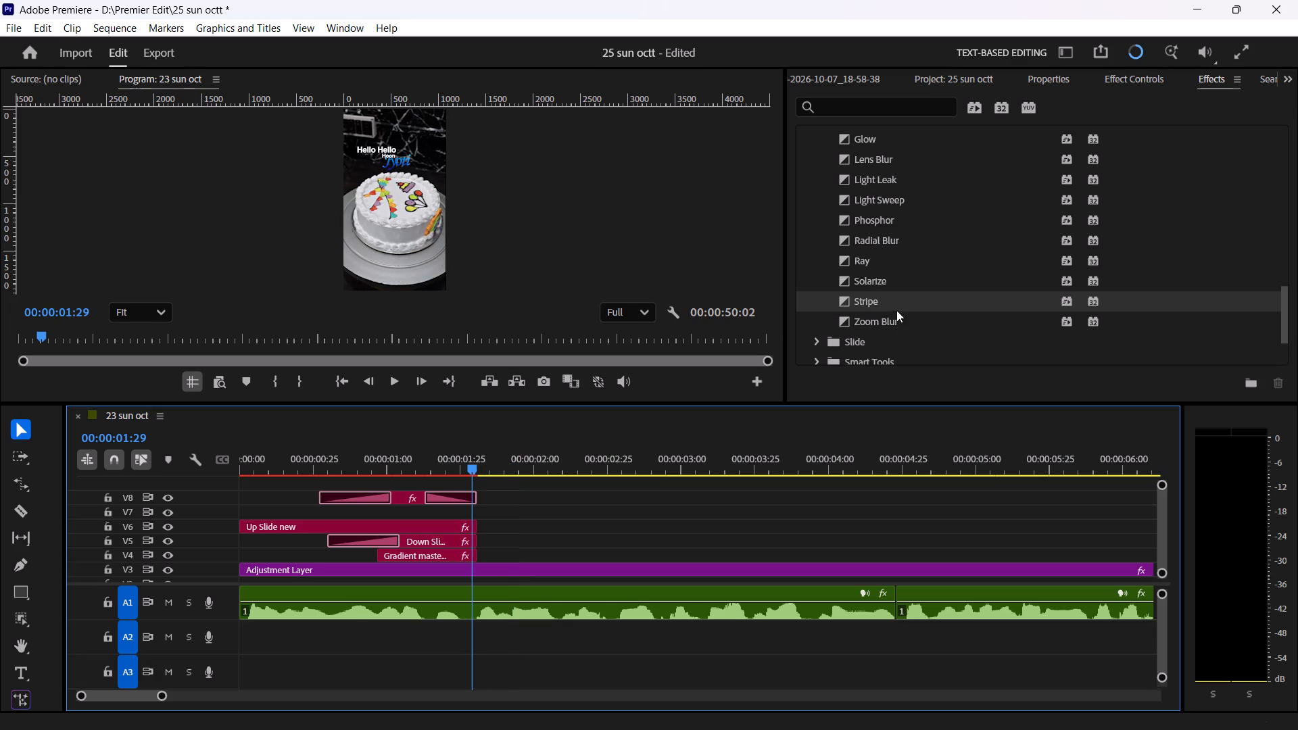
pyautogui.moveTo(859, 300); pyautogui.dragTo(458, 522)
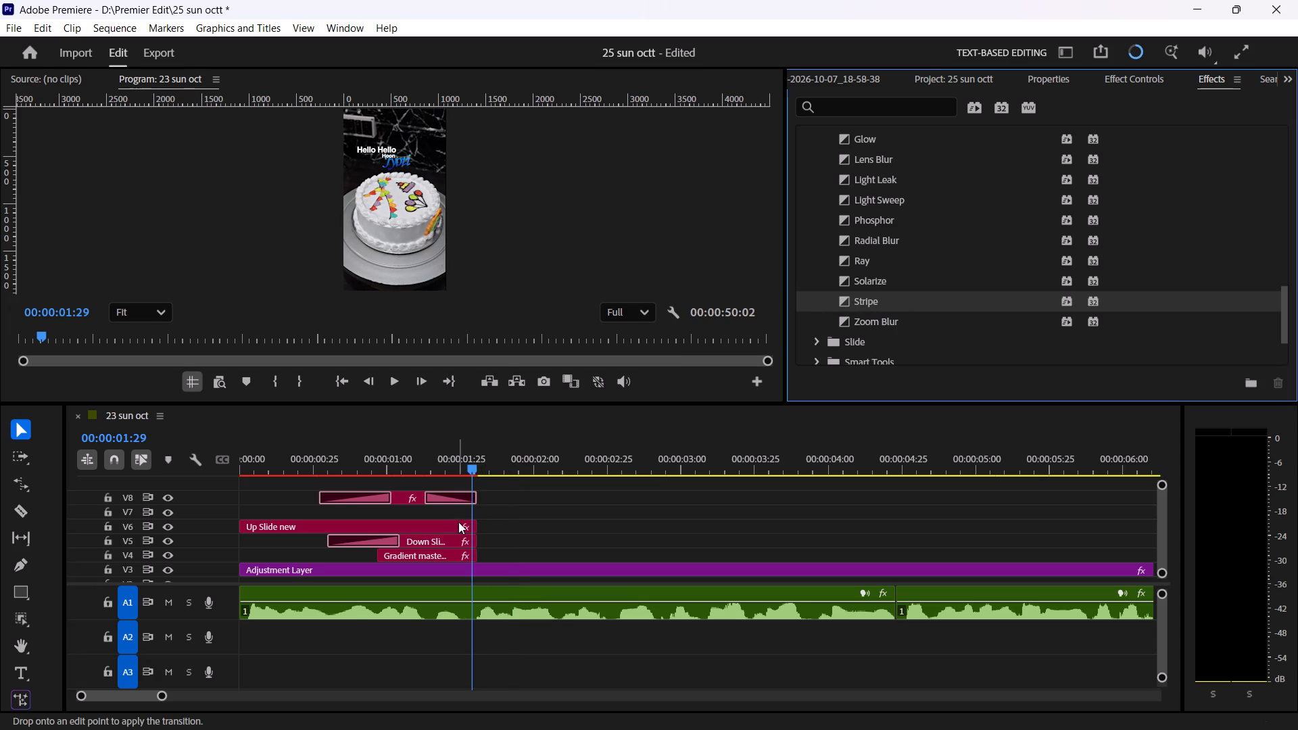
pyautogui.moveTo(458, 522); pyautogui.dragTo(458, 528)
pyautogui.click(458, 525)
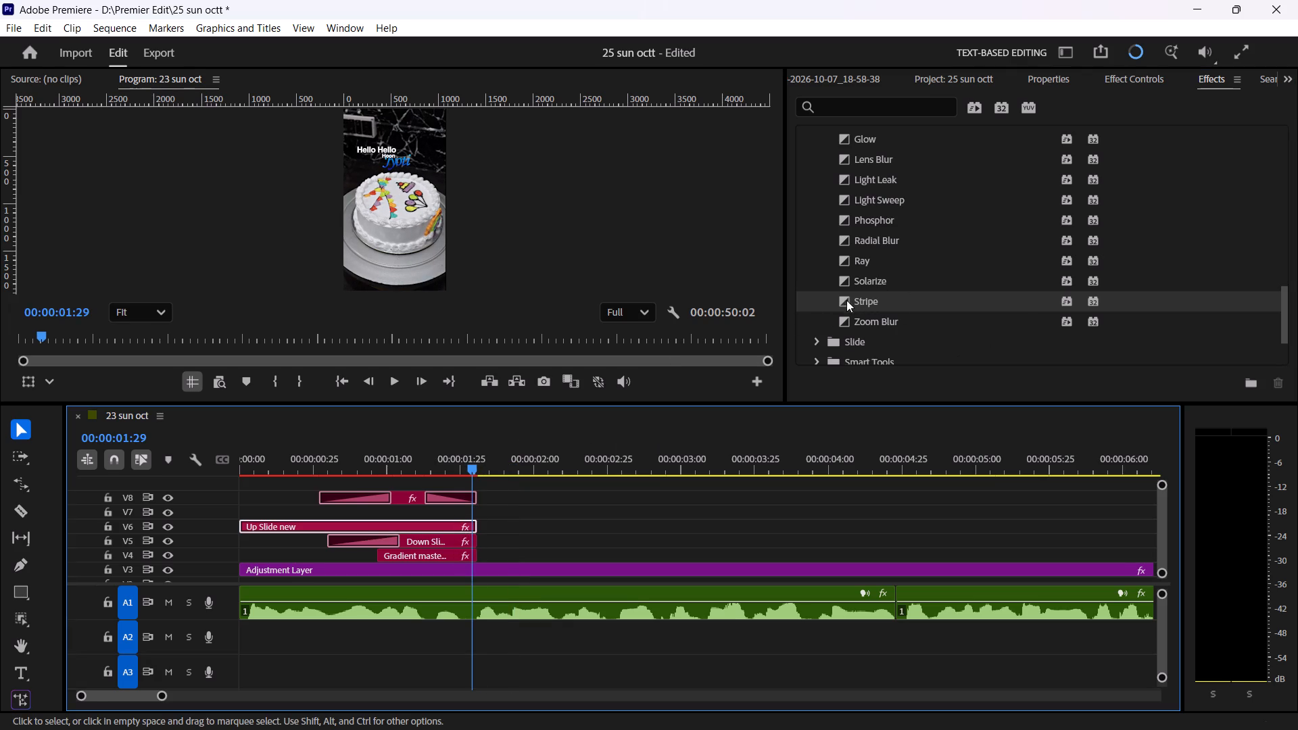
pyautogui.moveTo(846, 300); pyautogui.dragTo(468, 525)
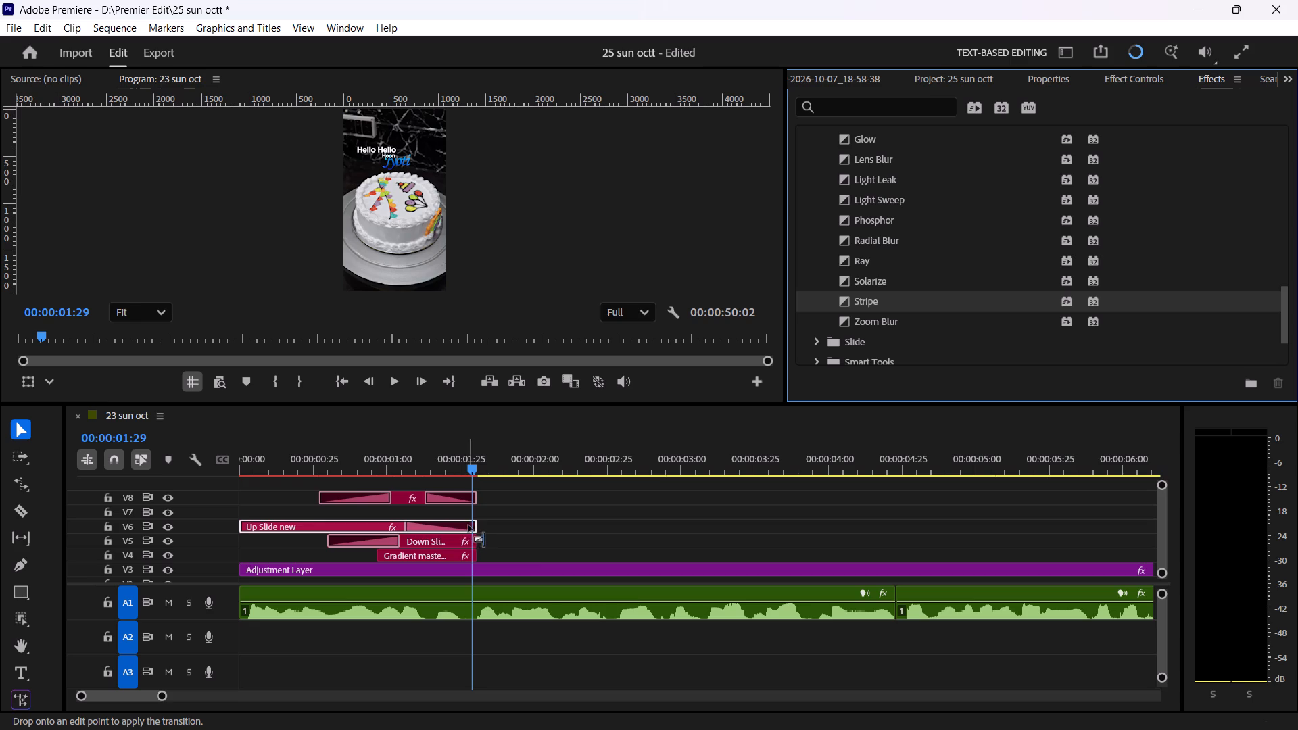
pyautogui.moveTo(468, 525); pyautogui.dragTo(469, 525)
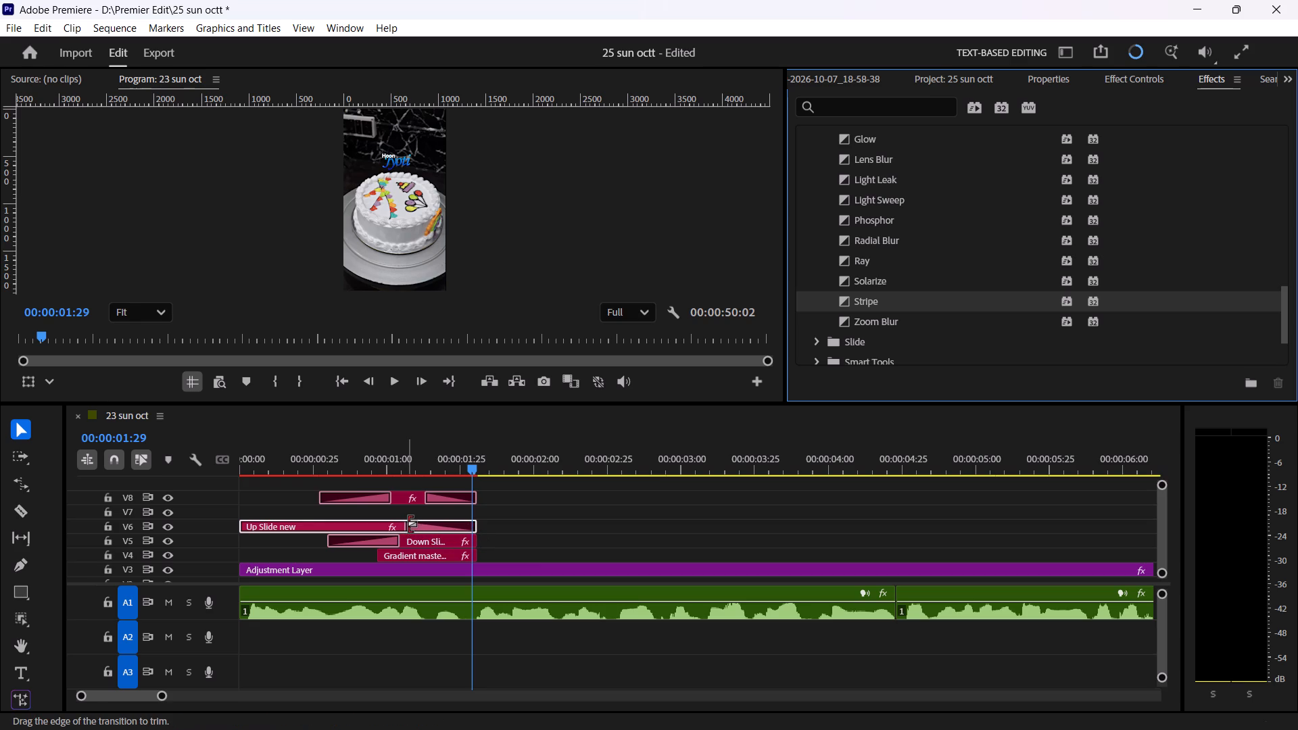
pyautogui.moveTo(407, 524); pyautogui.dragTo(432, 527)
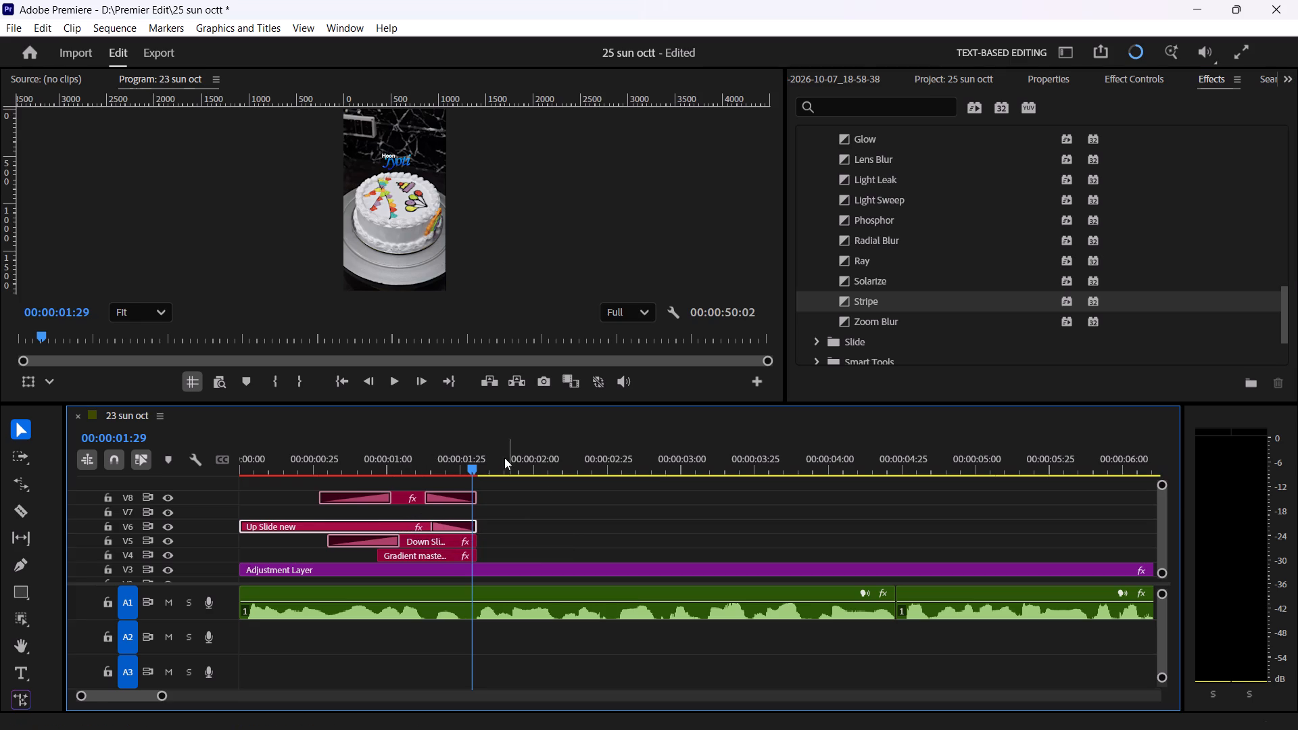
pyautogui.moveTo(439, 462); pyautogui.dragTo(461, 472)
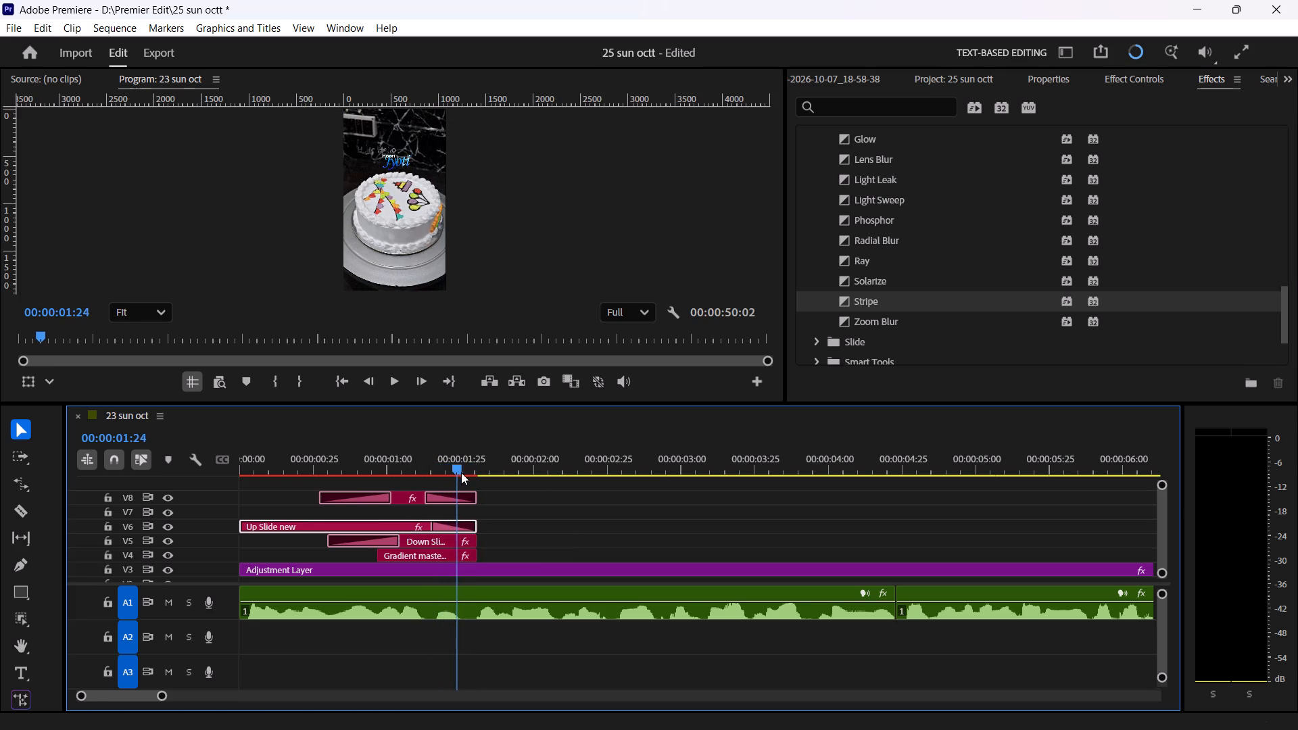
pyautogui.moveTo(461, 472); pyautogui.dragTo(450, 479)
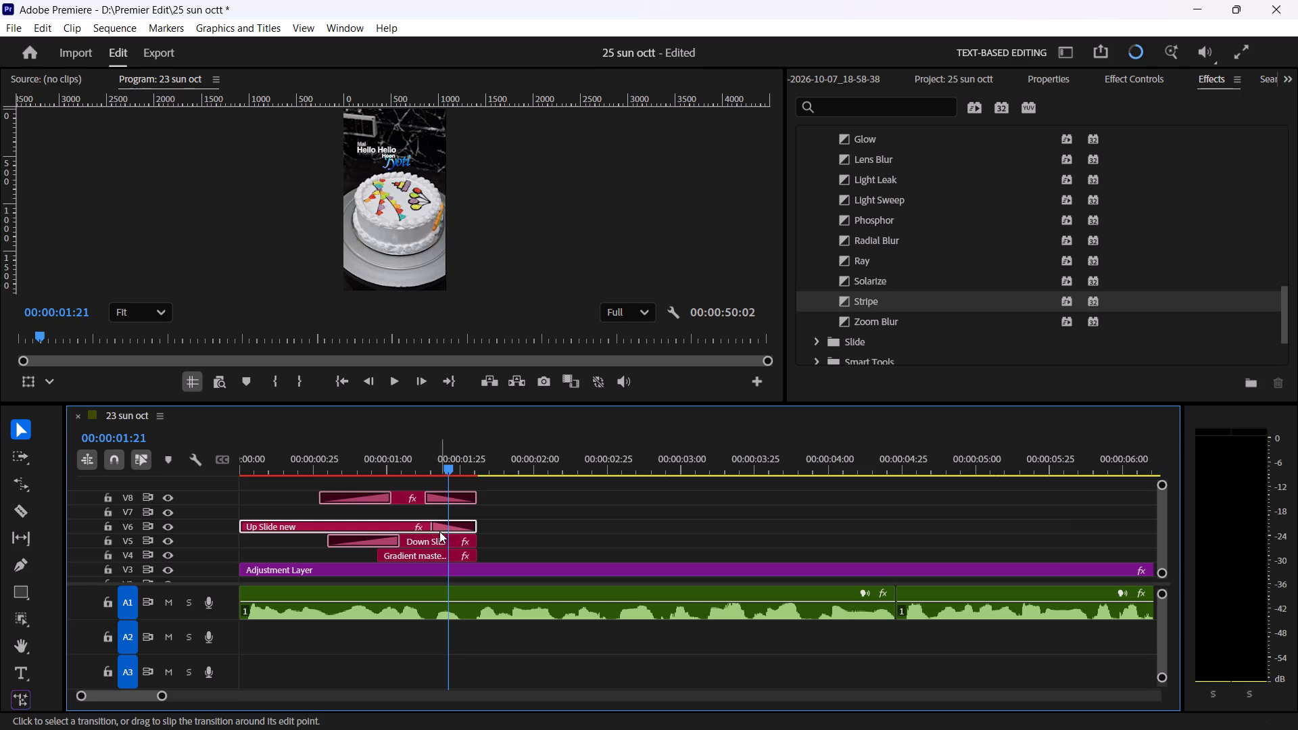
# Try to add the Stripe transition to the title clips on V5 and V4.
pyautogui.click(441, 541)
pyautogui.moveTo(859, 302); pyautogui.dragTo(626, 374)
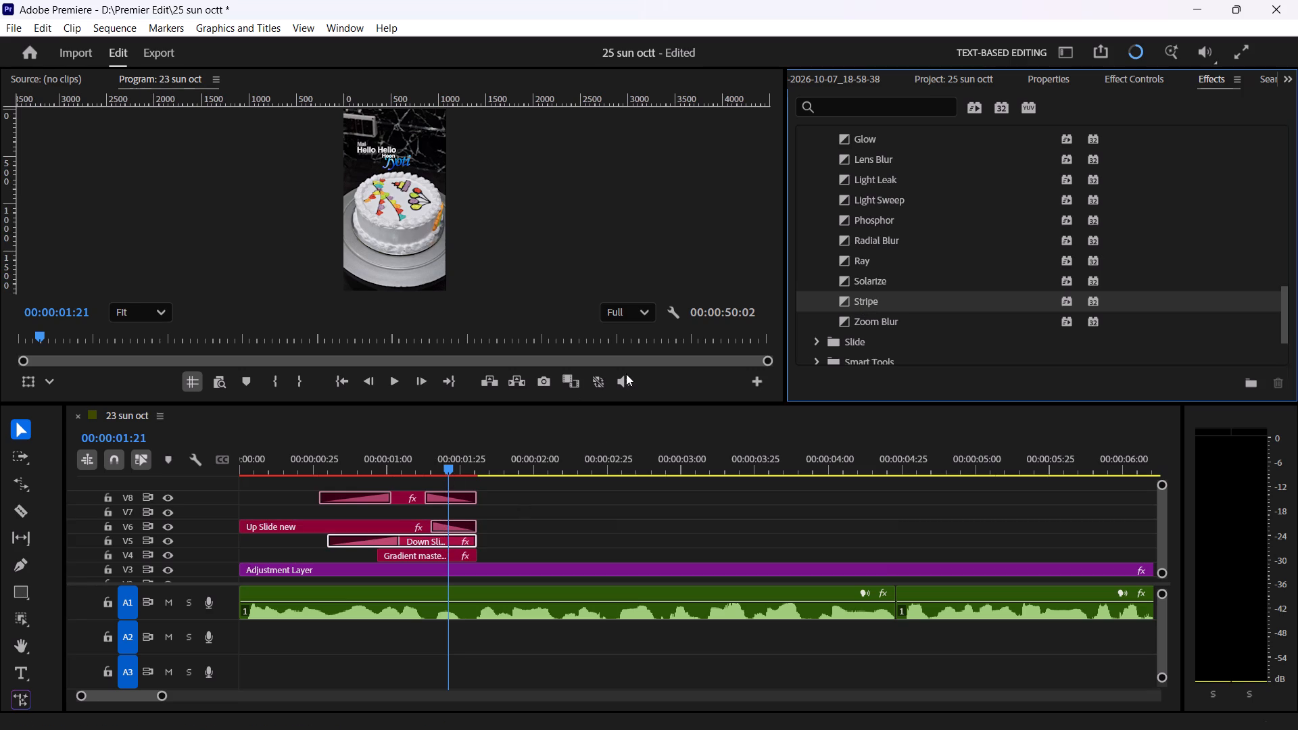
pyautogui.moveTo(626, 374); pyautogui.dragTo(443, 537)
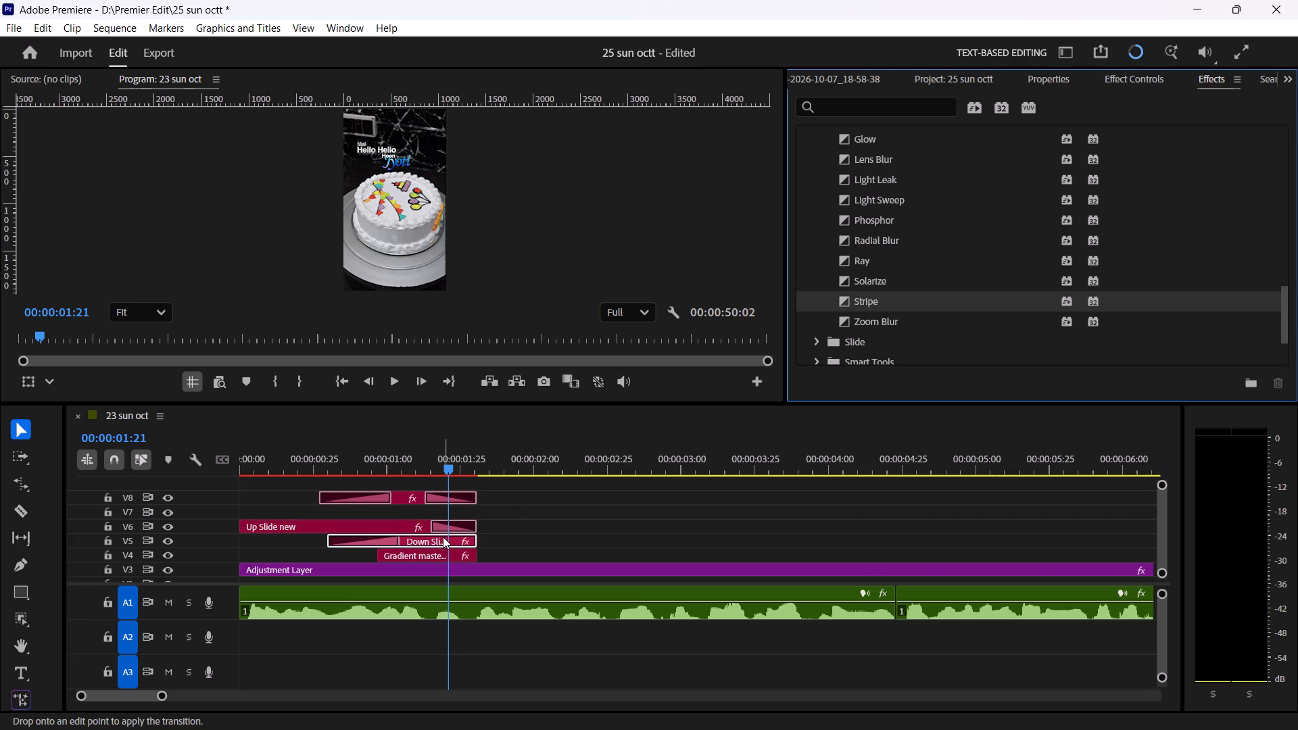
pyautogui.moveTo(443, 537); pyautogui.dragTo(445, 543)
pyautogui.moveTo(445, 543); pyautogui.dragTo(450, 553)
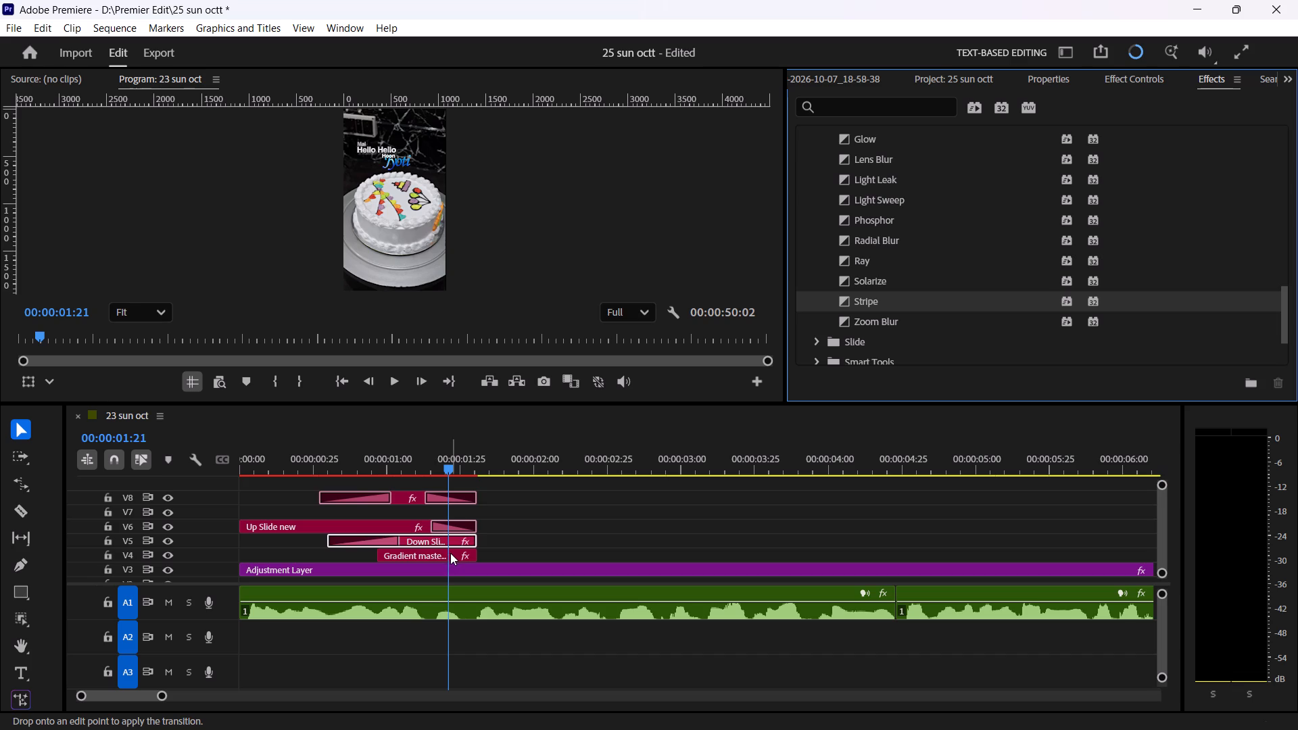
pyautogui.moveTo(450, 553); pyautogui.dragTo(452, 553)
# Add the Stripe transition at the end of the gradient title clip on V4 and shorten it to about 00:00:00:13.
pyautogui.click(452, 553)
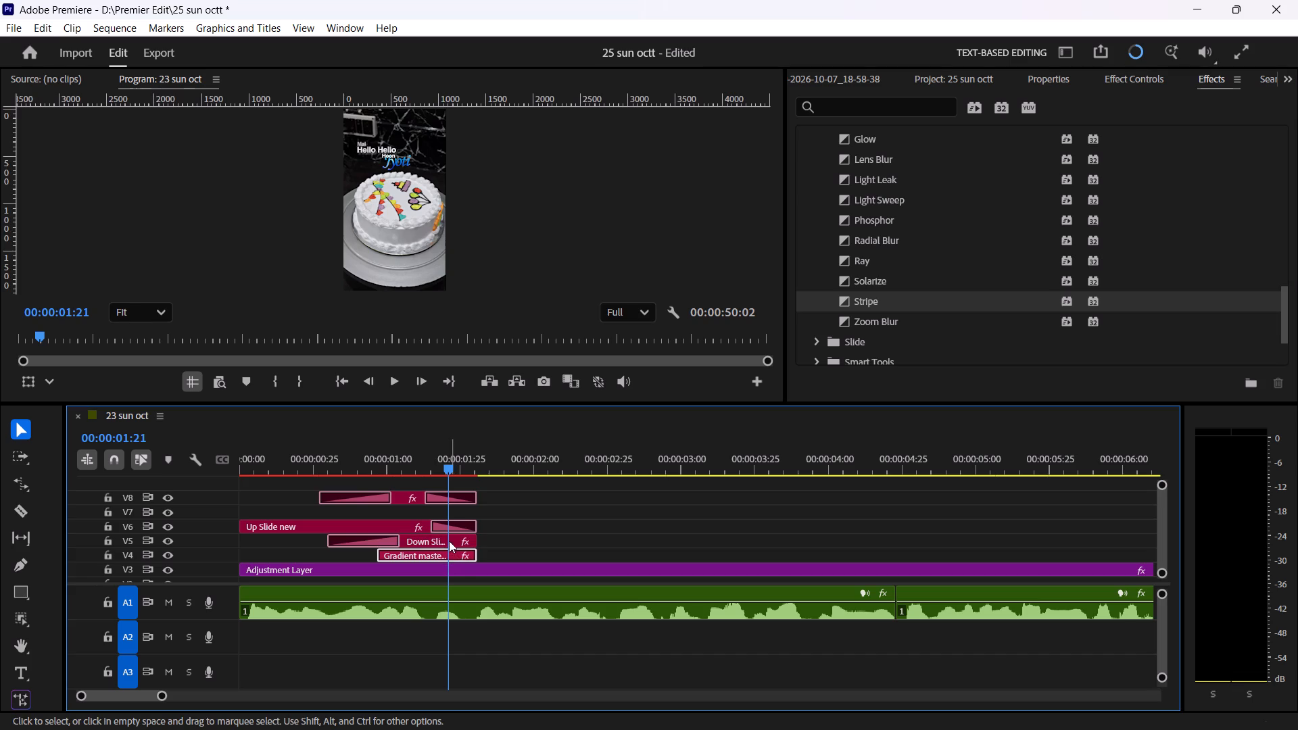
pyautogui.doubleClick(865, 298)
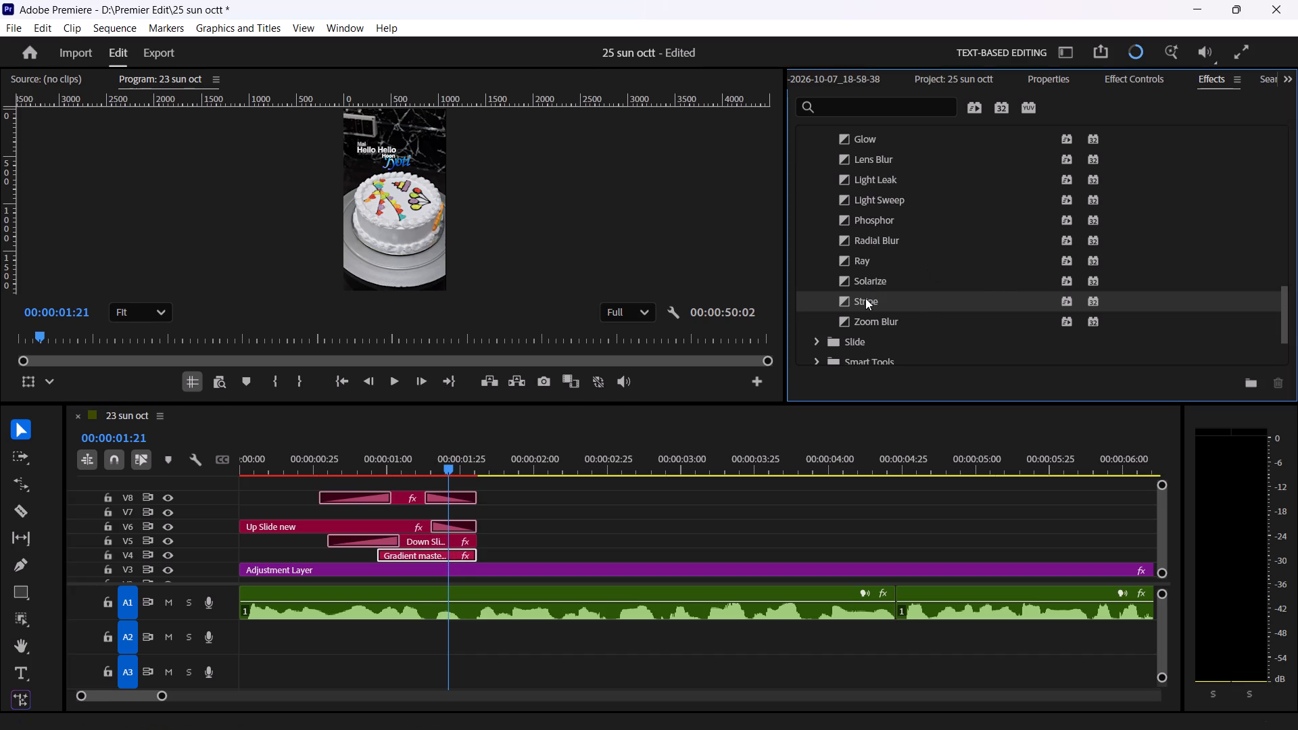
pyautogui.hotkey('ctrl', 'z')
pyautogui.moveTo(865, 298); pyautogui.dragTo(455, 554)
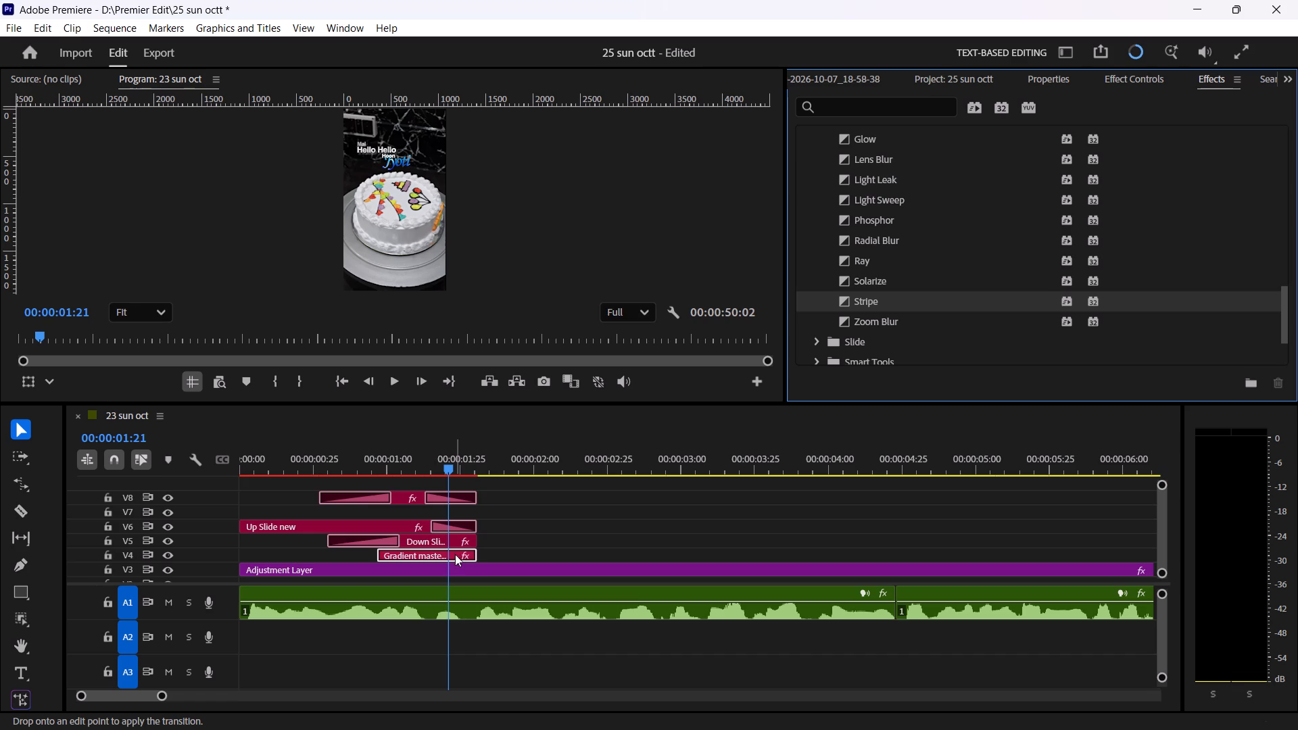
pyautogui.moveTo(455, 554); pyautogui.dragTo(473, 556)
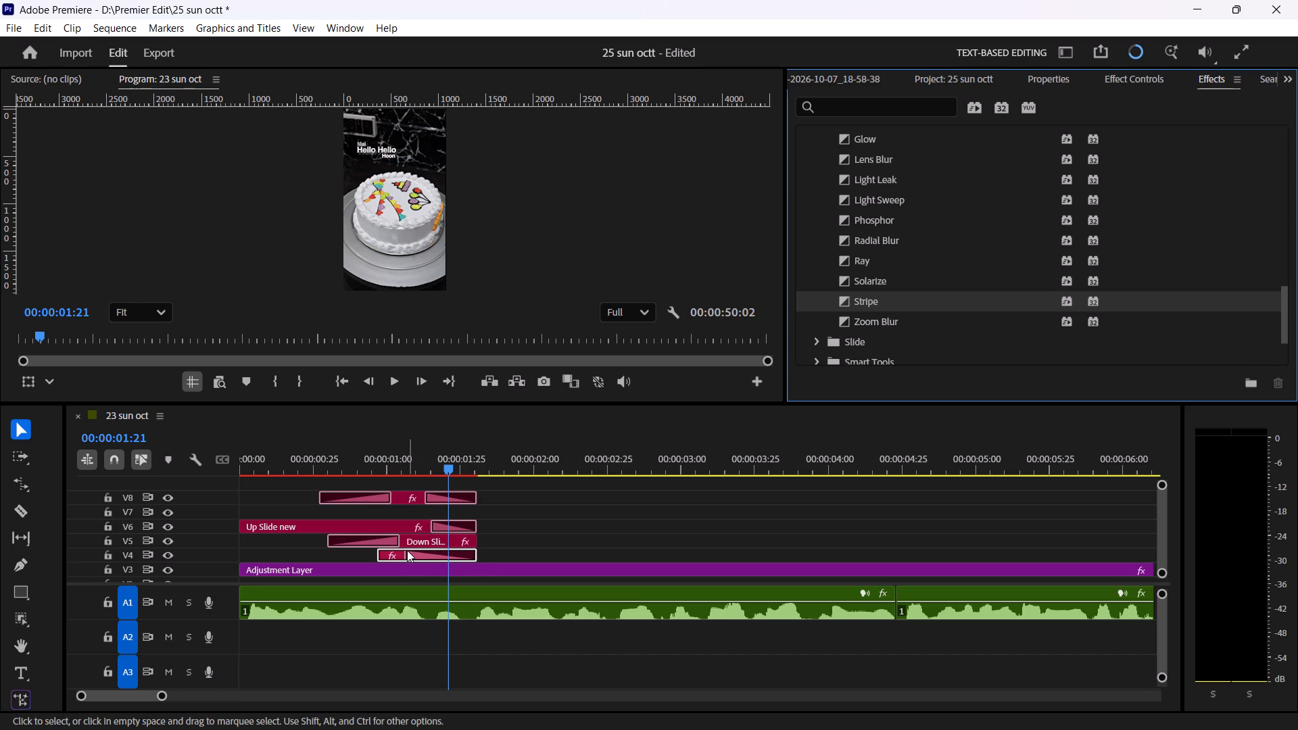
pyautogui.moveTo(406, 558); pyautogui.dragTo(442, 556)
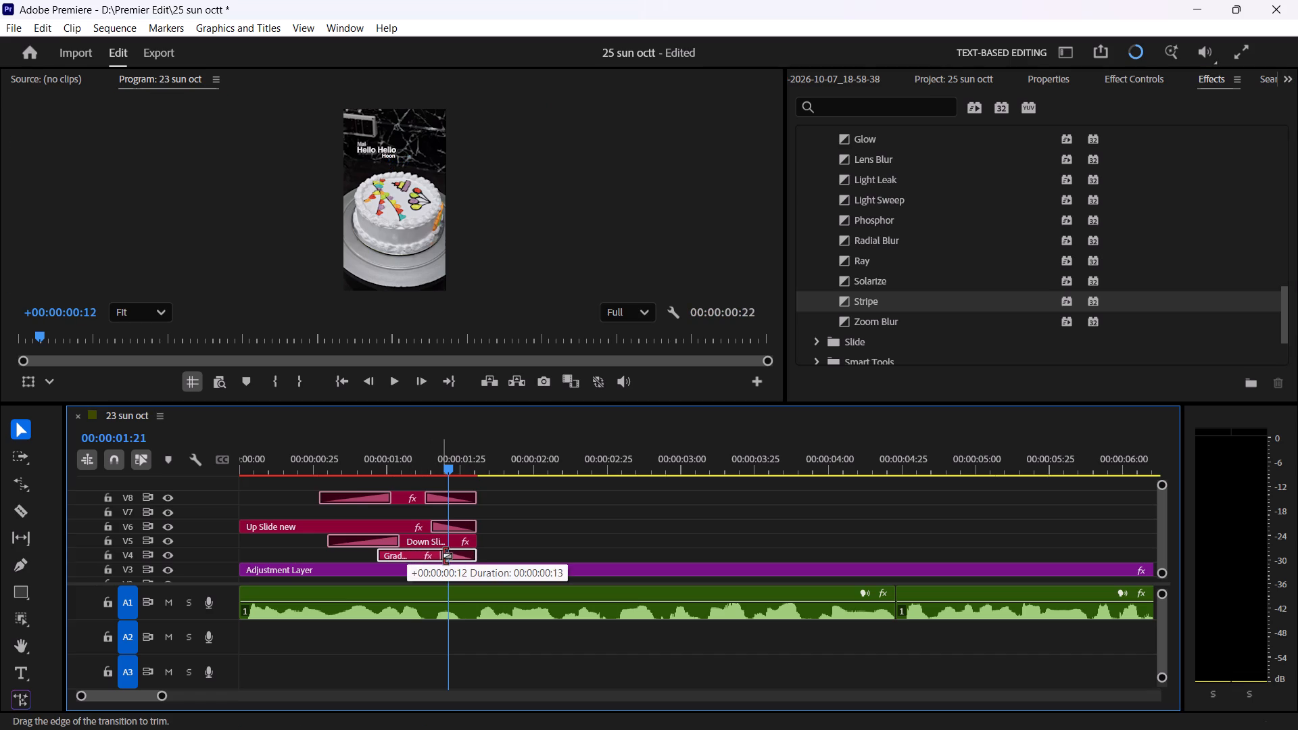
pyautogui.moveTo(442, 556); pyautogui.dragTo(446, 556)
# Add the Stripe transition at the end of the "Down Slide" title clip on V5 and shorten it to roughly match V6's closing transition.
pyautogui.moveTo(863, 295); pyautogui.dragTo(492, 481)
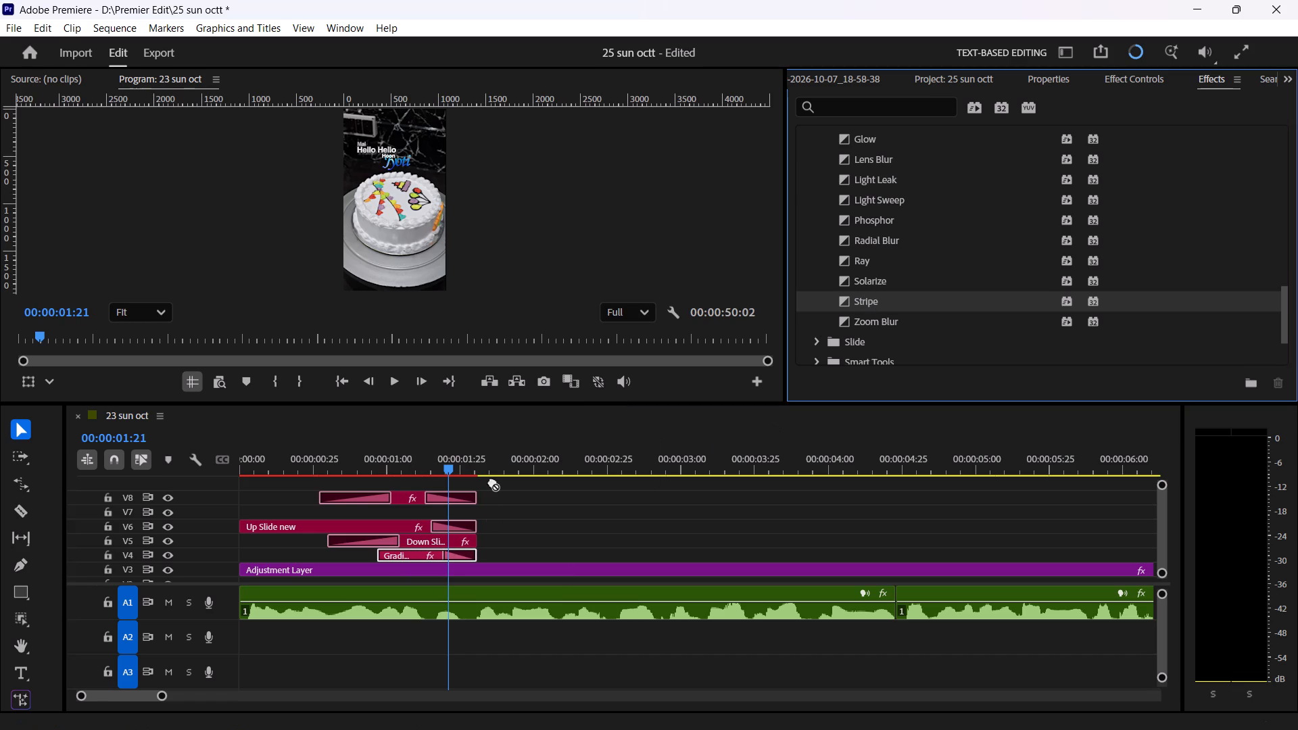
pyautogui.moveTo(492, 481); pyautogui.dragTo(440, 539)
pyautogui.click(444, 537)
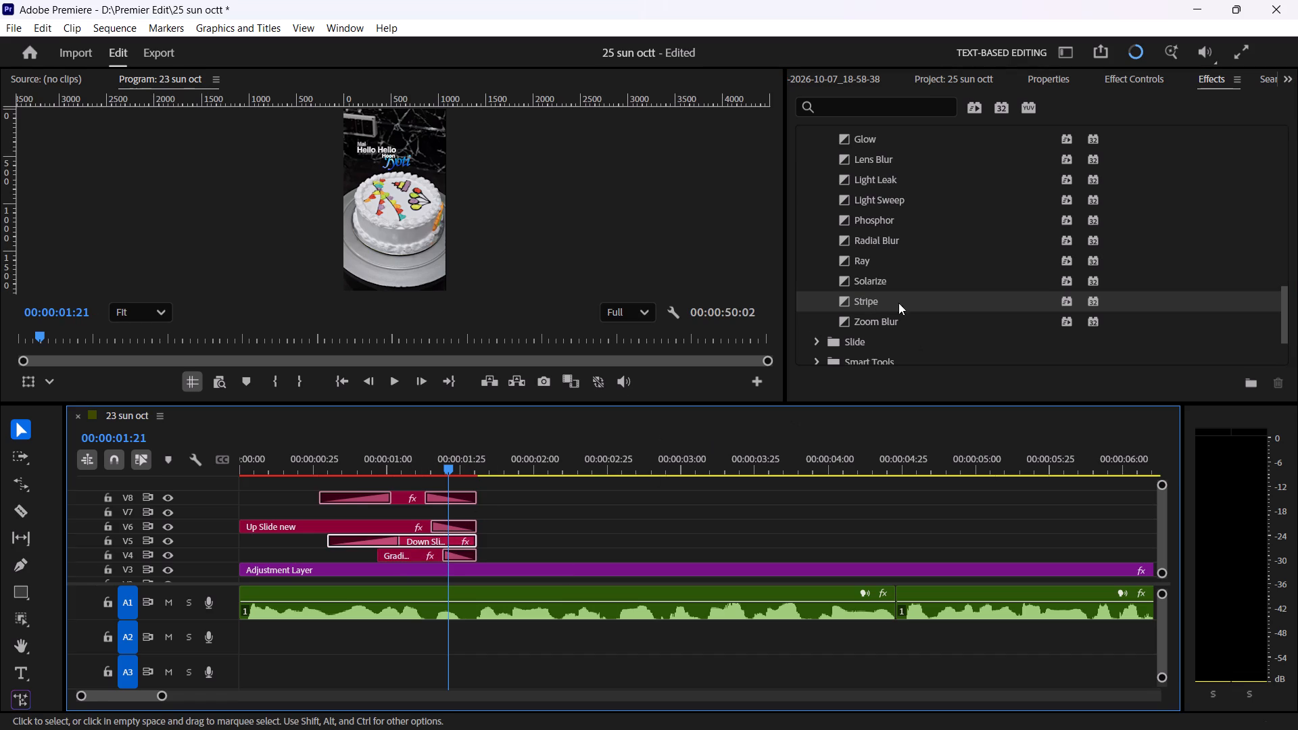
pyautogui.moveTo(848, 299); pyautogui.dragTo(451, 540)
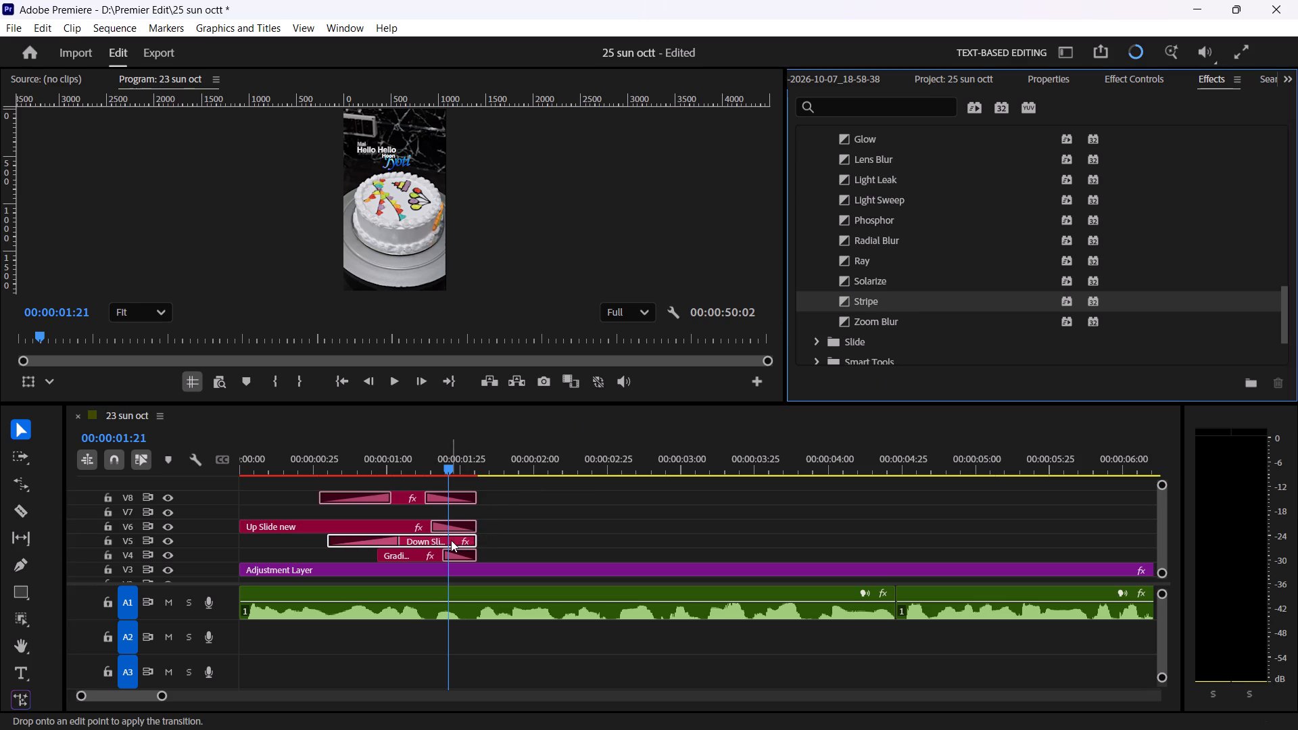
pyautogui.moveTo(451, 540); pyautogui.dragTo(455, 540)
pyautogui.moveTo(455, 540); pyautogui.dragTo(466, 539)
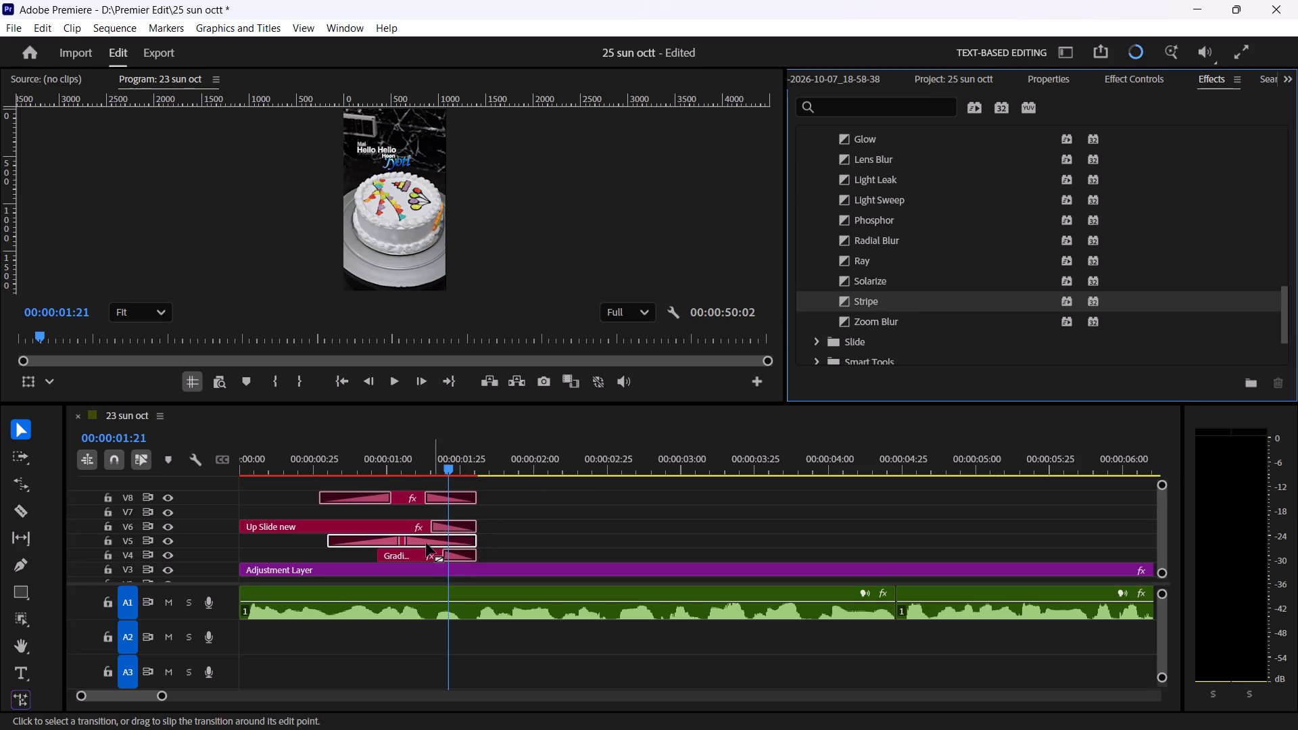
pyautogui.click(404, 539)
pyautogui.moveTo(408, 539); pyautogui.dragTo(427, 539)
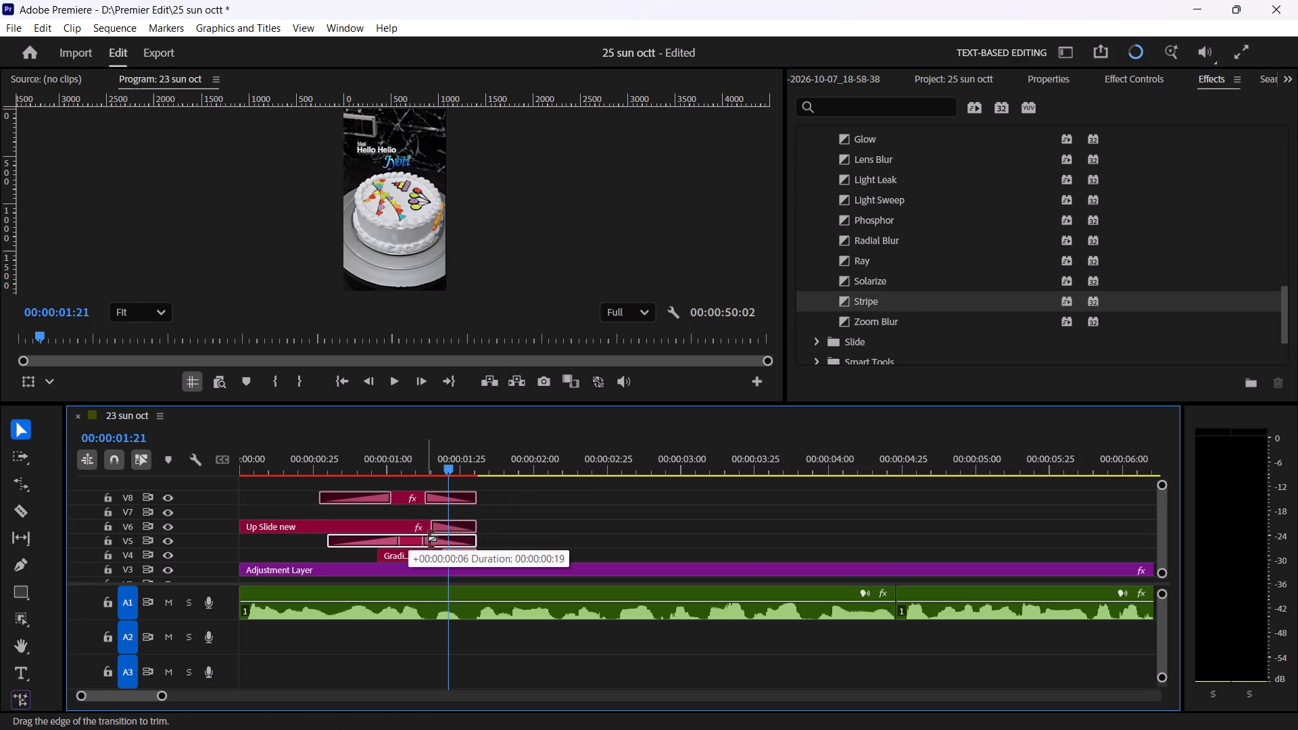
pyautogui.moveTo(427, 539); pyautogui.dragTo(436, 539)
# Replay the opening title from its first words through its ending to check the closing Stripe transitions.
pyautogui.moveTo(416, 453); pyautogui.dragTo(404, 451)
pyautogui.press('space')
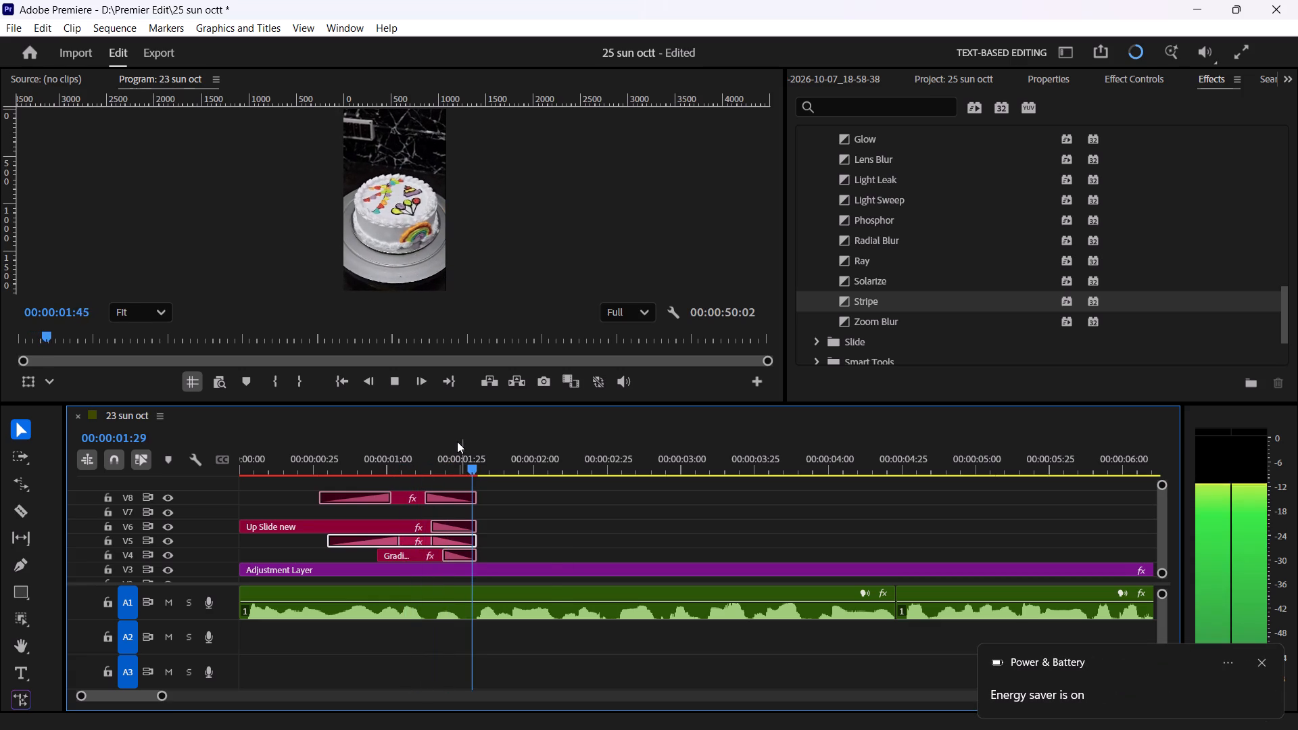
pyautogui.press('space')
pyautogui.moveTo(402, 454); pyautogui.dragTo(265, 483)
pyautogui.press('space')
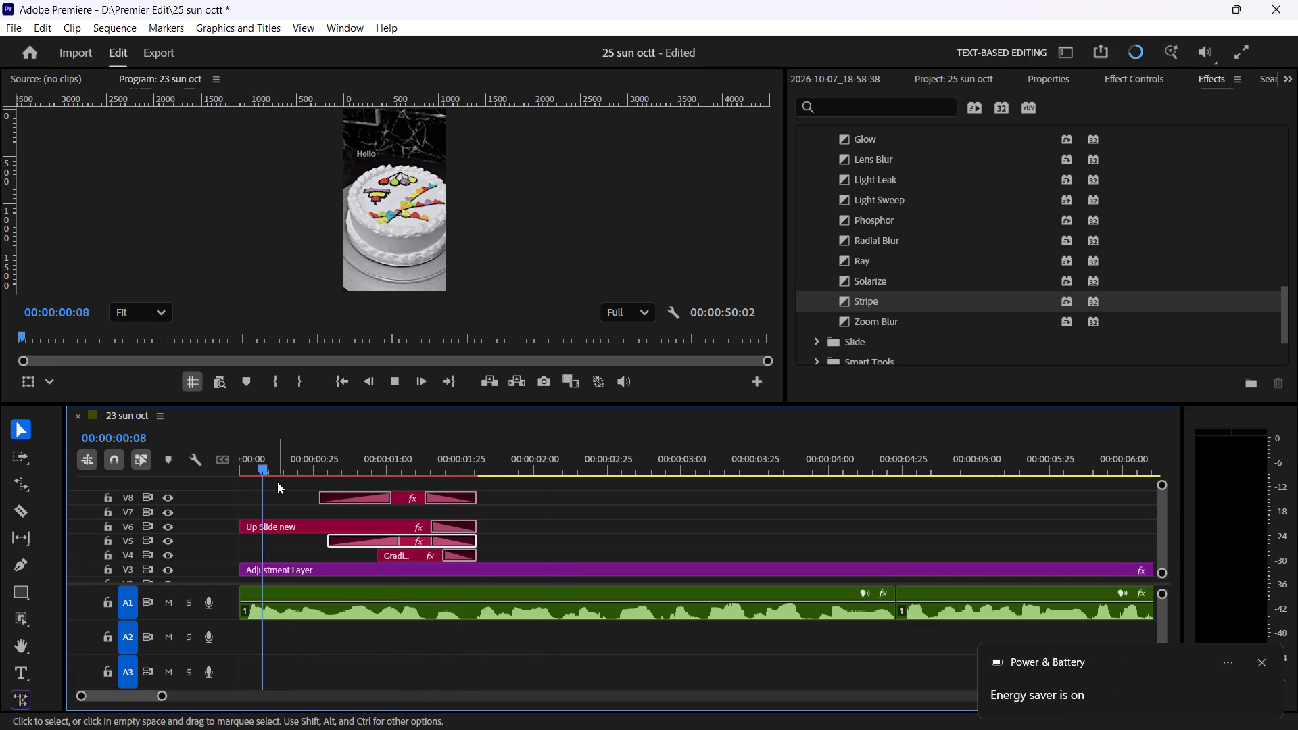
pyautogui.press('space')
pyautogui.press('space')
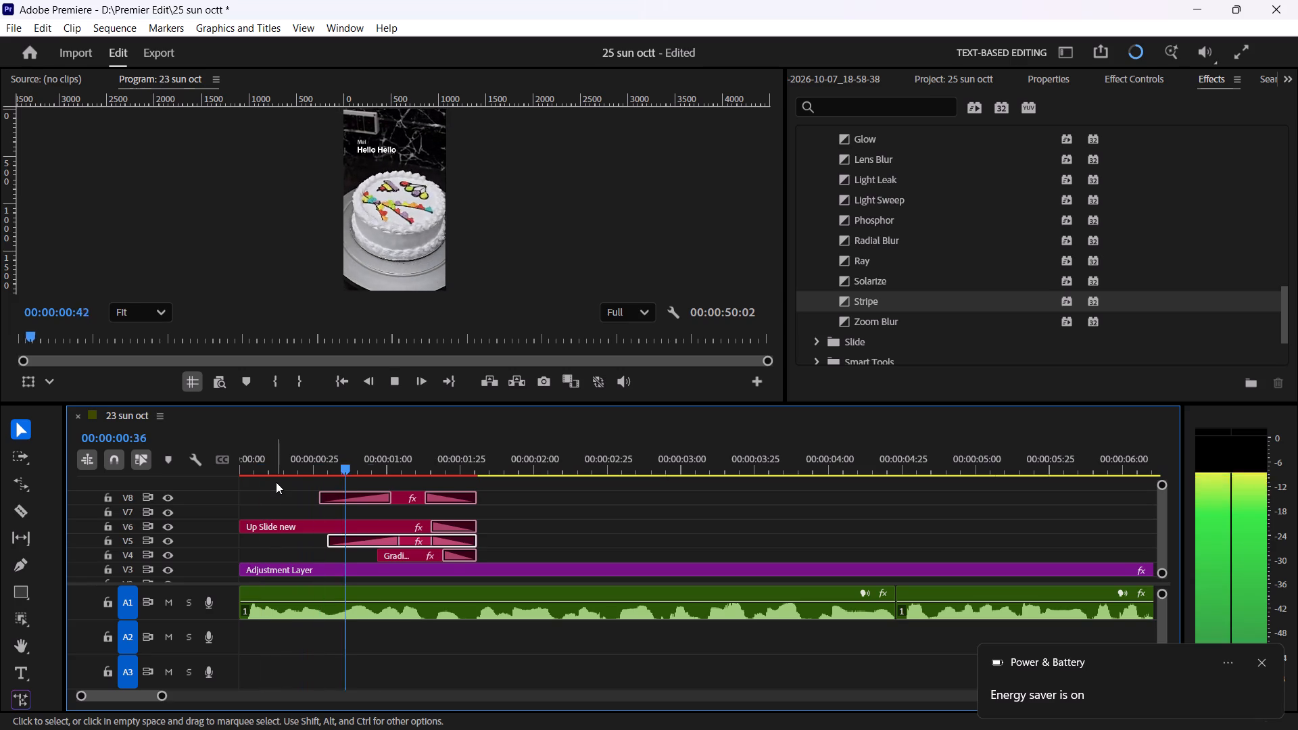
pyautogui.press('space')
# Save the project.
pyautogui.hotkey('ctrl', 's')
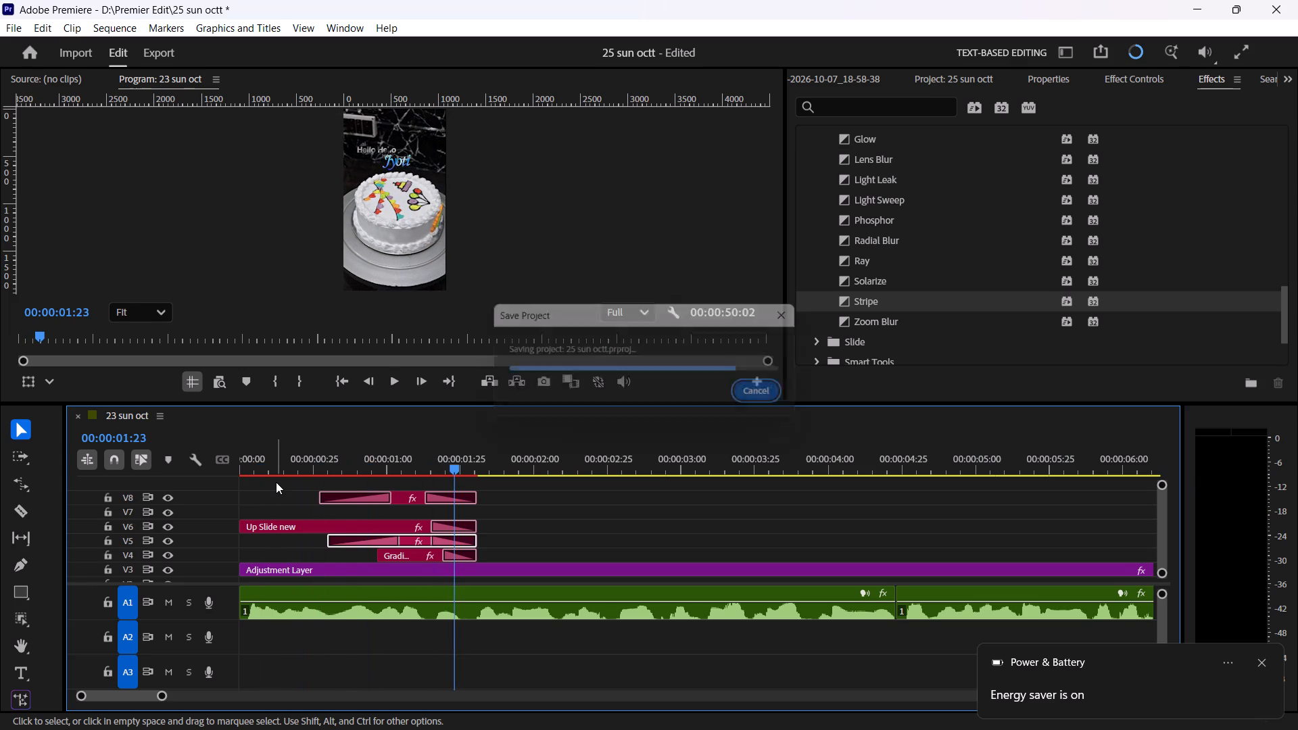
# Play the sequence past the title into the cake-layering footage and scrub back through it to review the edit.
pyautogui.press('space')
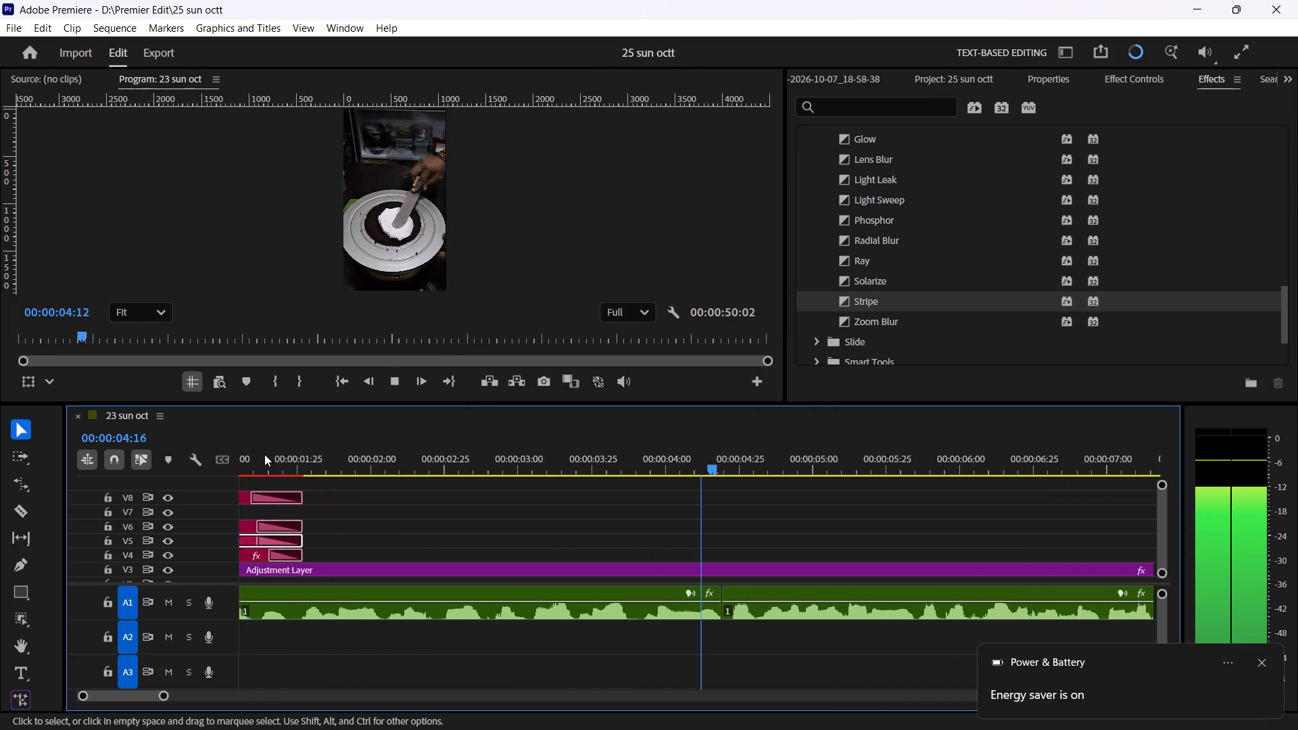
pyautogui.press('space')
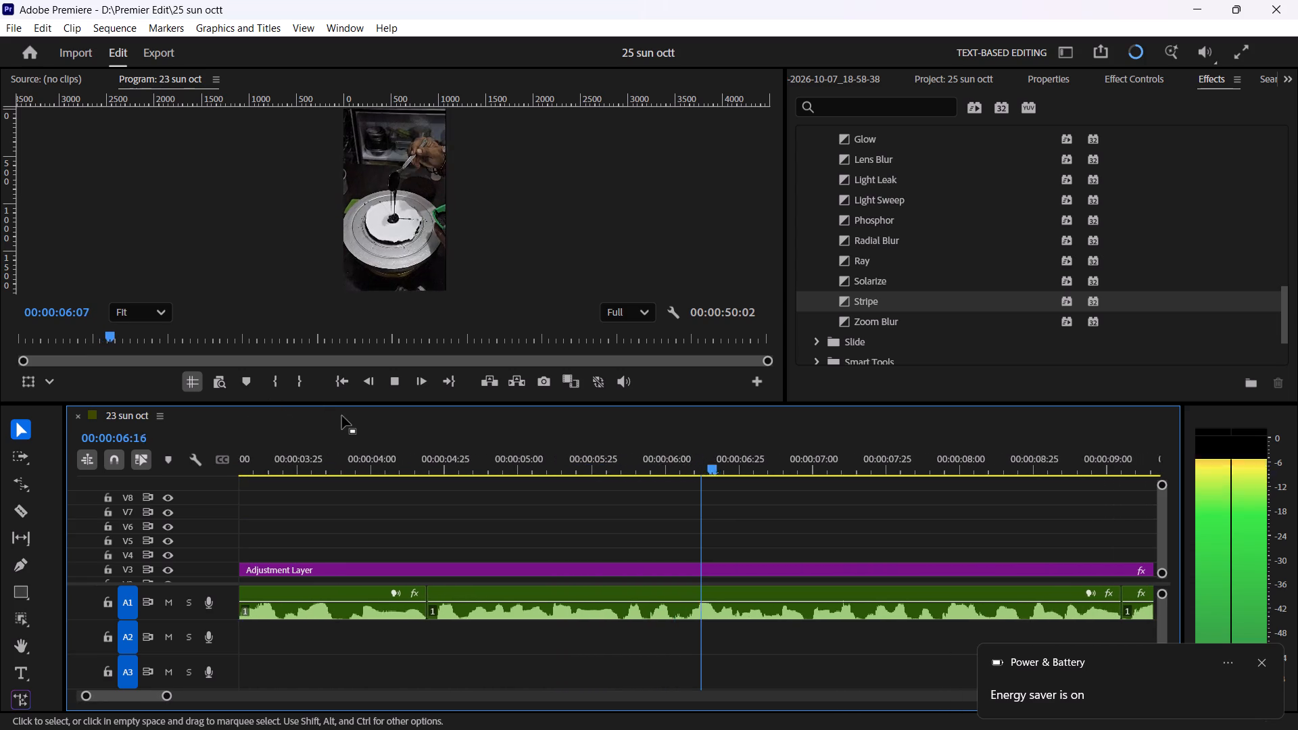
pyautogui.press('space')
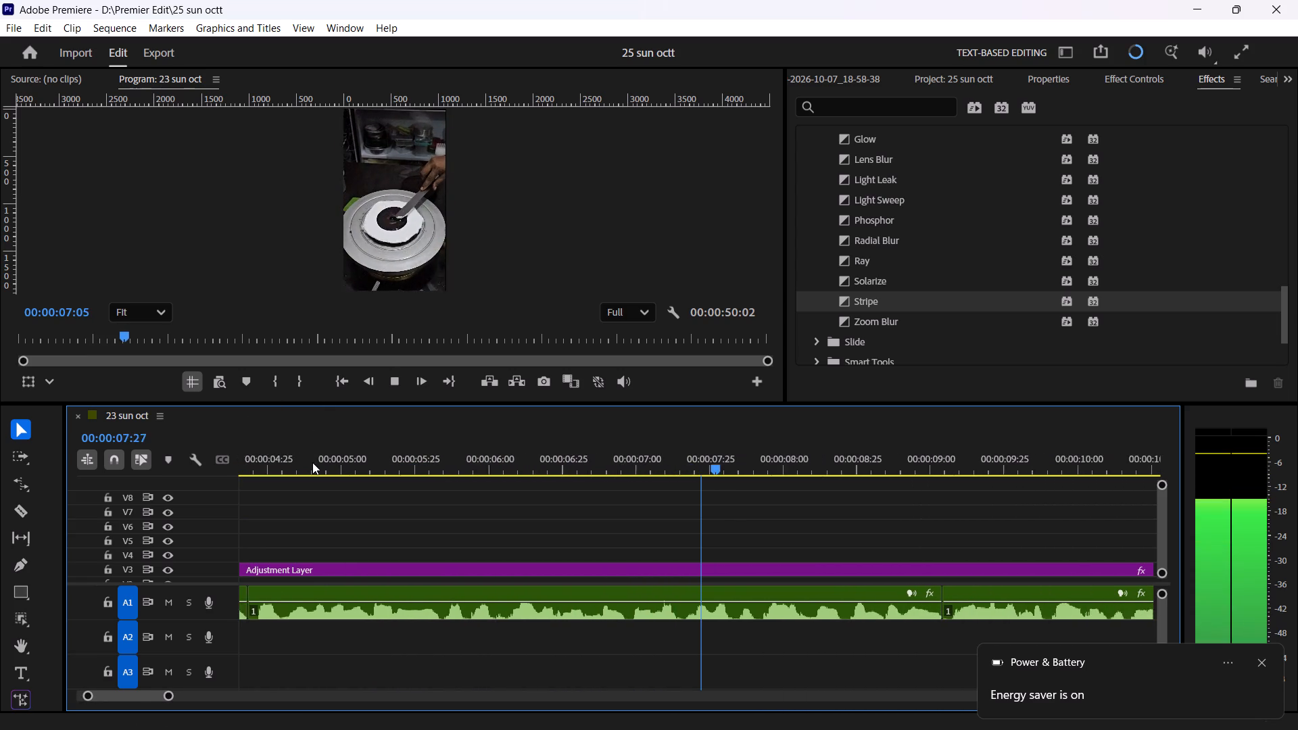
pyautogui.press('space')
pyautogui.moveTo(316, 444); pyautogui.dragTo(48, 463)
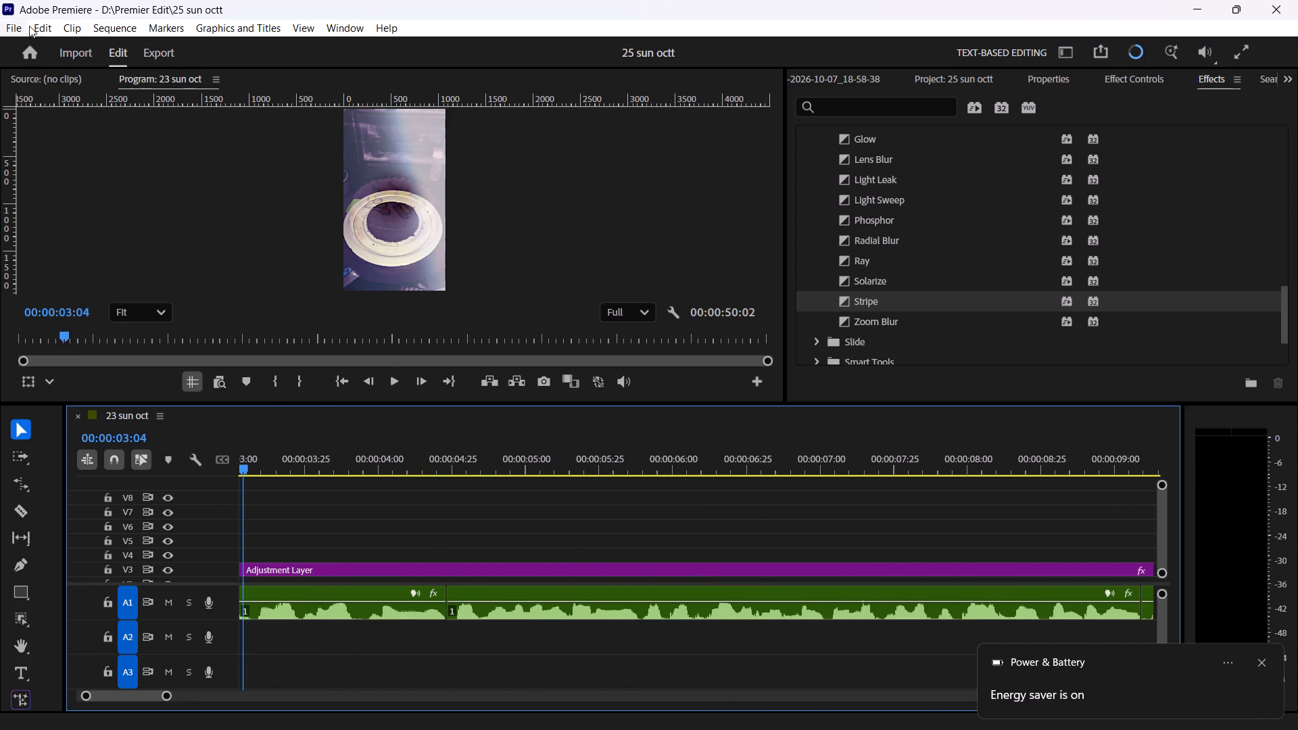
# Export the 23 sun oct sequence as an H.264 media file, adding four extra spaces before "oct" in the file name.
pyautogui.click(160, 49)
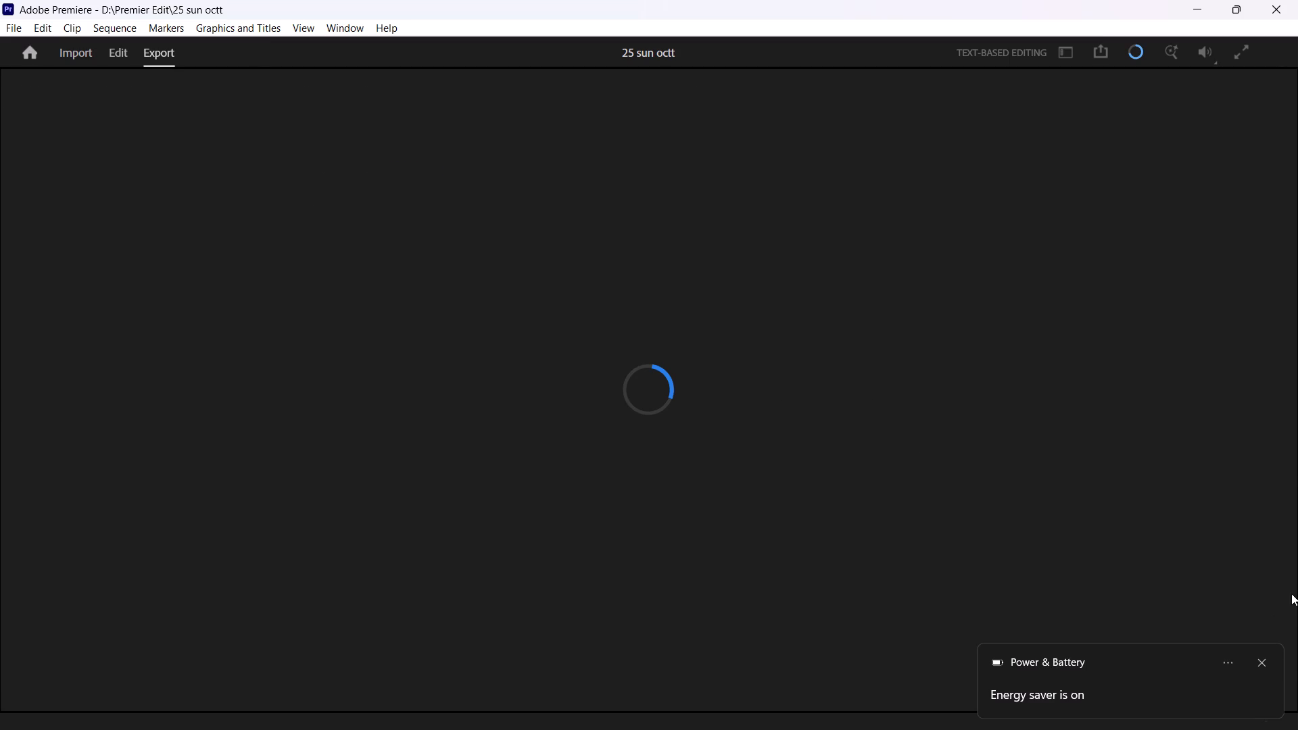
pyautogui.click(1258, 660)
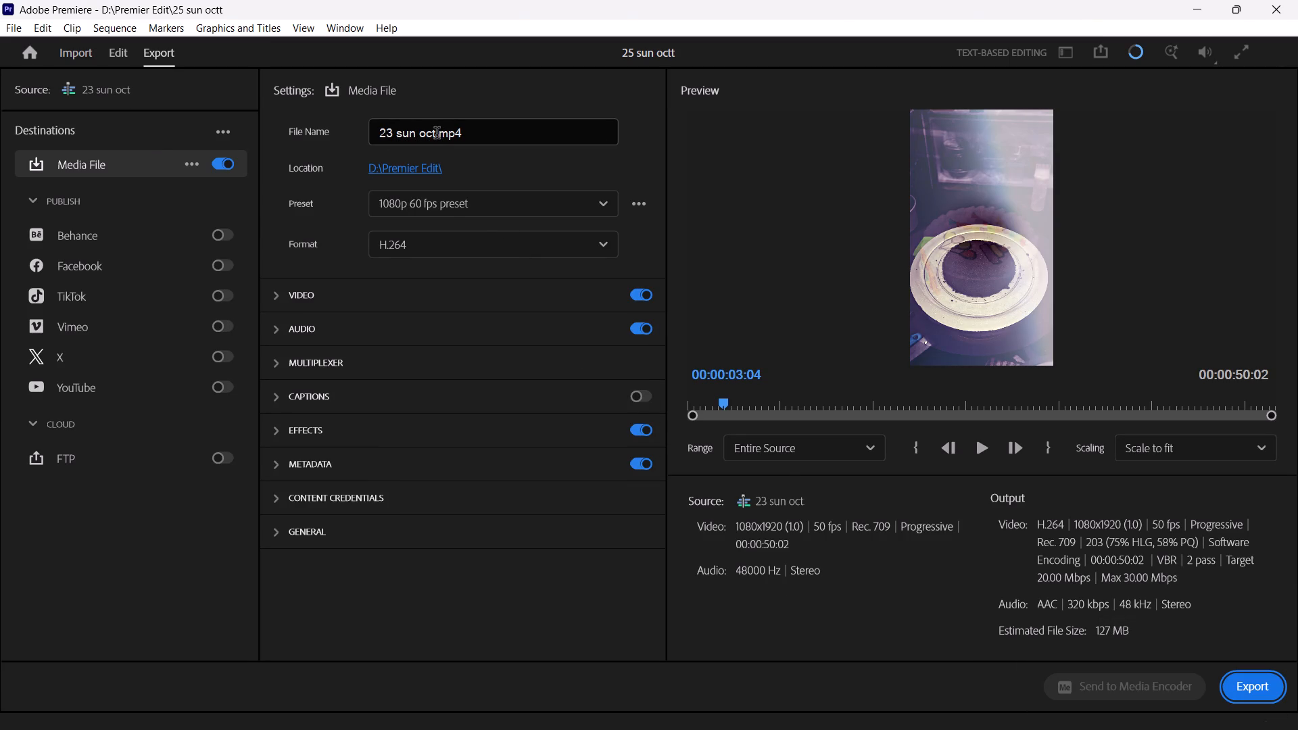
pyautogui.click(417, 135)
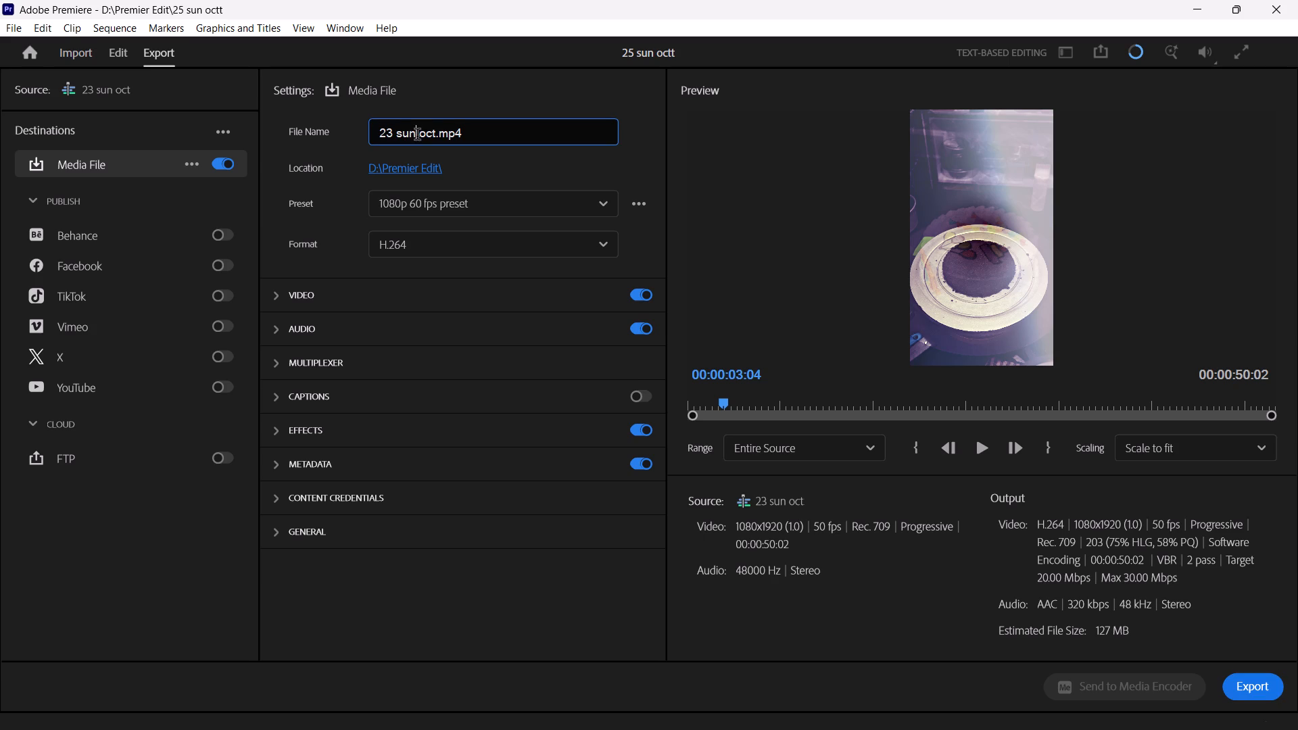
pyautogui.press('space')
pyautogui.press('space')
pyautogui.press('space')
pyautogui.press('space')
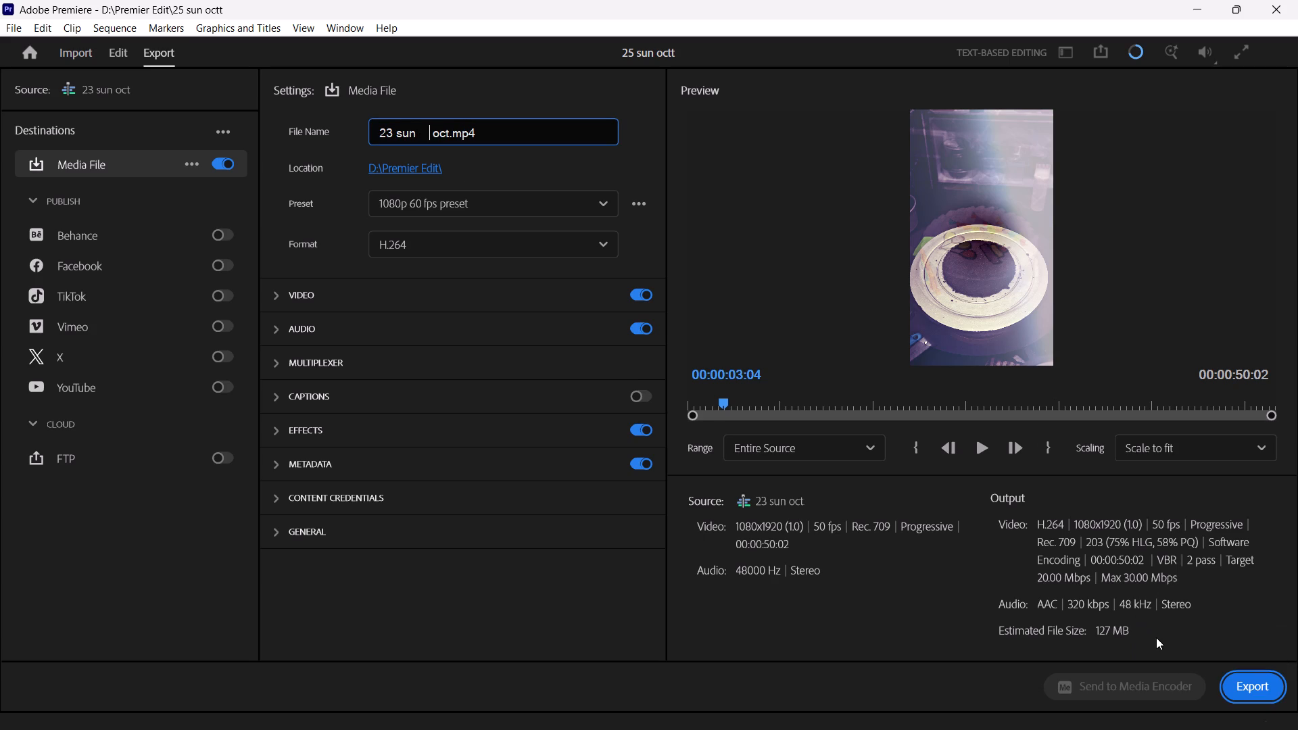
pyautogui.click(1240, 687)
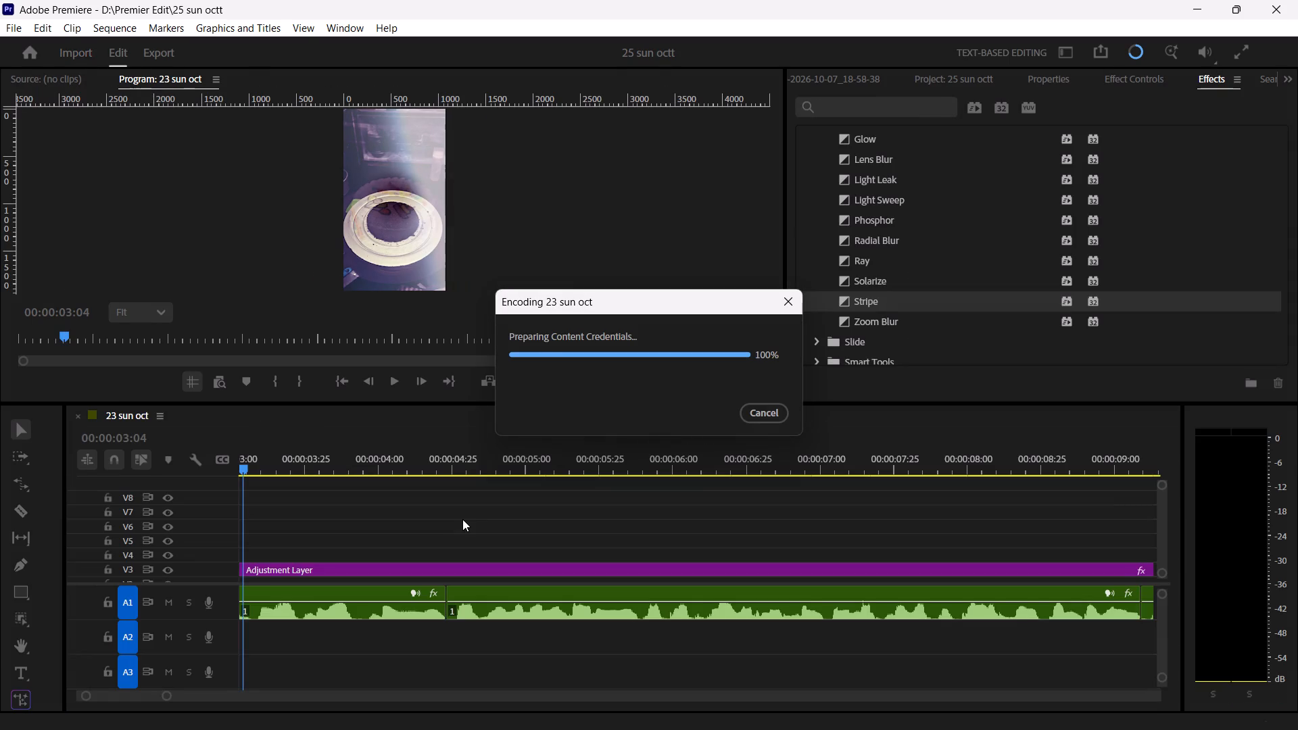